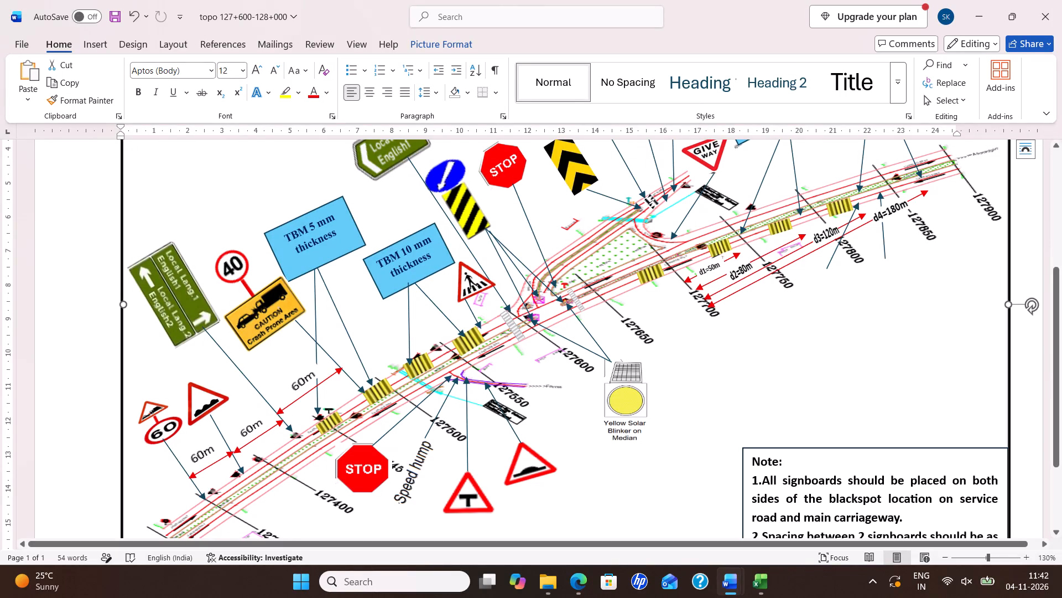
Move the d1=50m dimension arrow and its label back along the road, placing them just before chainage 127650.
{"action": "left_click_drag", "start_coordinate": [695, 275], "coordinate": [665, 280]}
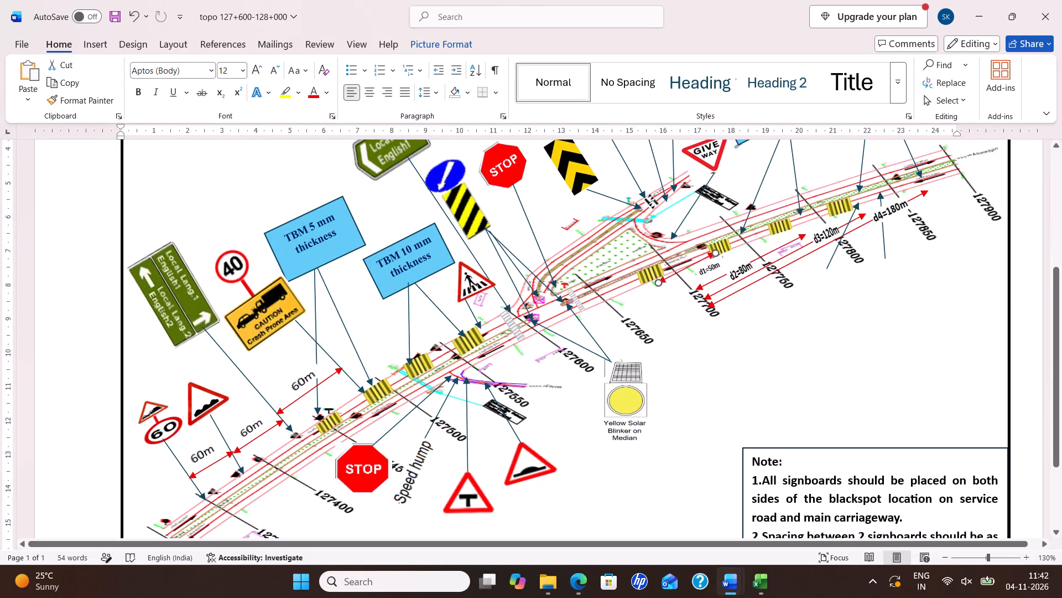
{"action": "left_click_drag", "start_coordinate": [665, 280], "coordinate": [603, 313]}
{"action": "left_click", "coordinate": [648, 292]}
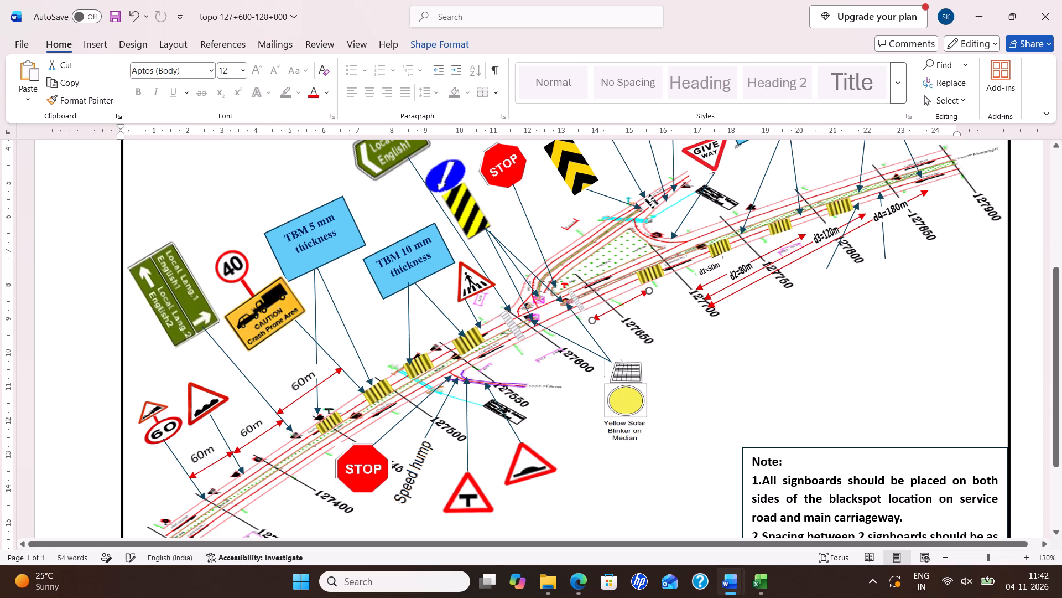
{"action": "left_click_drag", "start_coordinate": [707, 268], "coordinate": [706, 268]}
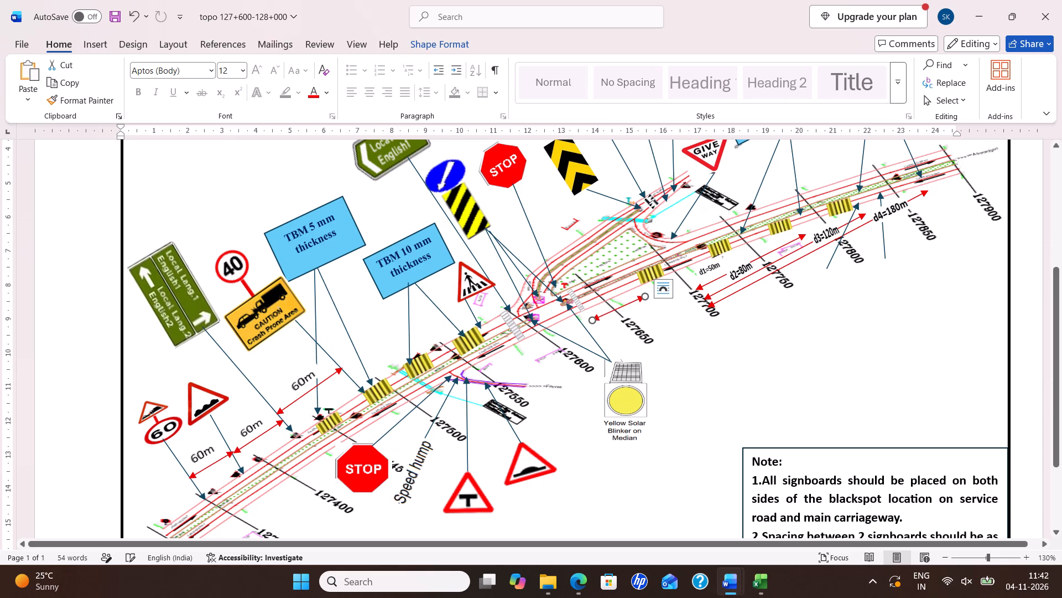
{"action": "left_click_drag", "start_coordinate": [706, 268], "coordinate": [617, 309]}
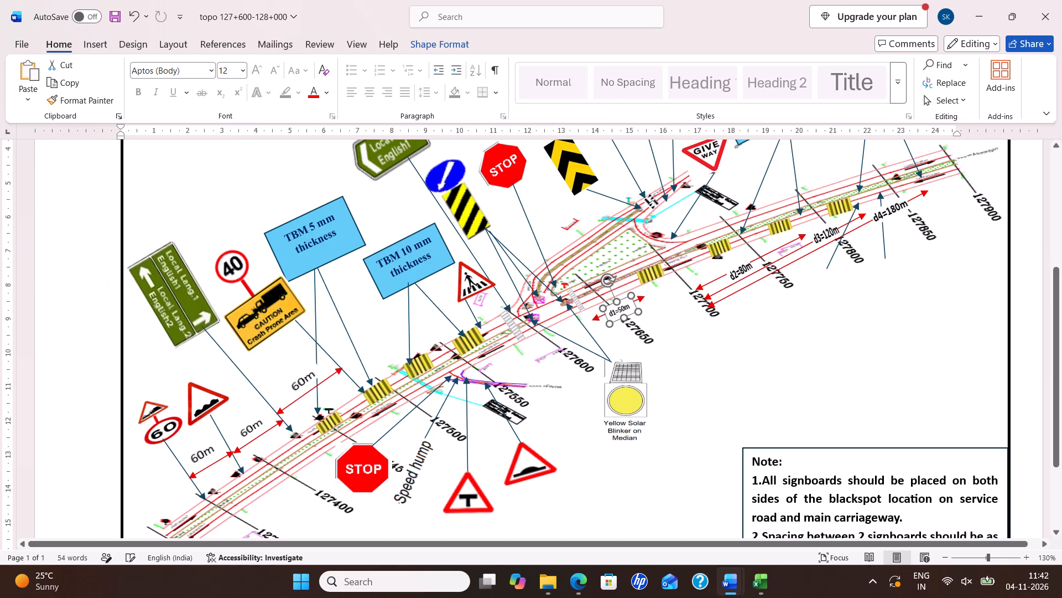
{"action": "left_click_drag", "start_coordinate": [617, 309], "coordinate": [621, 309]}
{"action": "left_click", "coordinate": [664, 324]}
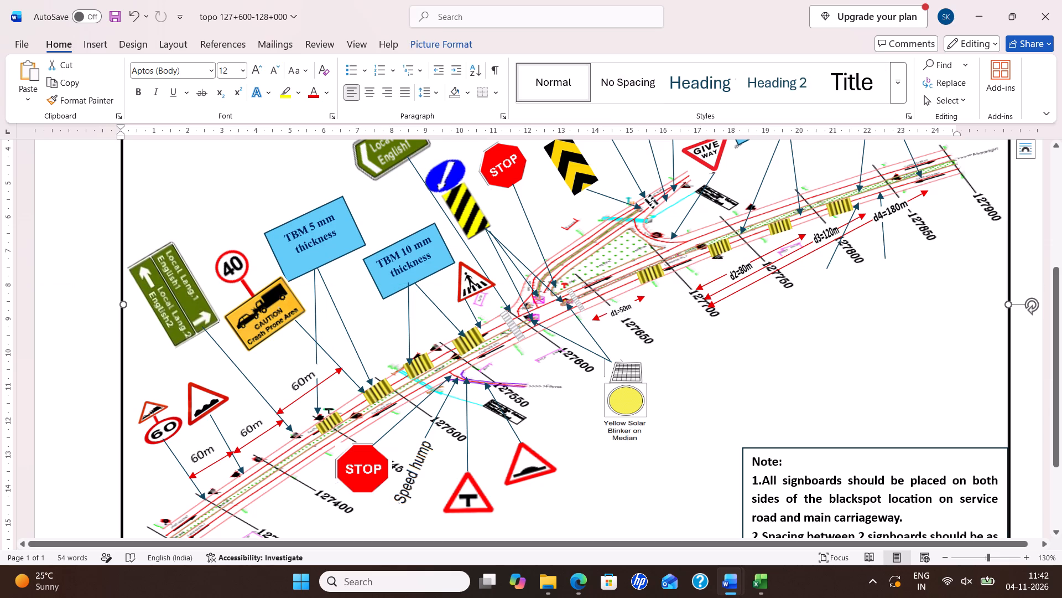
Move the d2=80m dimension arrow and its label back along the road, starting beneath the d1=50m arrow near chainage 127650.
{"action": "left_click_drag", "start_coordinate": [714, 279], "coordinate": [623, 325]}
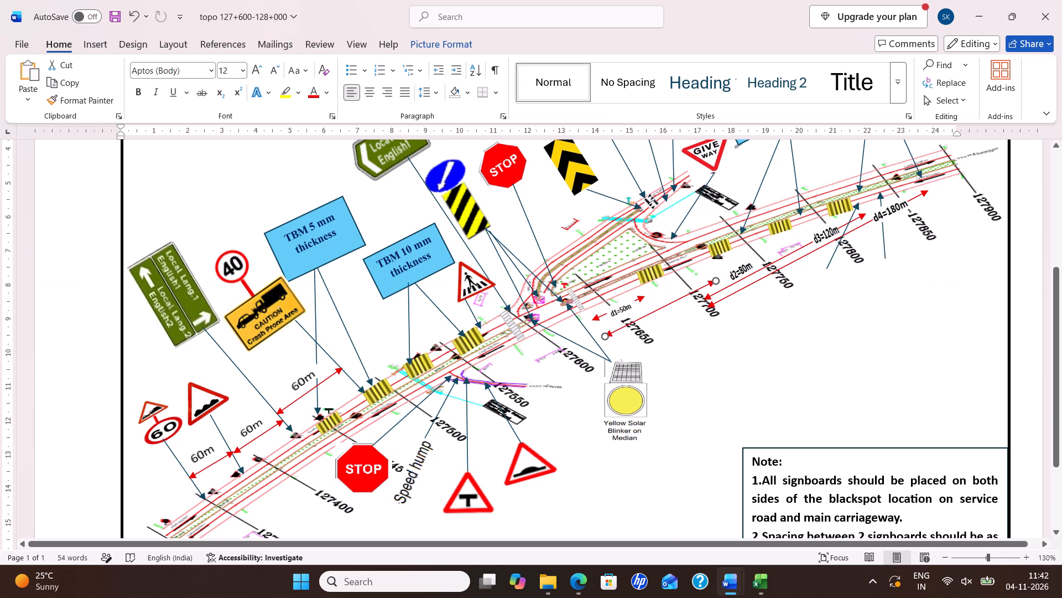
{"action": "left_click_drag", "start_coordinate": [623, 325], "coordinate": [622, 325]}
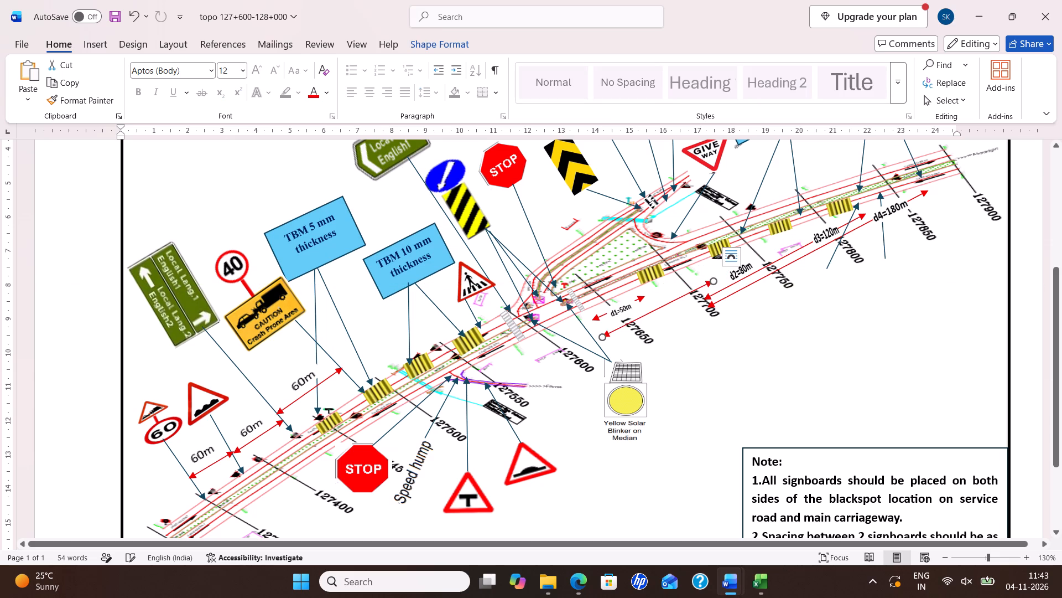
{"action": "left_click_drag", "start_coordinate": [712, 281], "coordinate": [723, 277]}
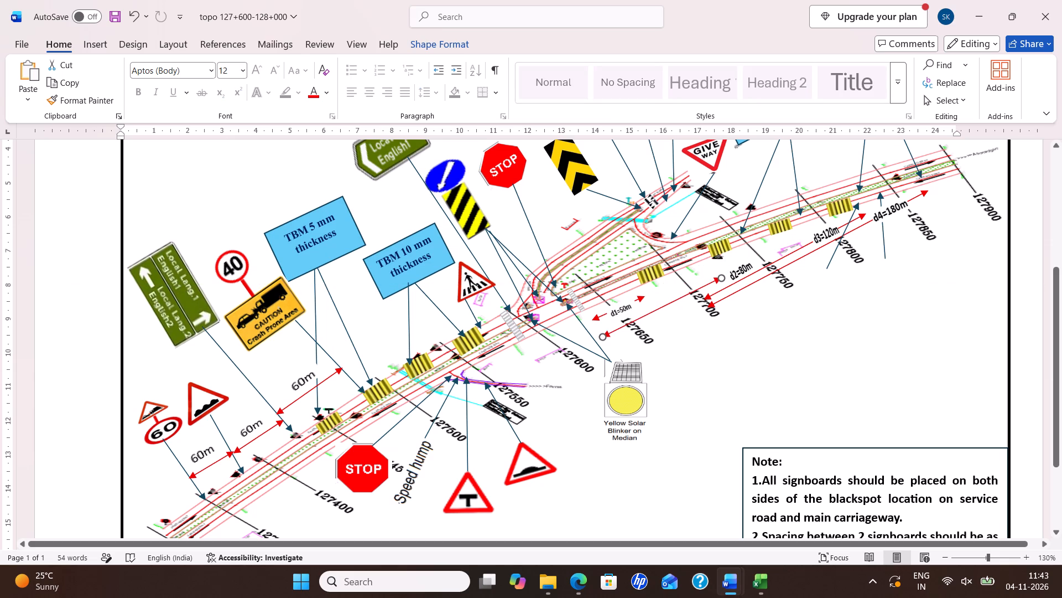
{"action": "left_click_drag", "start_coordinate": [723, 277], "coordinate": [723, 276]}
{"action": "left_click_drag", "start_coordinate": [743, 271], "coordinate": [666, 319]}
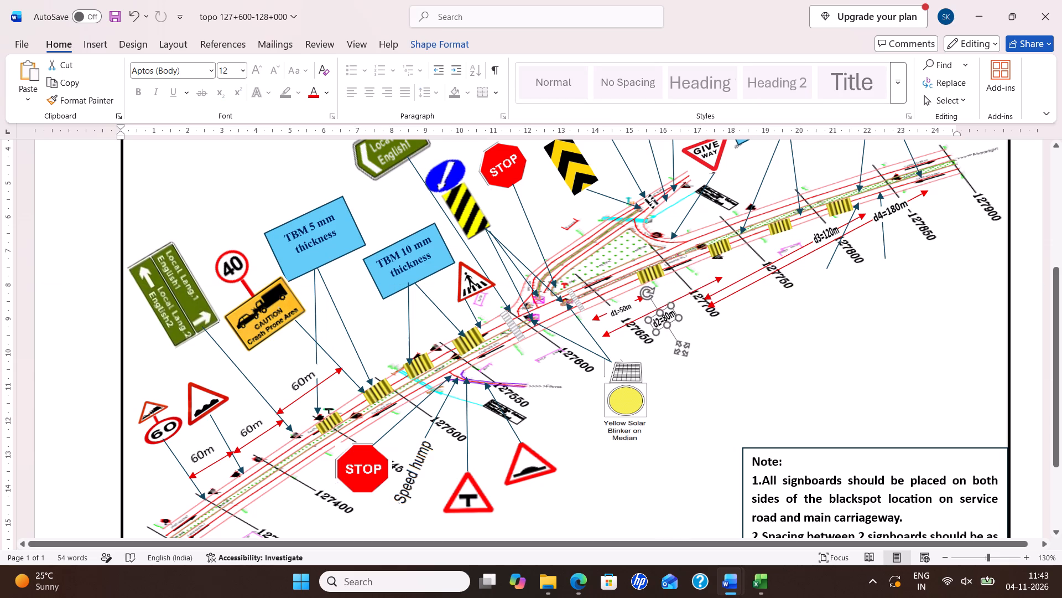
{"action": "left_click_drag", "start_coordinate": [666, 319], "coordinate": [690, 296]}
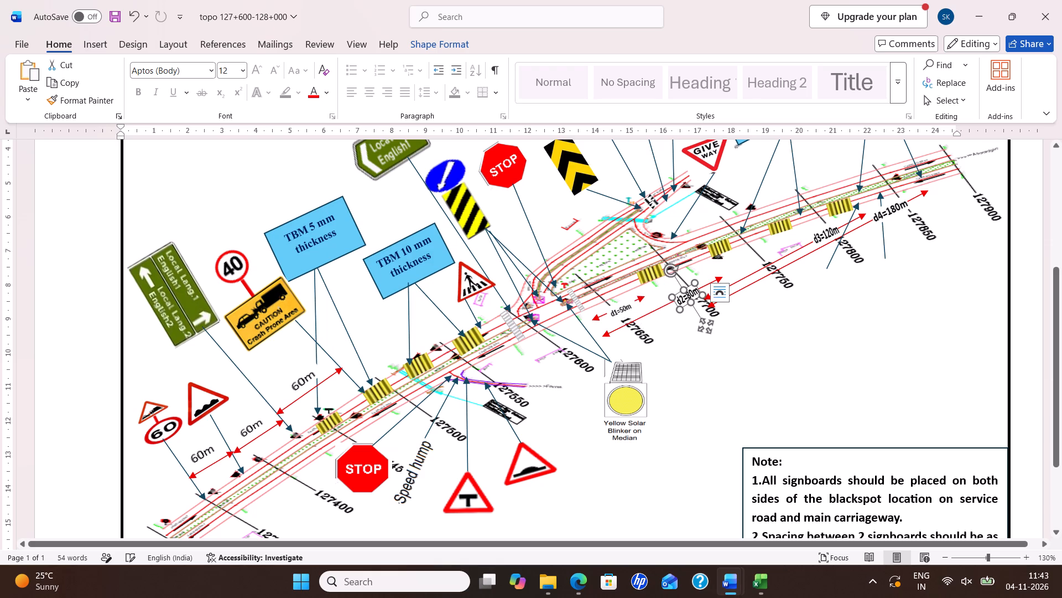
{"action": "left_click", "coordinate": [843, 349]}
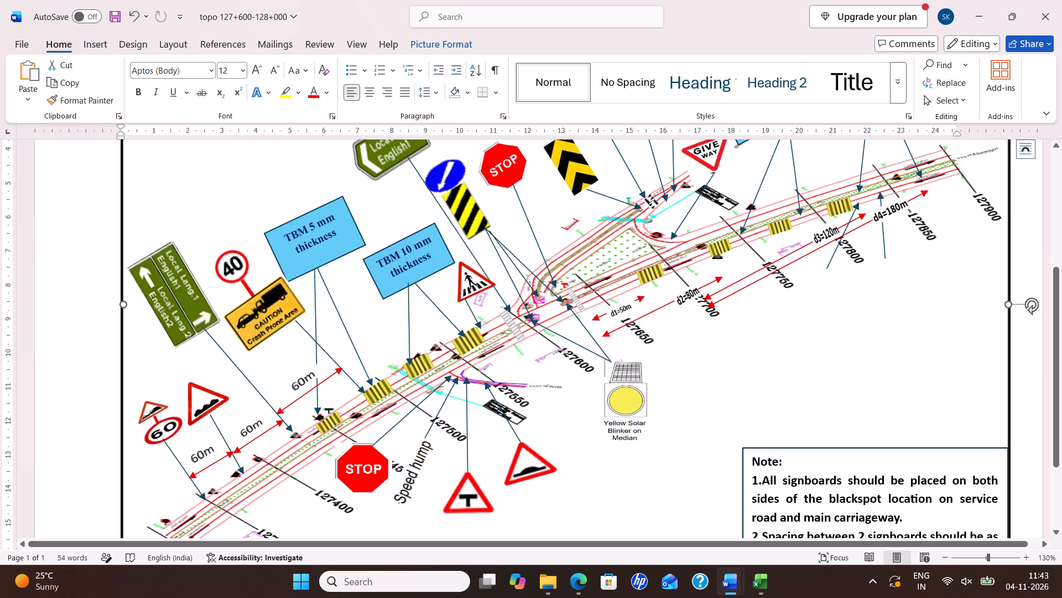
Move the d3=120m dimension arrow and its label beneath the d2=80m arrow, shifting the d4=180m arrow clear of them.
{"action": "left_click_drag", "start_coordinate": [778, 262], "coordinate": [689, 313]}
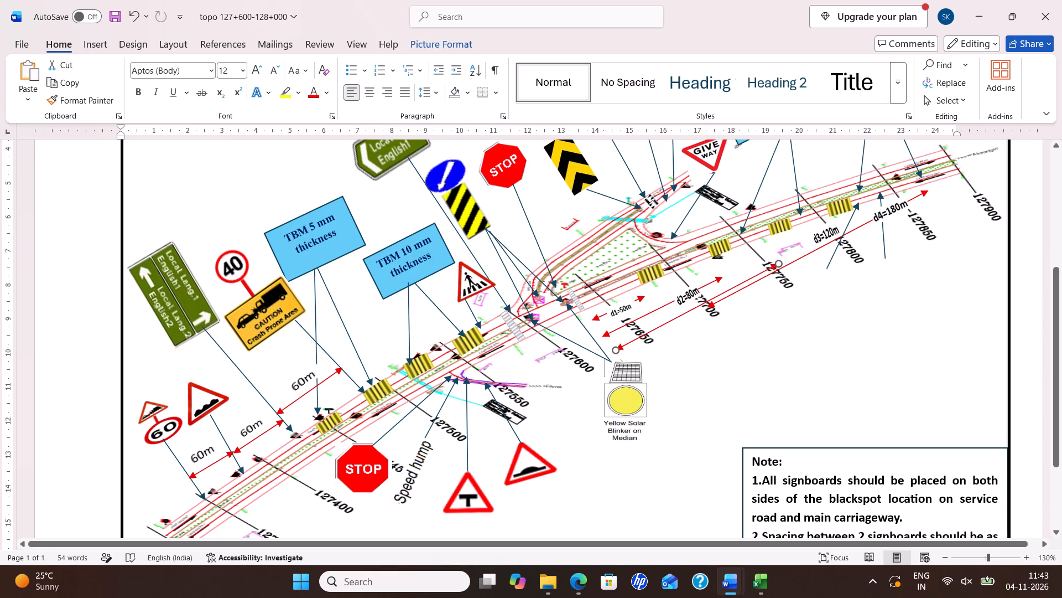
{"action": "left_click_drag", "start_coordinate": [689, 313], "coordinate": [689, 319]}
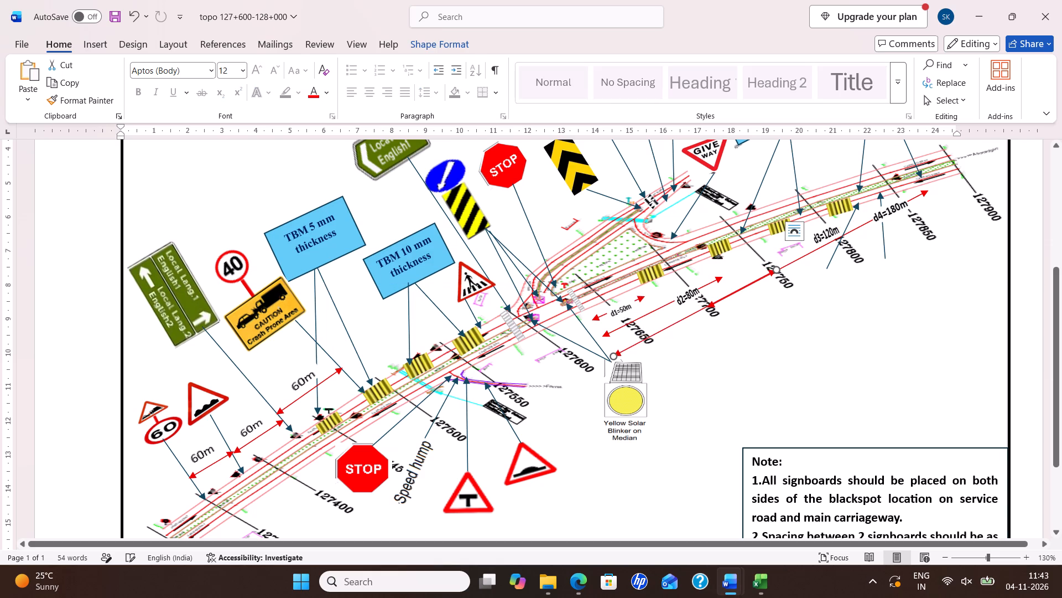
{"action": "left_click_drag", "start_coordinate": [812, 253], "coordinate": [799, 316]}
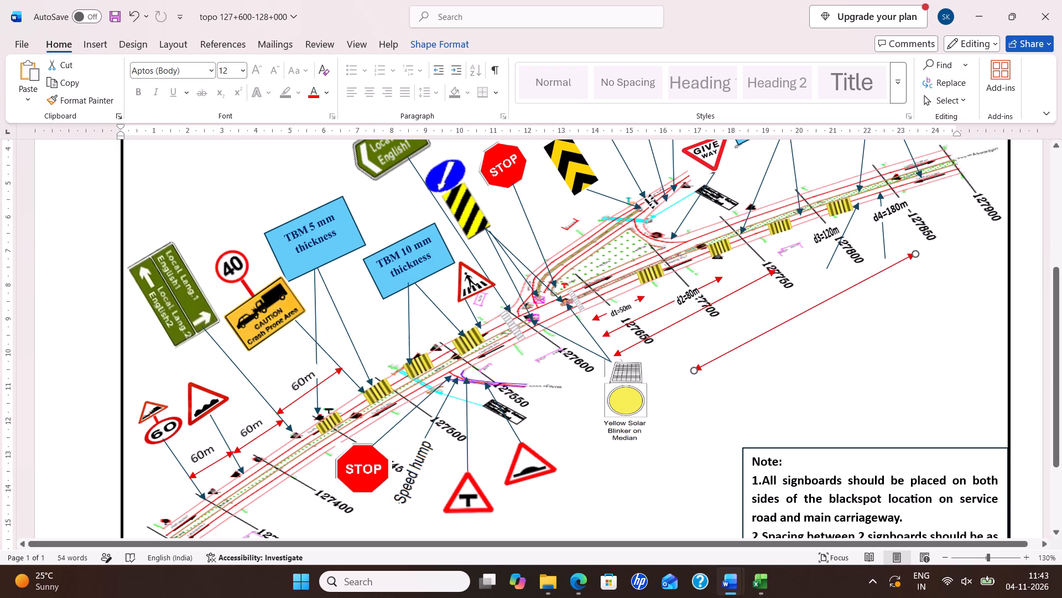
{"action": "left_click", "coordinate": [827, 238]}
{"action": "left_click", "coordinate": [773, 272]}
{"action": "left_click_drag", "start_coordinate": [777, 269], "coordinate": [790, 262]}
{"action": "left_click_drag", "start_coordinate": [826, 238], "coordinate": [772, 269]}
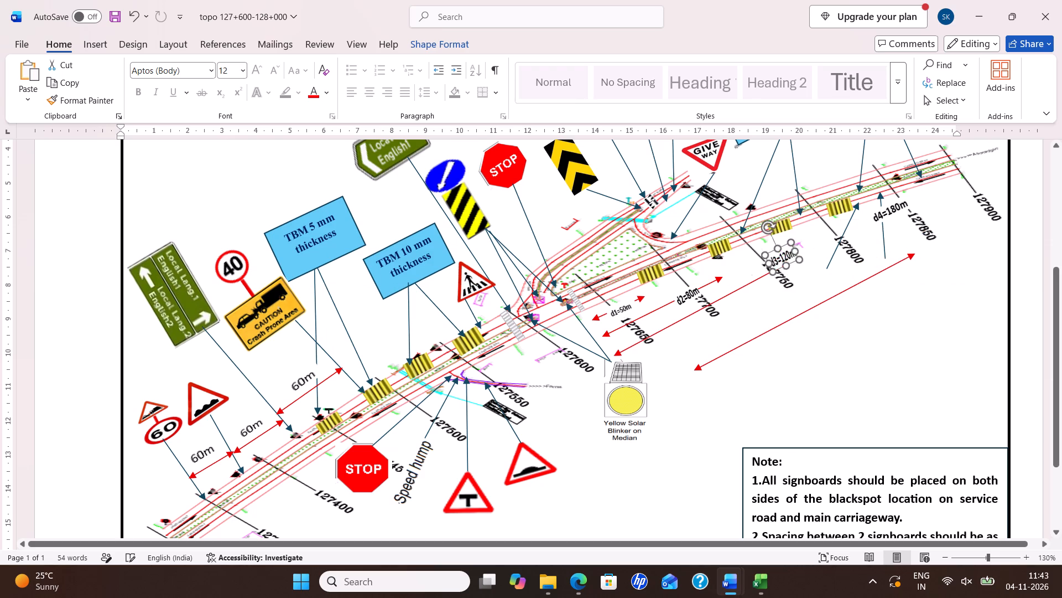
{"action": "left_click_drag", "start_coordinate": [772, 269], "coordinate": [762, 282]}
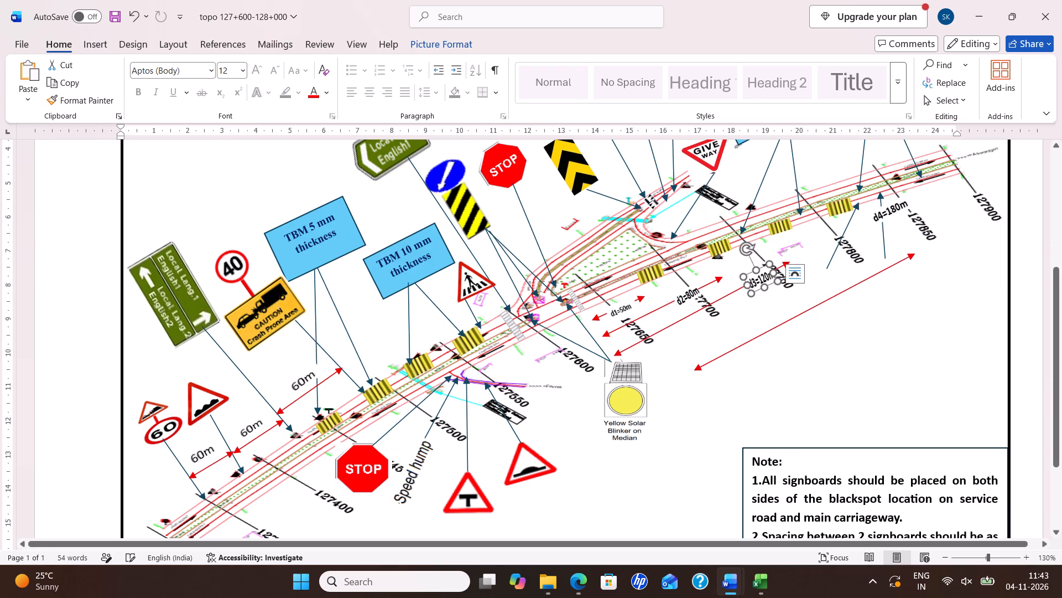
Align the d4=180m arrow and its label beneath the d3=120m arrow, shifting the Yellow Solar Blinker sign towards Chakur to make room.
{"action": "left_click_drag", "start_coordinate": [836, 293], "coordinate": [787, 295]}
{"action": "left_click_drag", "start_coordinate": [626, 388], "coordinate": [624, 388]}
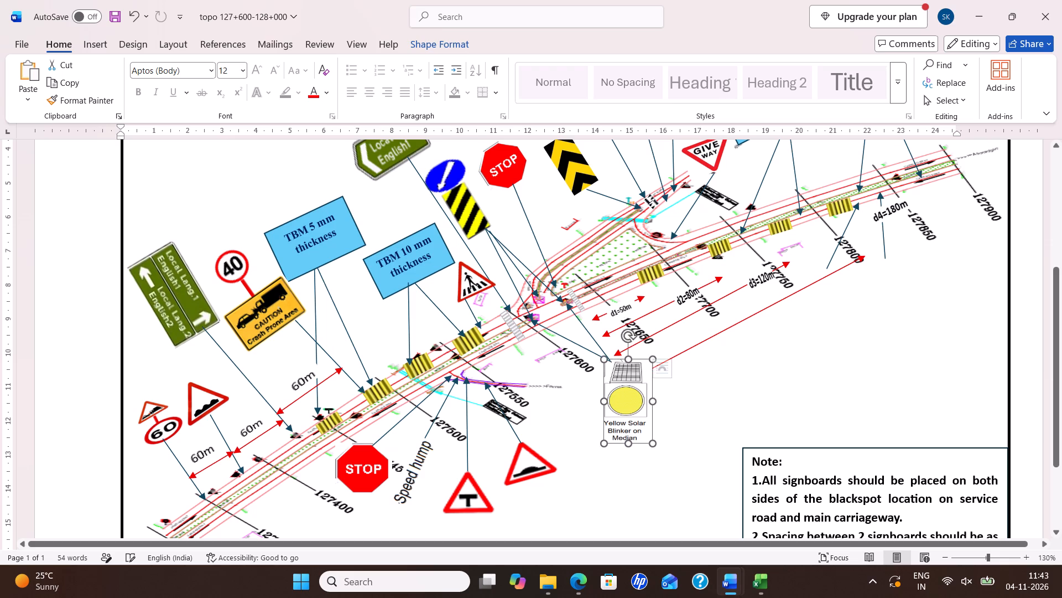
{"action": "left_click_drag", "start_coordinate": [624, 388], "coordinate": [597, 388]}
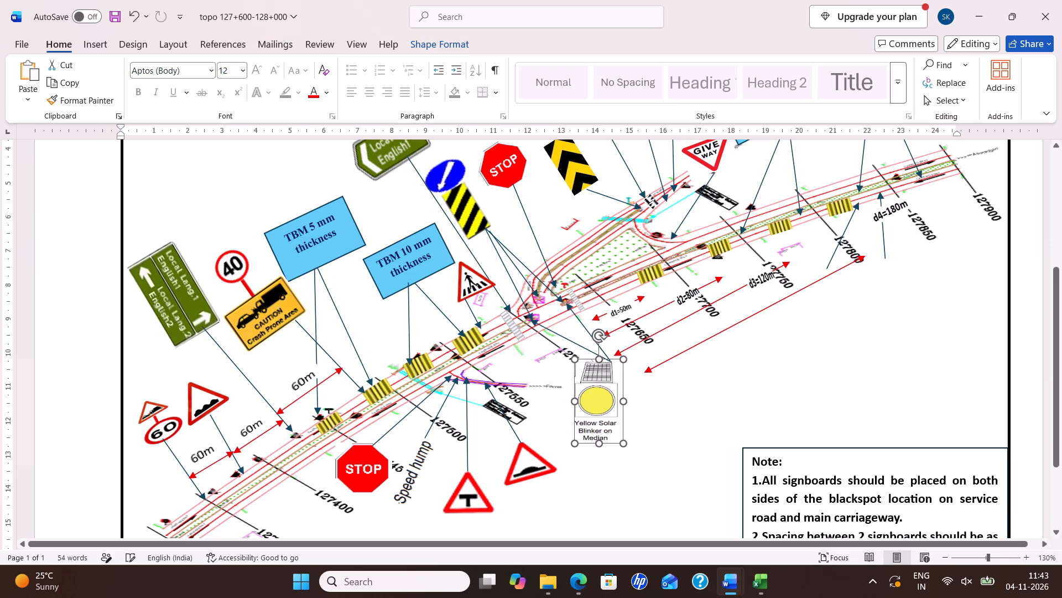
{"action": "left_click_drag", "start_coordinate": [597, 388], "coordinate": [598, 388]}
{"action": "left_click_drag", "start_coordinate": [690, 354], "coordinate": [674, 354]}
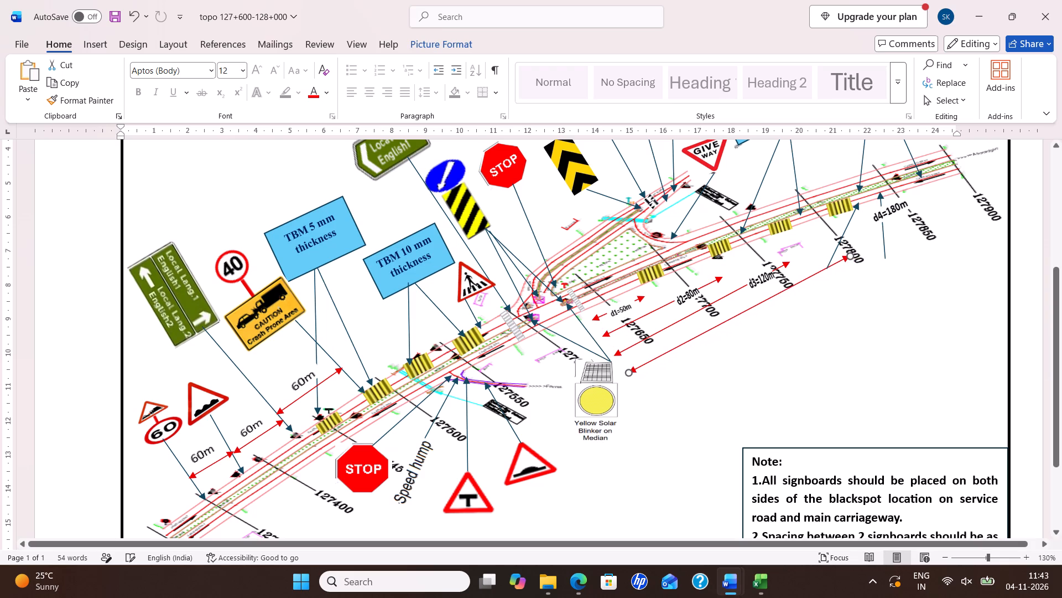
{"action": "left_click_drag", "start_coordinate": [674, 354], "coordinate": [673, 359]}
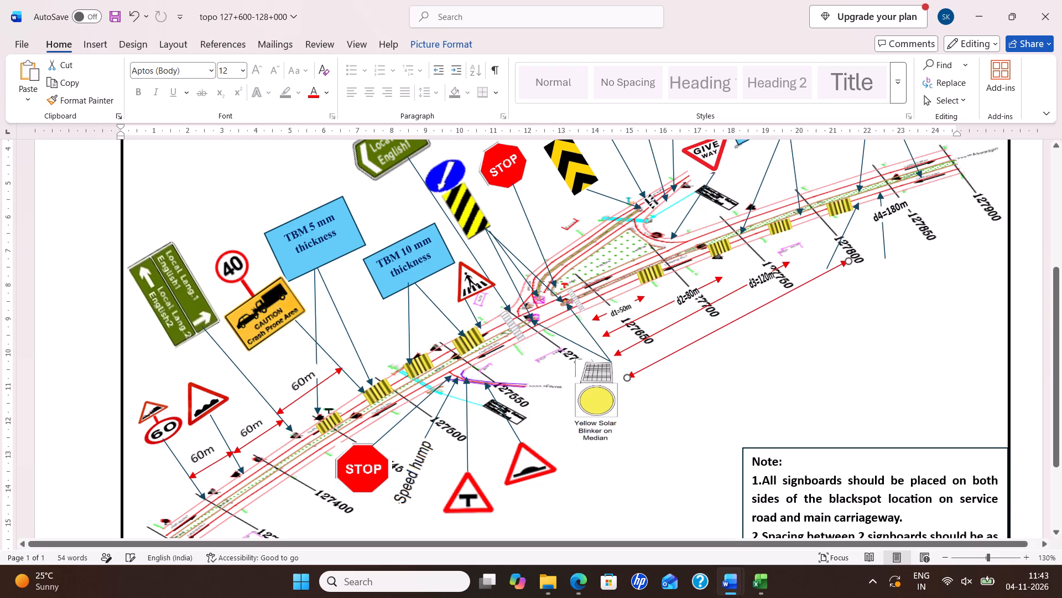
{"action": "left_click_drag", "start_coordinate": [673, 359], "coordinate": [672, 359]}
{"action": "left_click_drag", "start_coordinate": [851, 261], "coordinate": [860, 255]}
{"action": "left_click_drag", "start_coordinate": [894, 212], "coordinate": [854, 253]}
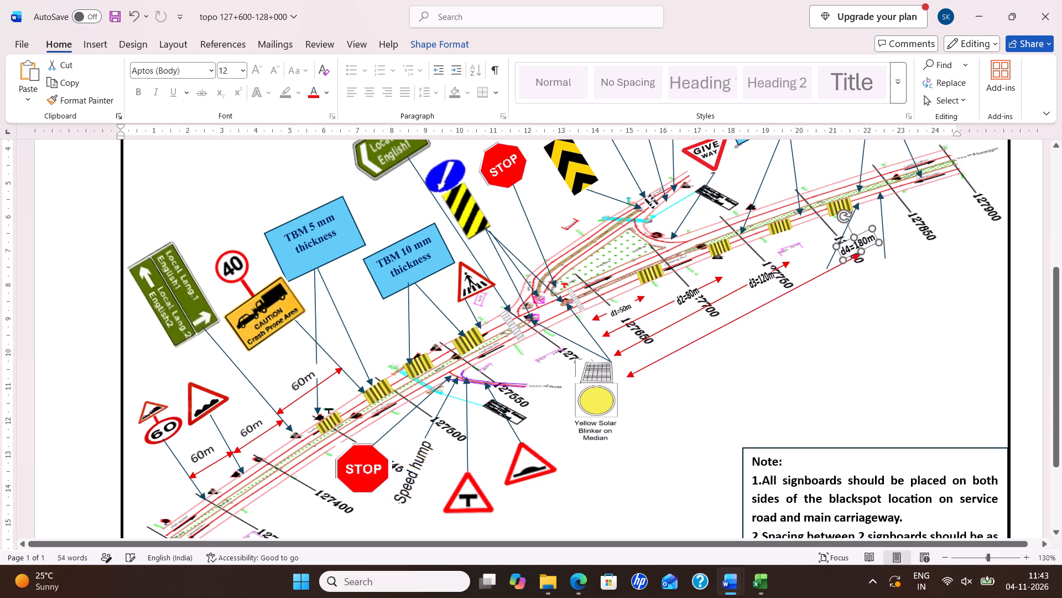
{"action": "left_click_drag", "start_coordinate": [854, 253], "coordinate": [831, 274]}
{"action": "left_click", "coordinate": [881, 293]}
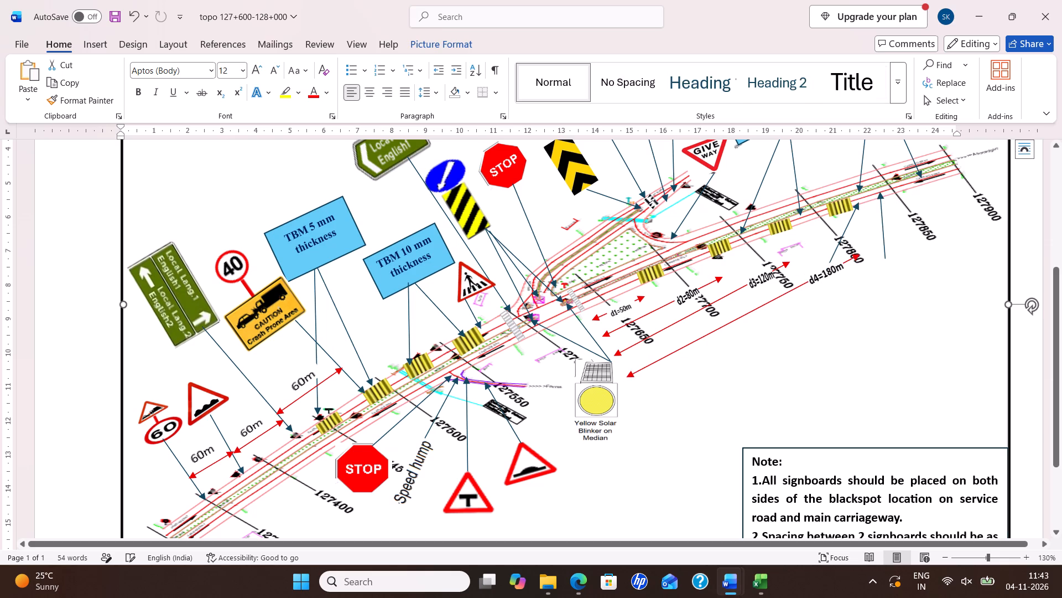
Move the loose leader arrow near chainage 127800 out into the blank area below chainage 127850.
{"action": "left_click_drag", "start_coordinate": [840, 240], "coordinate": [925, 293]}
Delete the four leader arrows running from the Ahmadpur-side TBM 5 mm and TBM 10 mm thickness boxes to the road.
{"action": "scroll", "coordinate": [860, 321], "scroll_direction": "up", "scroll_amount": 3}
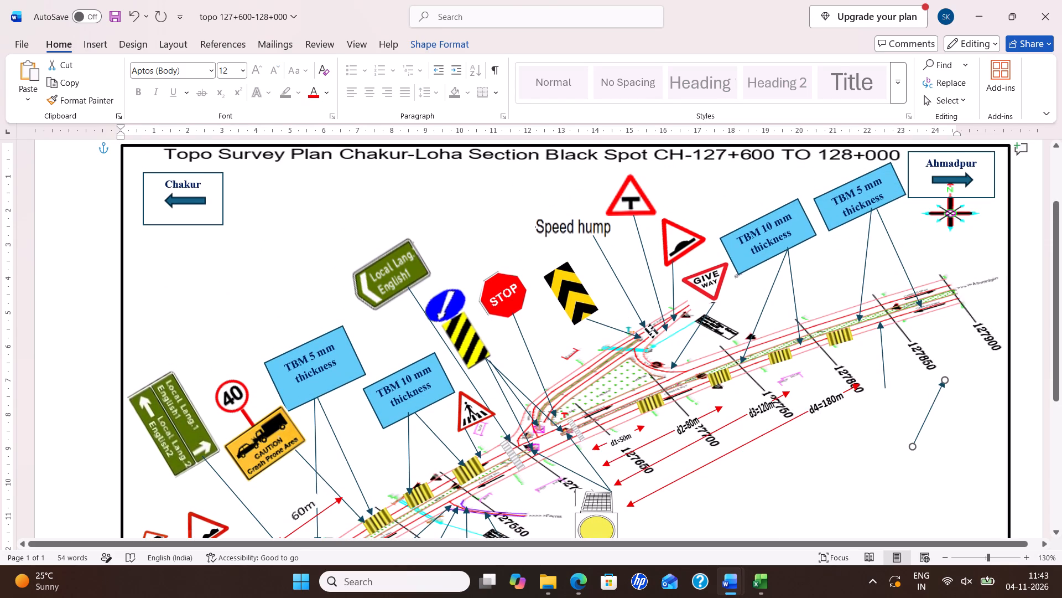
{"action": "left_click", "coordinate": [862, 274]}
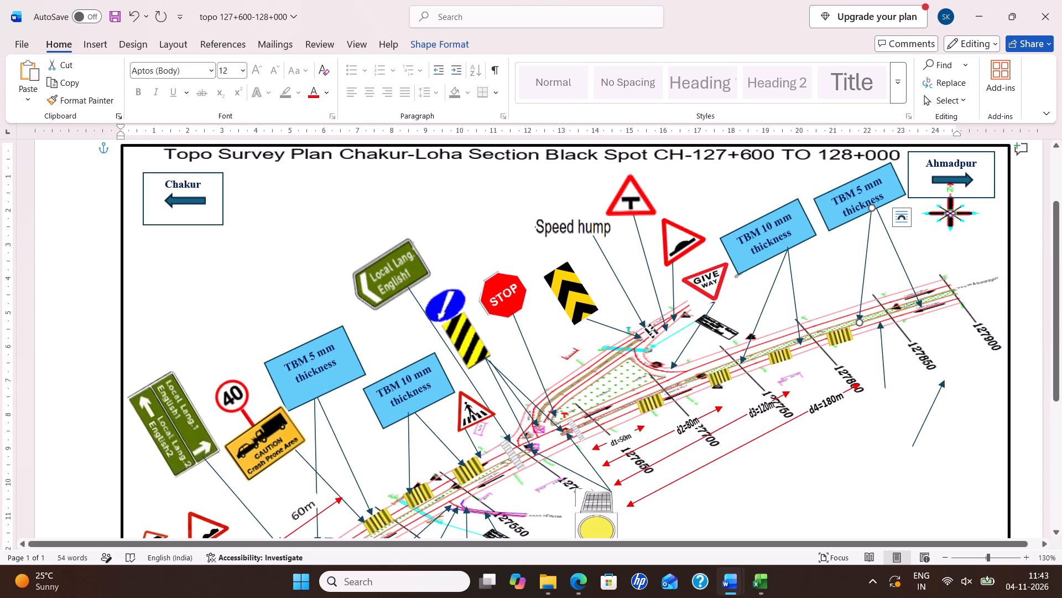
{"action": "key", "text": "Delete"}
{"action": "left_click", "coordinate": [900, 264]}
{"action": "key", "text": "Delete"}
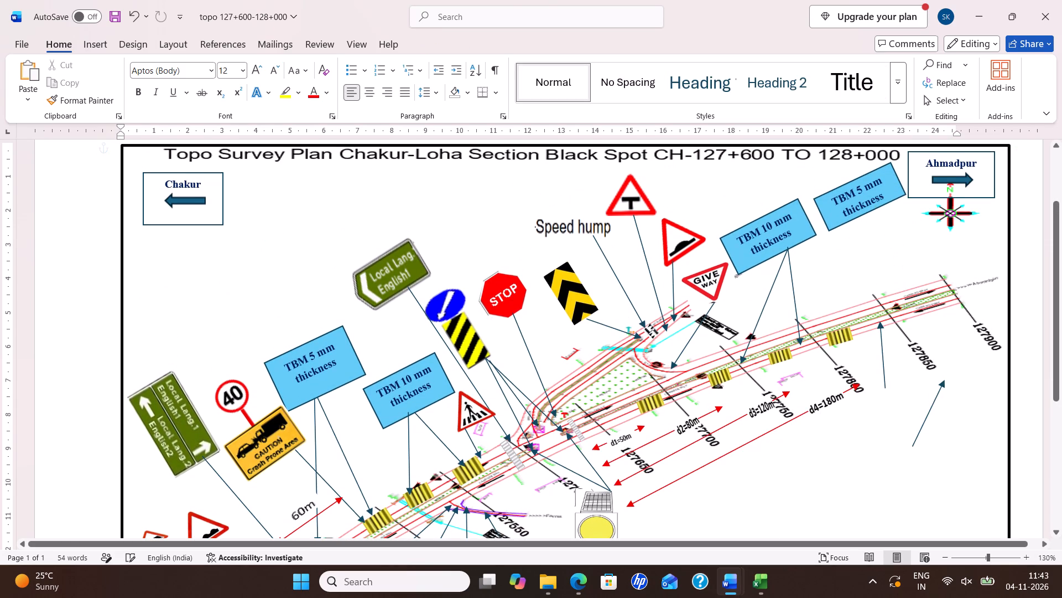
{"action": "left_click", "coordinate": [795, 307]}
{"action": "key", "text": "Delete"}
{"action": "left_click", "coordinate": [767, 303]}
{"action": "key", "text": "Delete"}
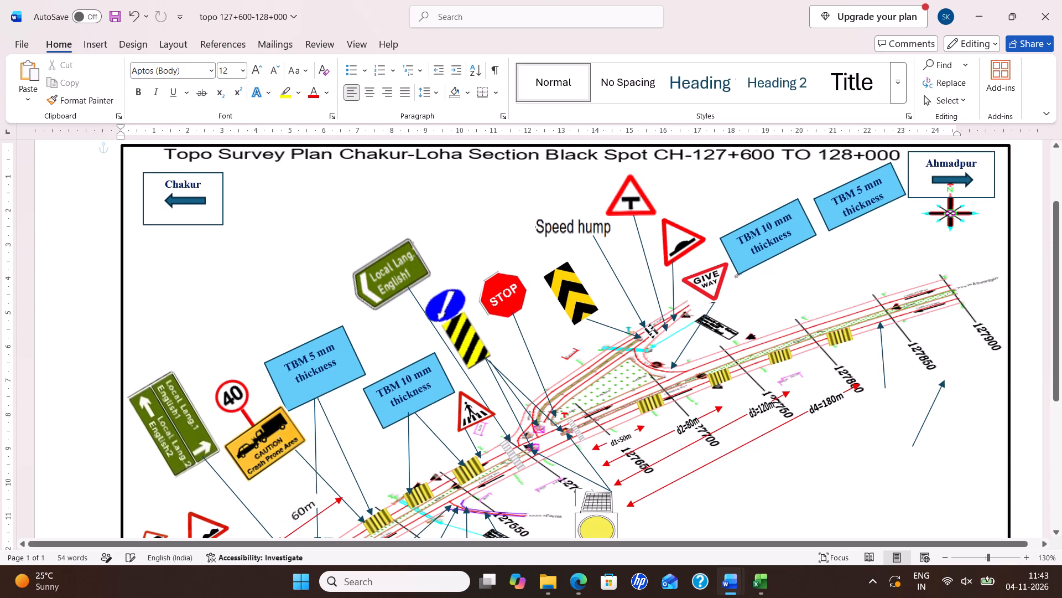
Move the leader arrow near chainage 127850 to the rumble strip above d1=50m and extend its tail beyond the dimension arrows.
{"action": "left_click", "coordinate": [883, 355]}
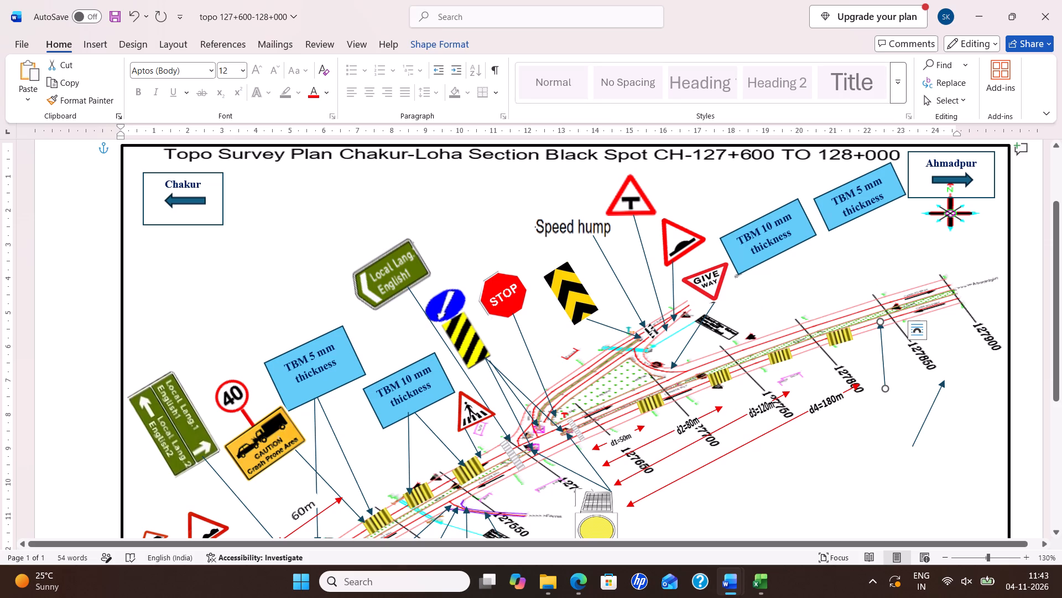
{"action": "left_click_drag", "start_coordinate": [884, 358], "coordinate": [652, 458]}
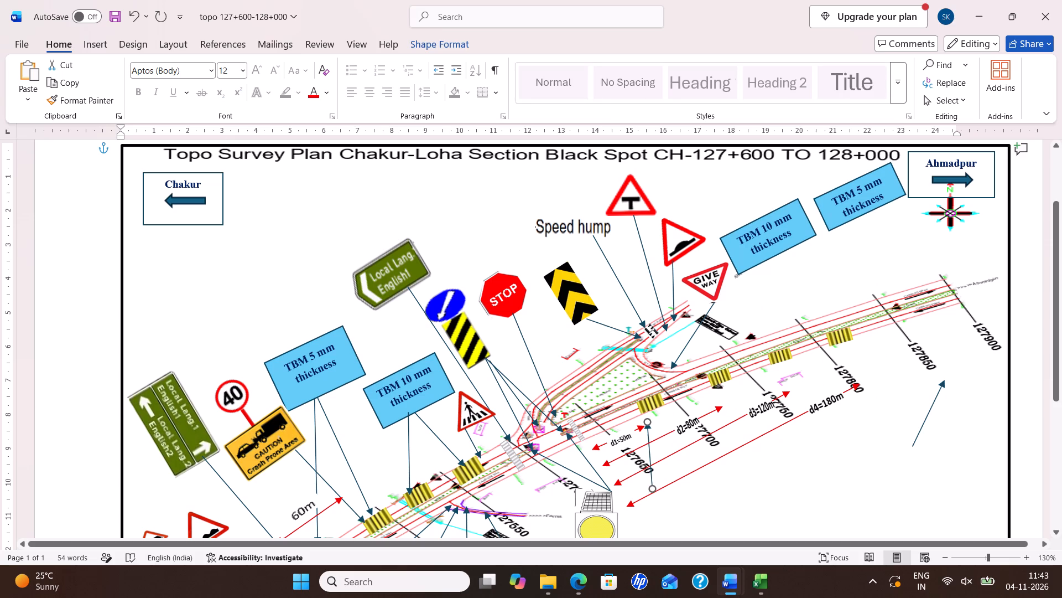
{"action": "left_click_drag", "start_coordinate": [655, 488], "coordinate": [690, 502]}
{"action": "left_click_drag", "start_coordinate": [690, 502], "coordinate": [691, 502]}
{"action": "left_click_drag", "start_coordinate": [674, 475], "coordinate": [666, 467]}
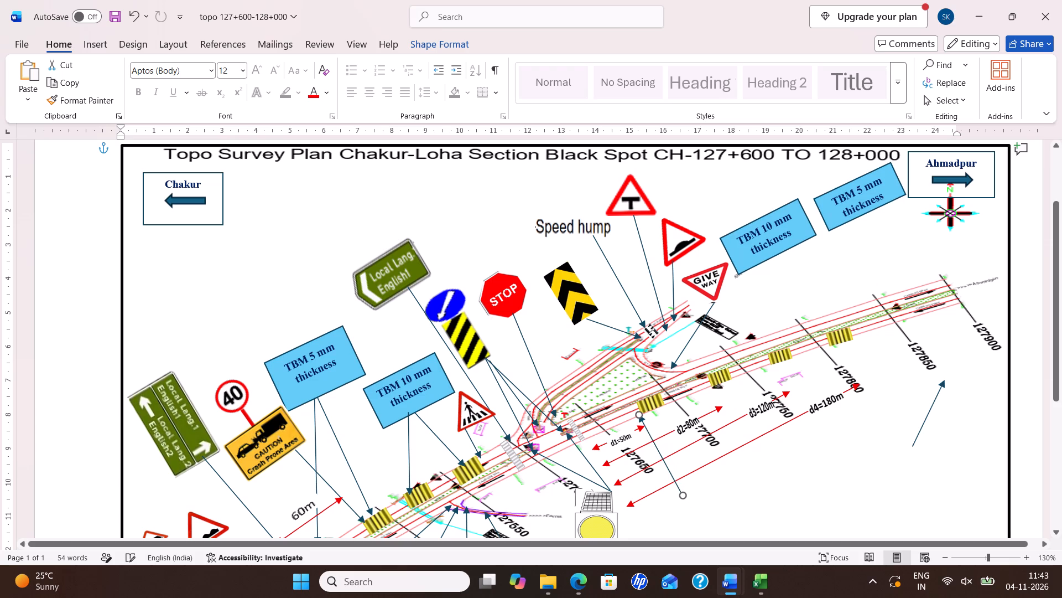
{"action": "left_click_drag", "start_coordinate": [666, 467], "coordinate": [664, 466]}
Copy the pedestrian crossing sign, place the copy at the tail of the relocated leader arrow, and enlarge it slightly.
{"action": "scroll", "coordinate": [528, 439], "scroll_direction": "down", "scroll_amount": 1}
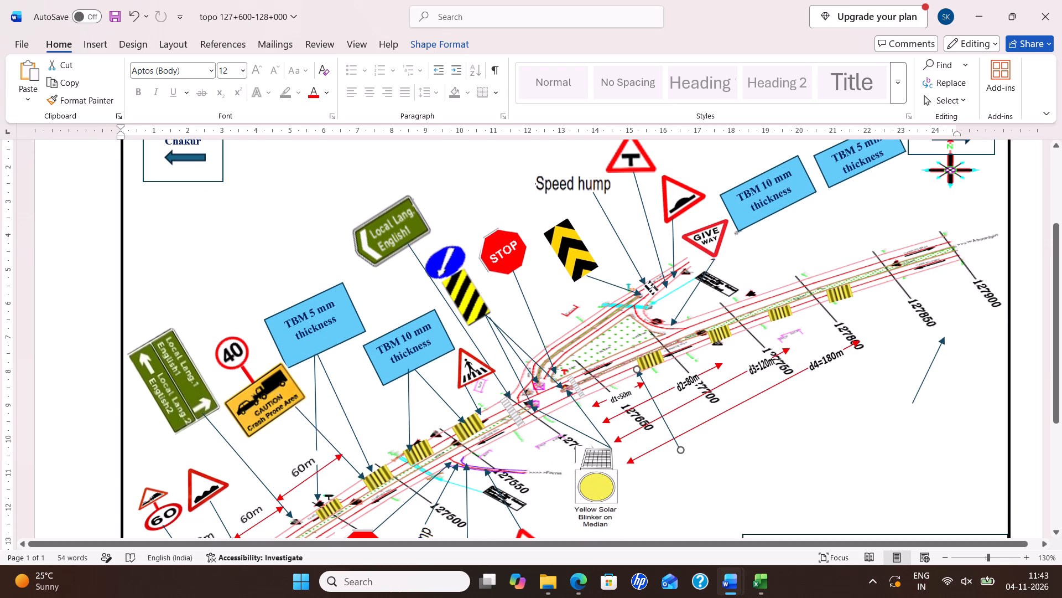
{"action": "left_click", "coordinate": [478, 368]}
{"action": "key", "text": "ctrl+c"}
{"action": "key", "text": "ctrl+v"}
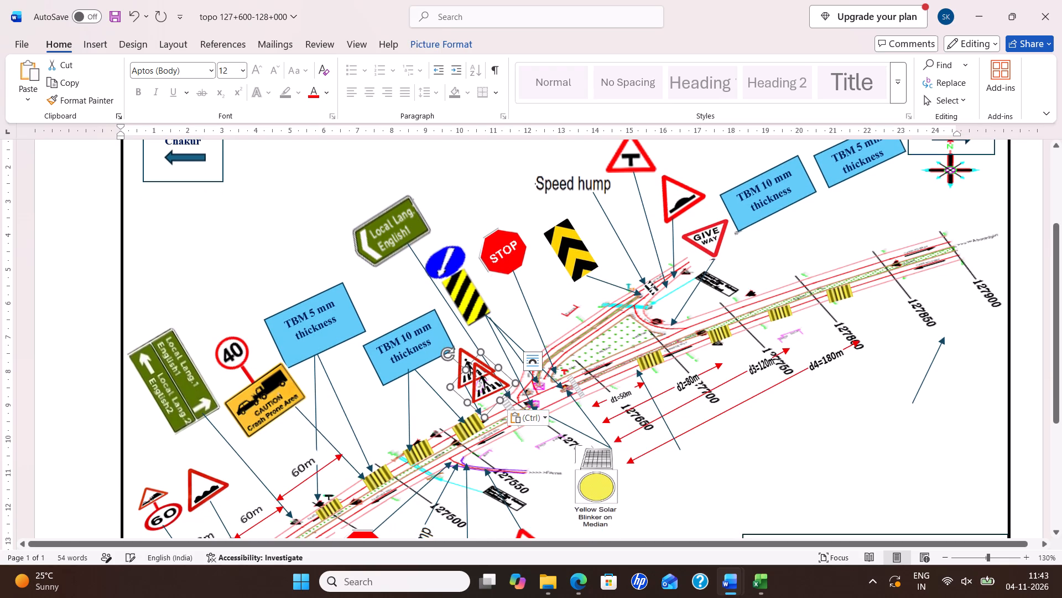
{"action": "left_click_drag", "start_coordinate": [488, 383], "coordinate": [695, 470]}
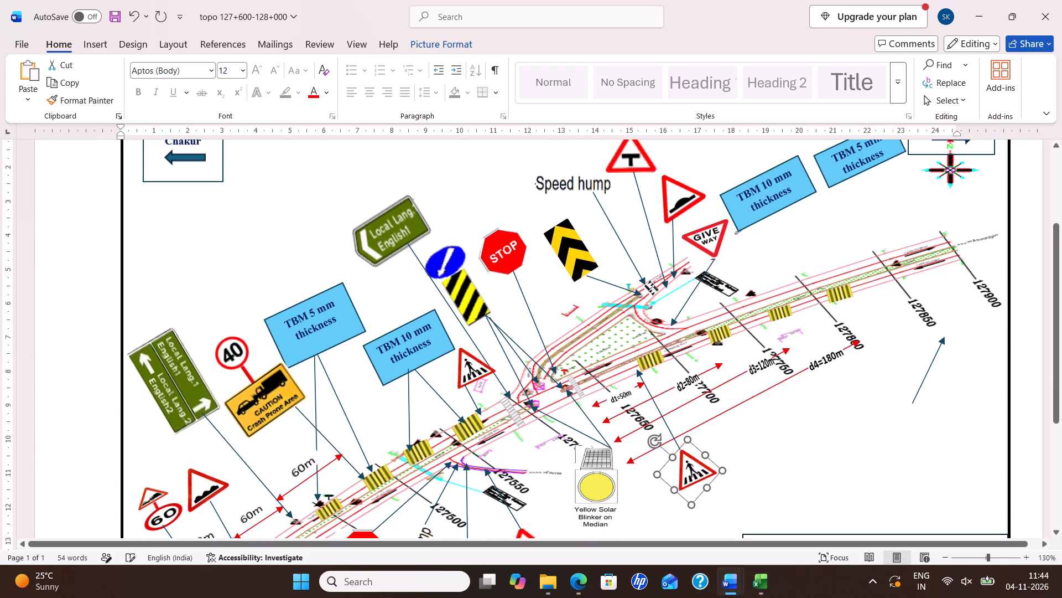
{"action": "left_click_drag", "start_coordinate": [695, 470], "coordinate": [693, 470]}
{"action": "left_click_drag", "start_coordinate": [722, 468], "coordinate": [727, 469]}
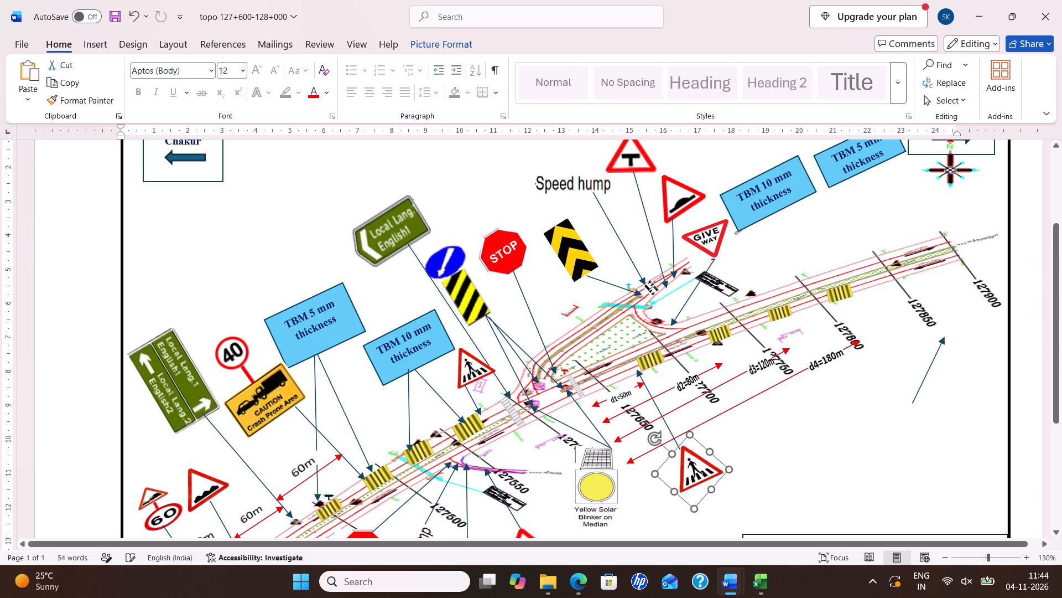
{"action": "left_click", "coordinate": [702, 462]}
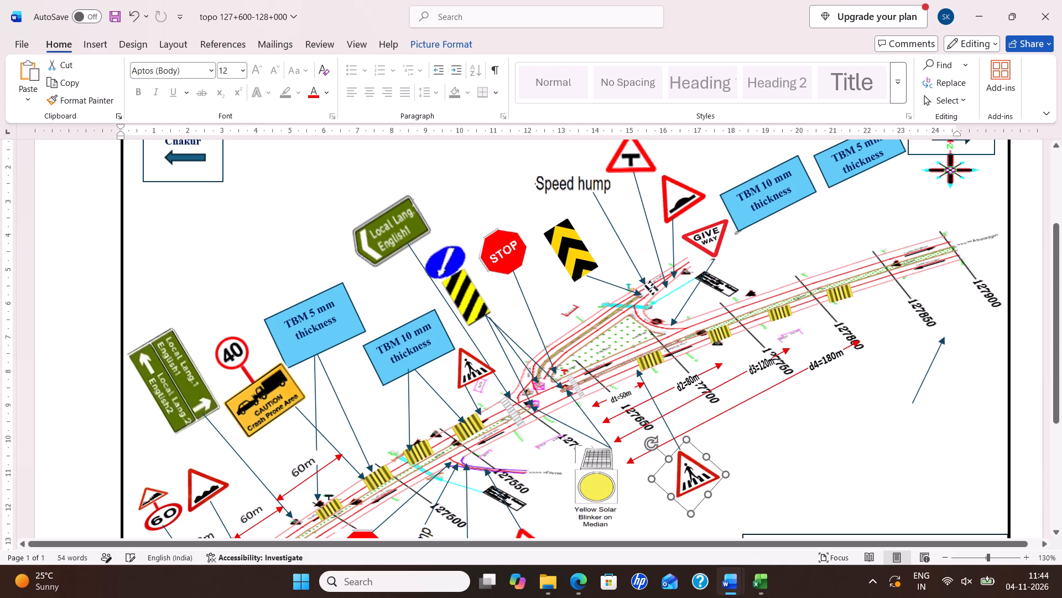
Copy the new pedestrian crossing sign's leader arrow and point the copy at the rumble strip between chainages 127750 and 127800.
{"action": "left_click", "coordinate": [759, 473]}
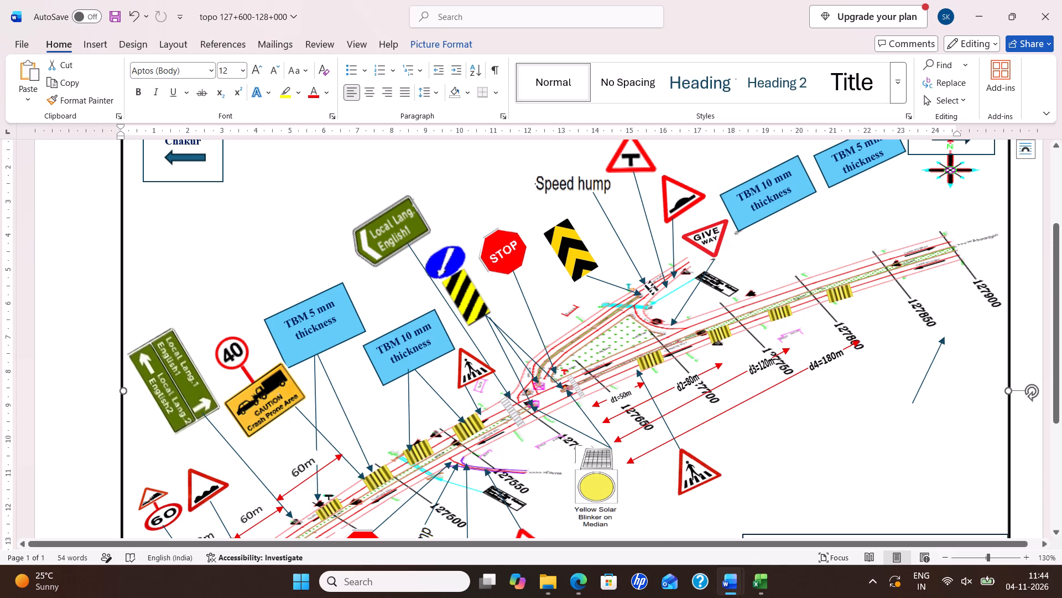
{"action": "left_click", "coordinate": [671, 425]}
{"action": "key", "text": "ctrl+c"}
{"action": "key", "text": "ctrl+v"}
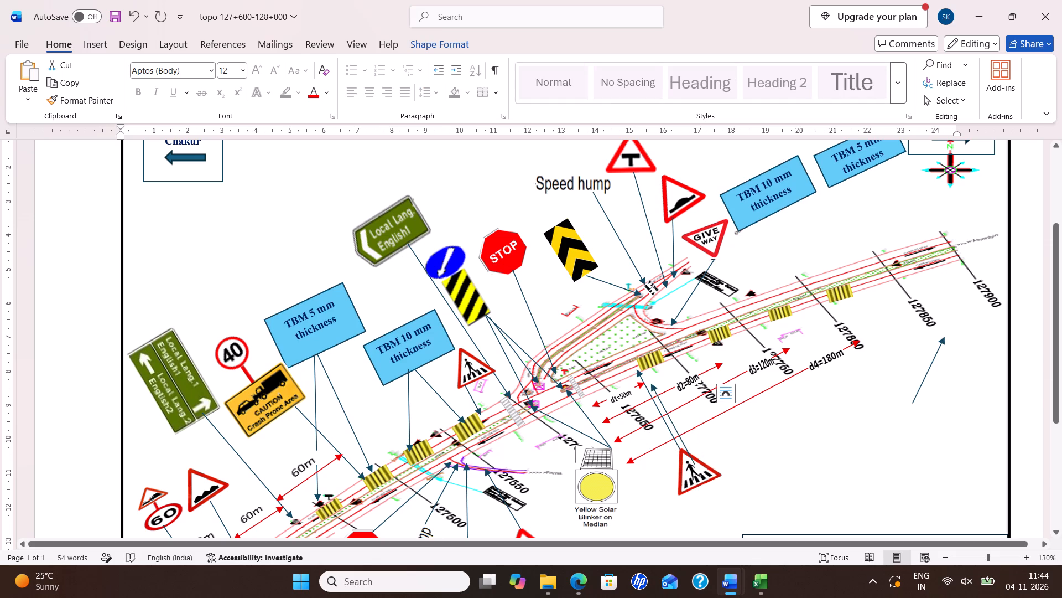
{"action": "double_click", "coordinate": [683, 436]}
{"action": "left_click_drag", "start_coordinate": [679, 435], "coordinate": [679, 434]}
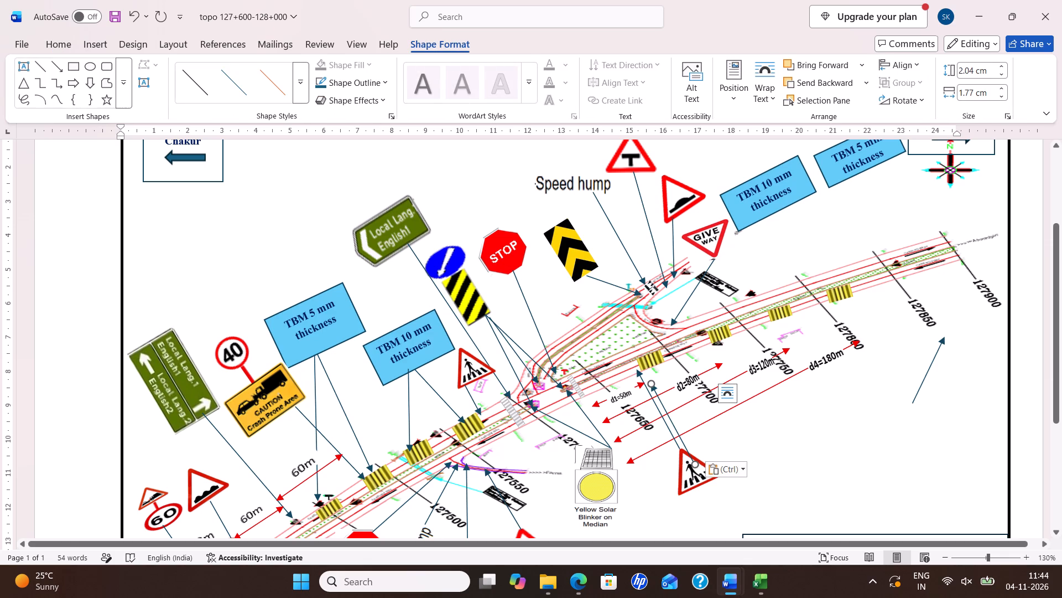
{"action": "left_click_drag", "start_coordinate": [679, 434], "coordinate": [791, 414]}
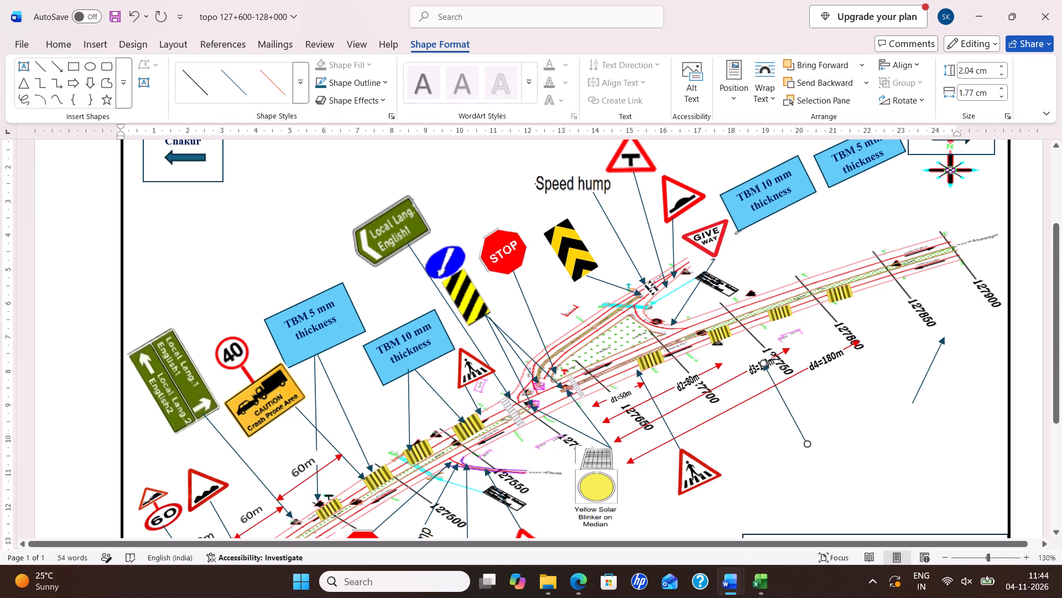
{"action": "left_click_drag", "start_coordinate": [791, 414], "coordinate": [813, 406]}
{"action": "left_click_drag", "start_coordinate": [813, 406], "coordinate": [815, 401]}
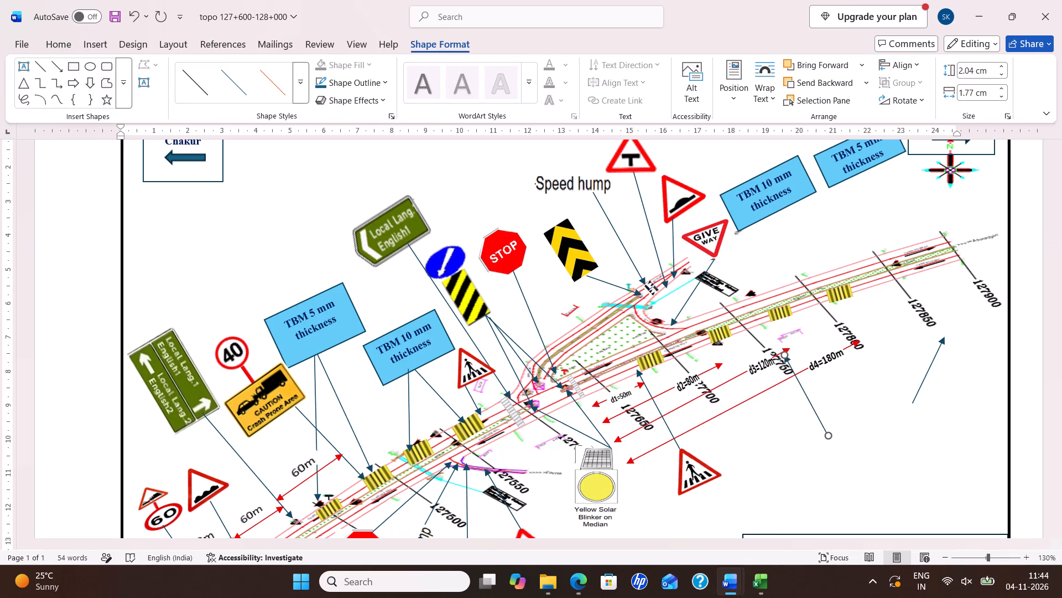
{"action": "left_click_drag", "start_coordinate": [815, 401], "coordinate": [827, 362]}
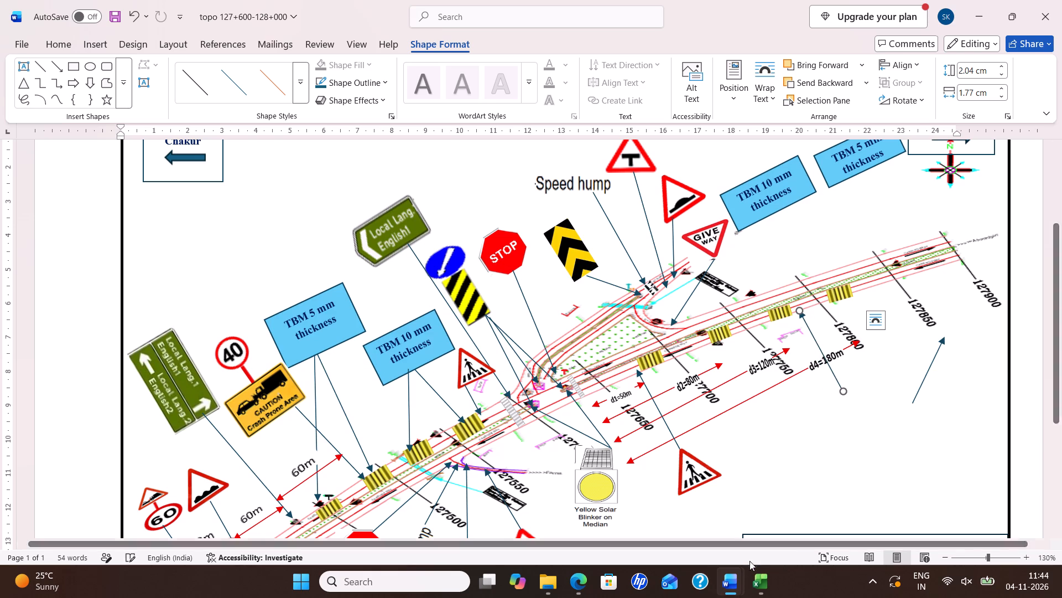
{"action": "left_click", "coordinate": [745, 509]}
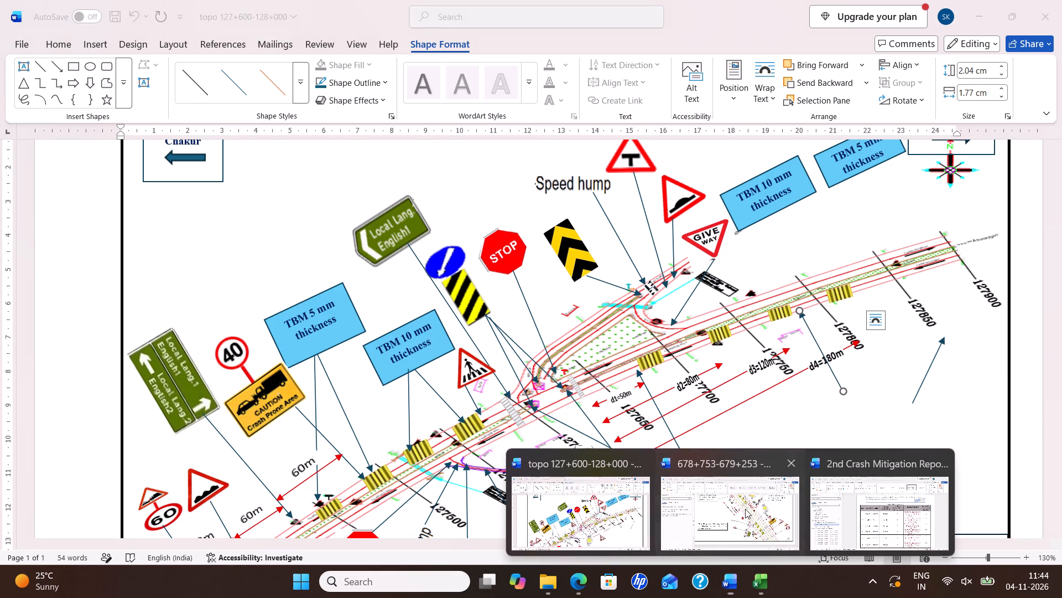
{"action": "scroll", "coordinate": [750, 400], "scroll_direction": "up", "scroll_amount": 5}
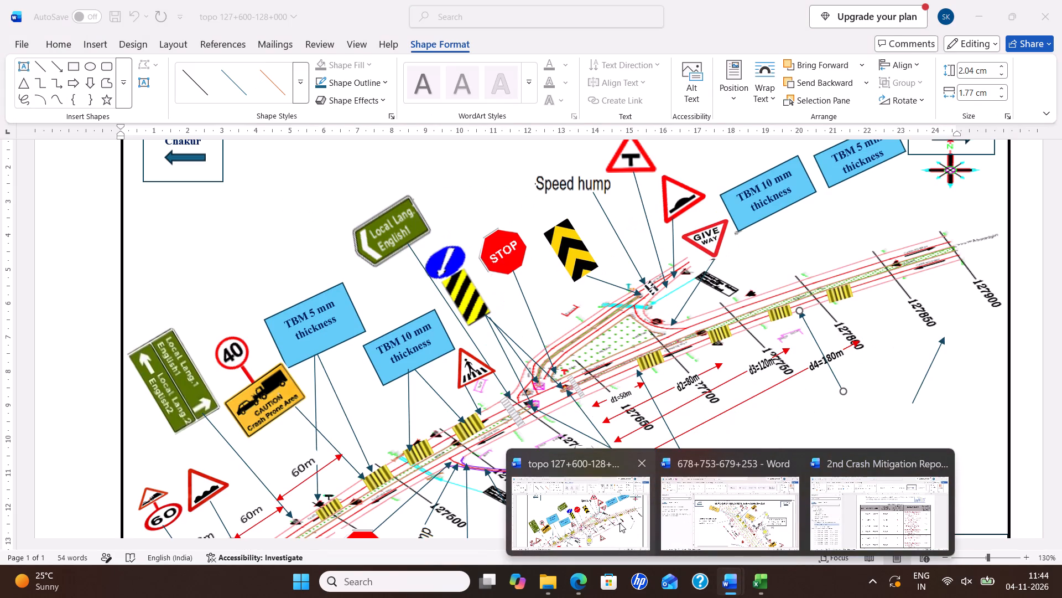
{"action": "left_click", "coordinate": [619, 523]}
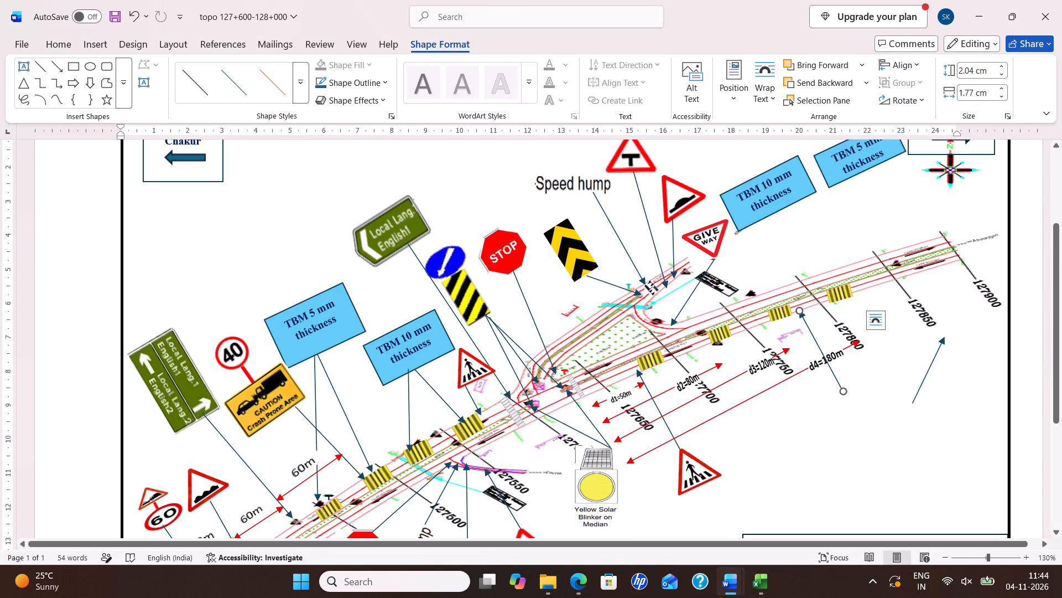
Nudge the copied leader arrow onto the rumble strip before chainage 127800 and extend its tail beyond the d4=180m dimension arrow.
{"action": "left_click_drag", "start_coordinate": [822, 363], "coordinate": [817, 363]}
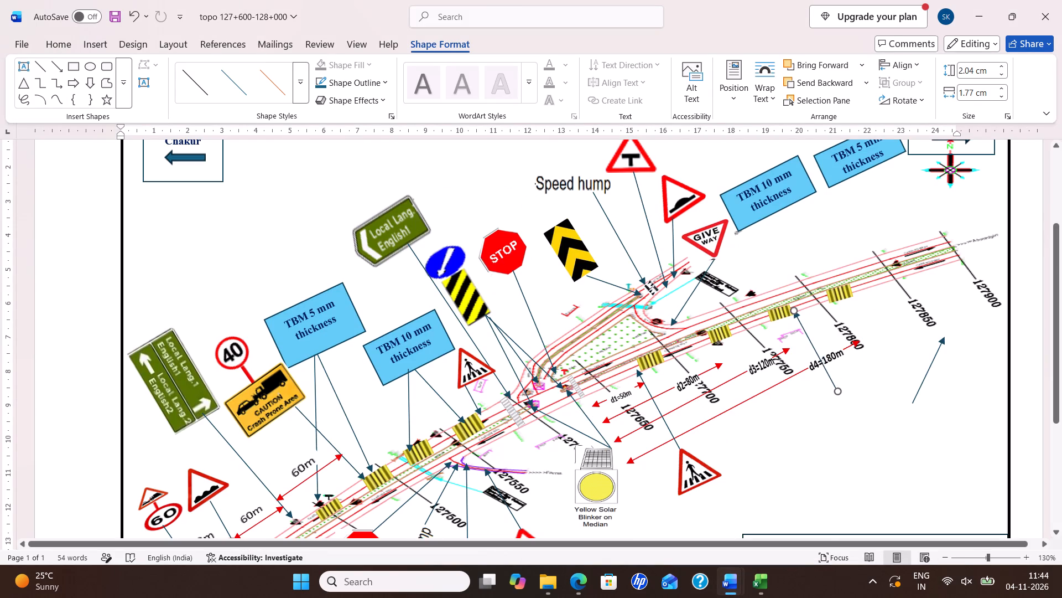
{"action": "left_click_drag", "start_coordinate": [817, 363], "coordinate": [815, 363]}
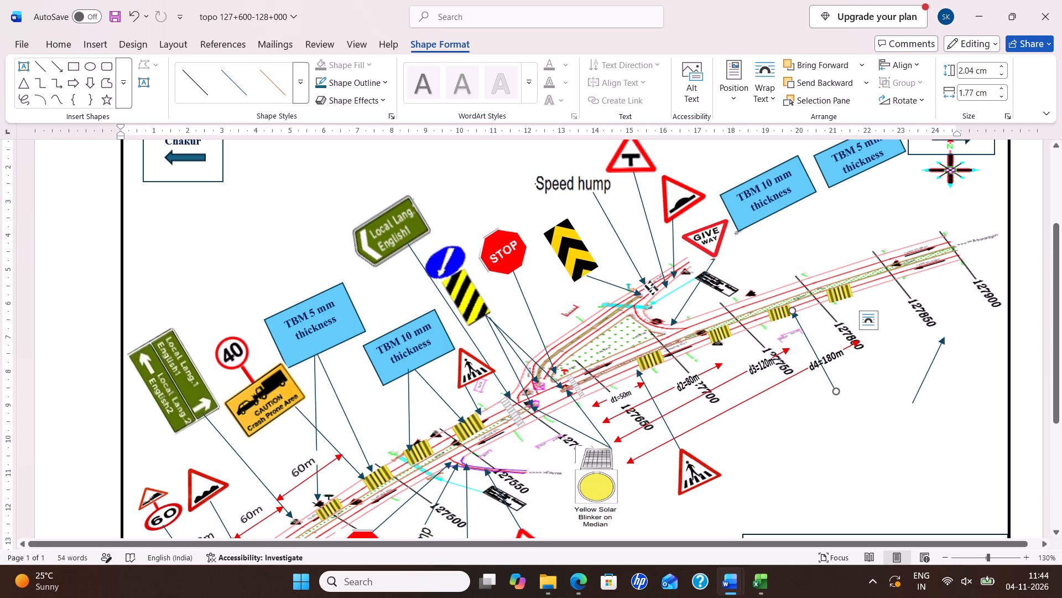
{"action": "left_click_drag", "start_coordinate": [834, 388], "coordinate": [822, 413]}
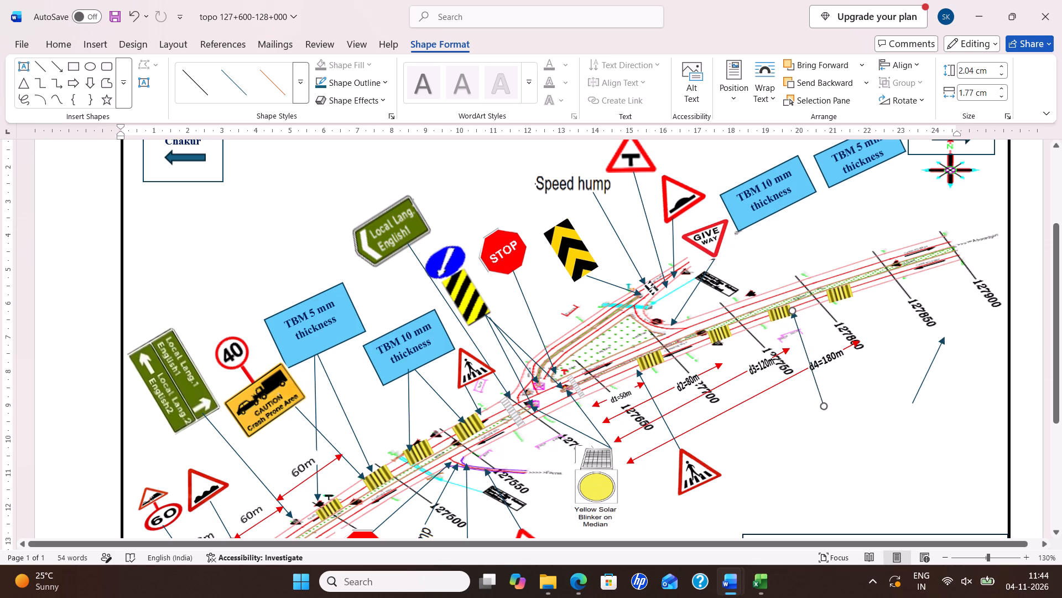
{"action": "left_click_drag", "start_coordinate": [822, 413], "coordinate": [822, 417]}
Copy the 40 speed limit and Crash Prone Area sign, place the copy at the extended arrow's tail, and rotate it nearly upright.
{"action": "left_click", "coordinate": [251, 368]}
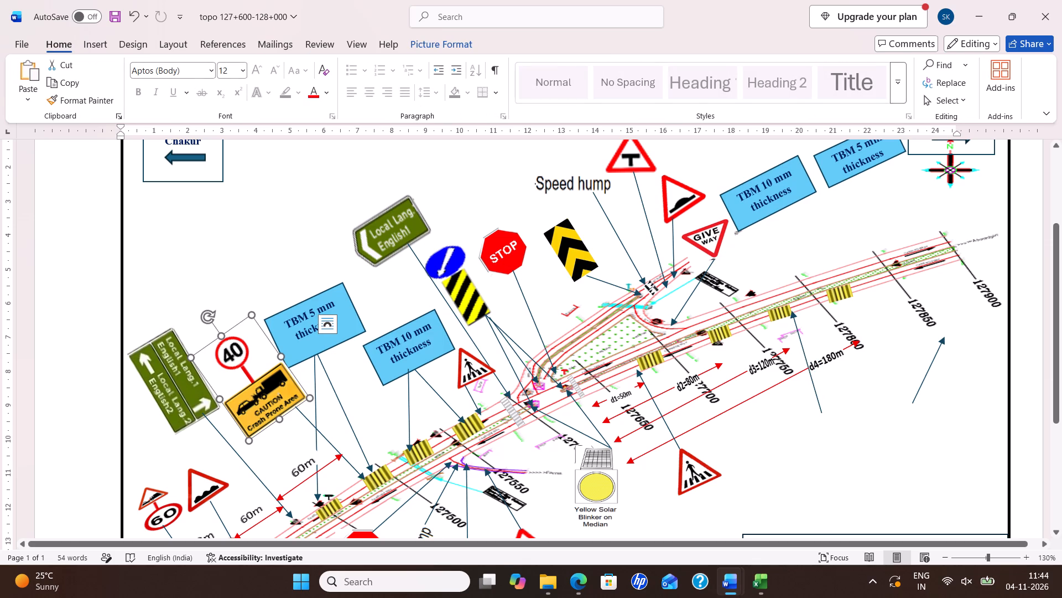
{"action": "key", "text": "ctrl+c"}
{"action": "key", "text": "ctrl+v"}
{"action": "left_click_drag", "start_coordinate": [266, 395], "coordinate": [813, 479]}
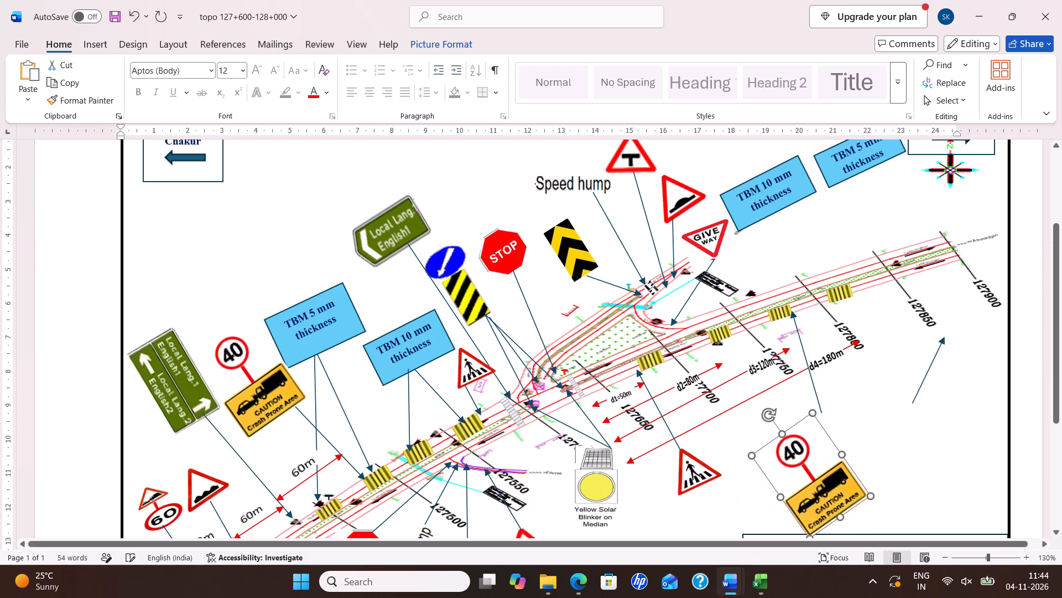
{"action": "left_click_drag", "start_coordinate": [813, 479], "coordinate": [830, 463]}
{"action": "left_click_drag", "start_coordinate": [785, 400], "coordinate": [801, 400]}
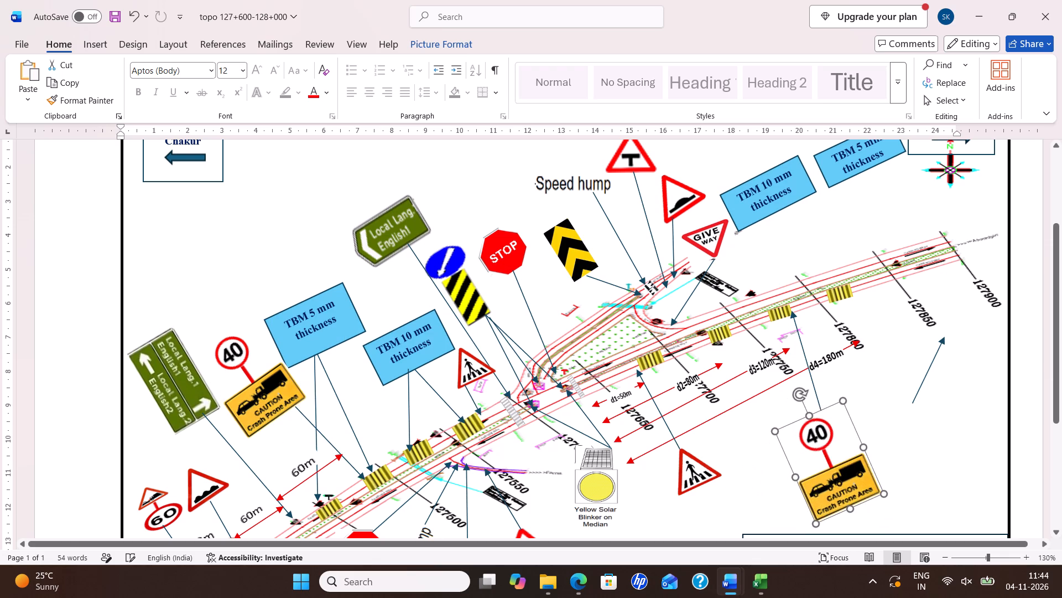
{"action": "left_click_drag", "start_coordinate": [801, 400], "coordinate": [823, 395]}
{"action": "left_click", "coordinate": [766, 424]}
Copy the Crash Prone Area sign's leader arrow and point the copy at the rumble strip between chainages 127800 and 127850.
{"action": "left_click", "coordinate": [805, 353]}
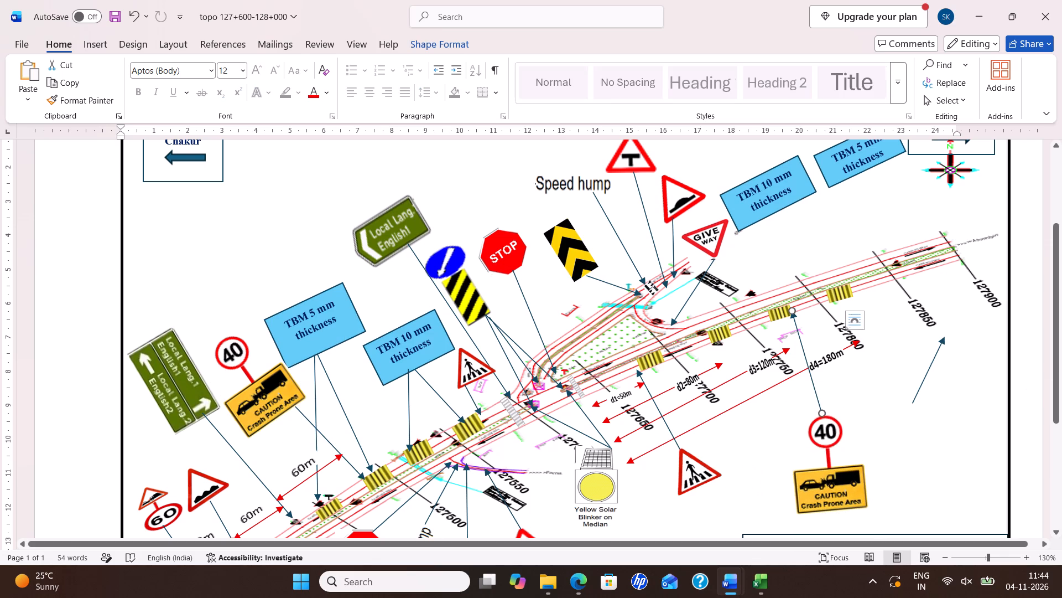
{"action": "key", "text": "ctrl+c"}
{"action": "key", "text": "ctrl+v"}
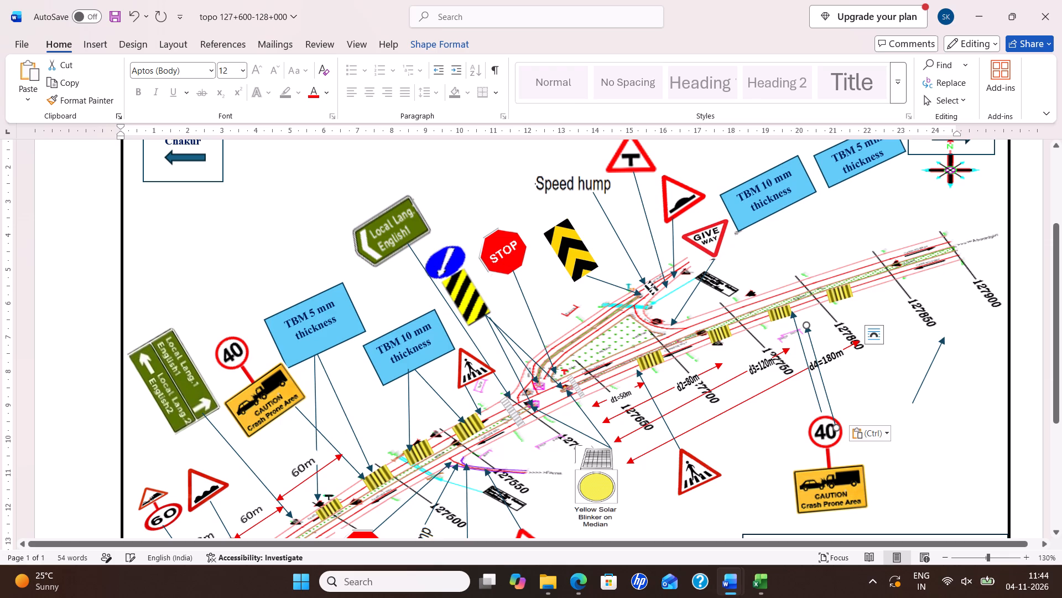
{"action": "left_click_drag", "start_coordinate": [824, 377], "coordinate": [872, 343]}
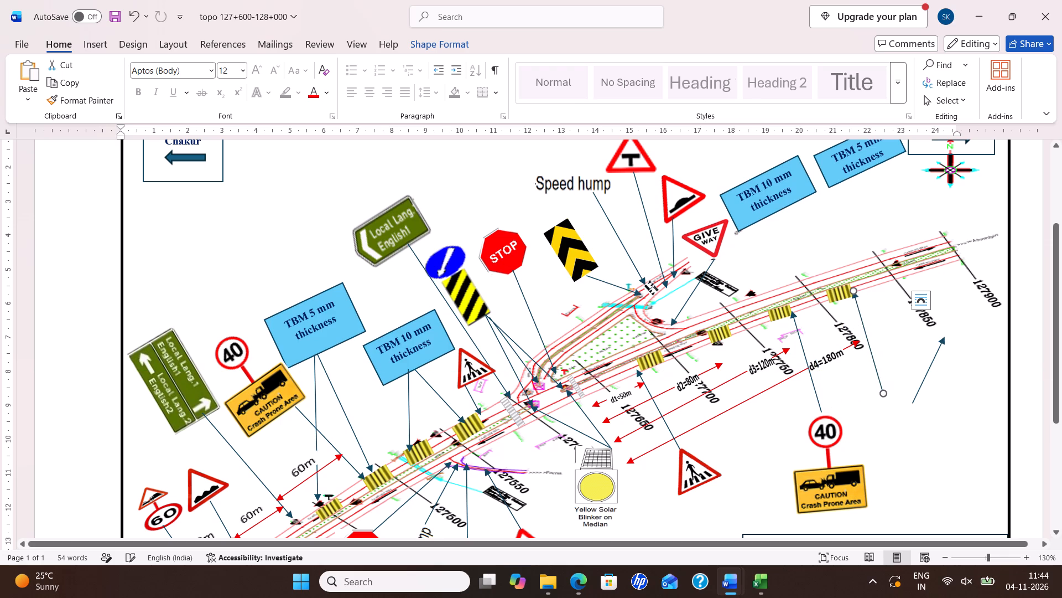
Copy the green two-direction Local Lang./English sign and place the copy at the tail of the leader arrow just added.
{"action": "left_click", "coordinate": [175, 367]}
{"action": "key", "text": "ctrl+c"}
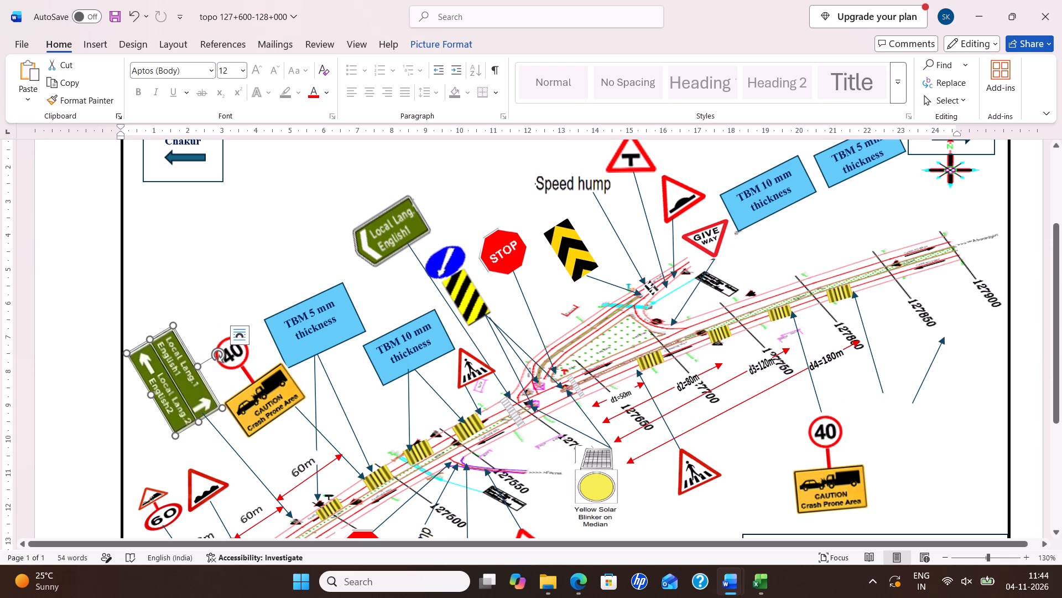
{"action": "key", "text": "ctrl+v"}
{"action": "left_click_drag", "start_coordinate": [182, 384], "coordinate": [886, 385]}
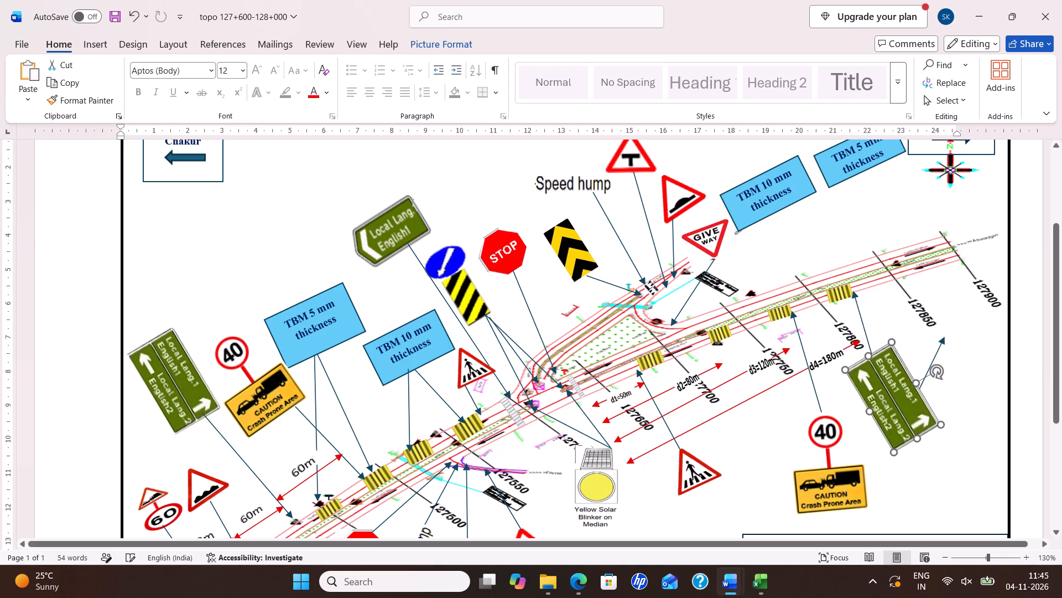
Delete the loose leader arrow in the blank area beside the copied green direction sign.
{"action": "left_click", "coordinate": [938, 349]}
{"action": "key", "text": "Delete"}
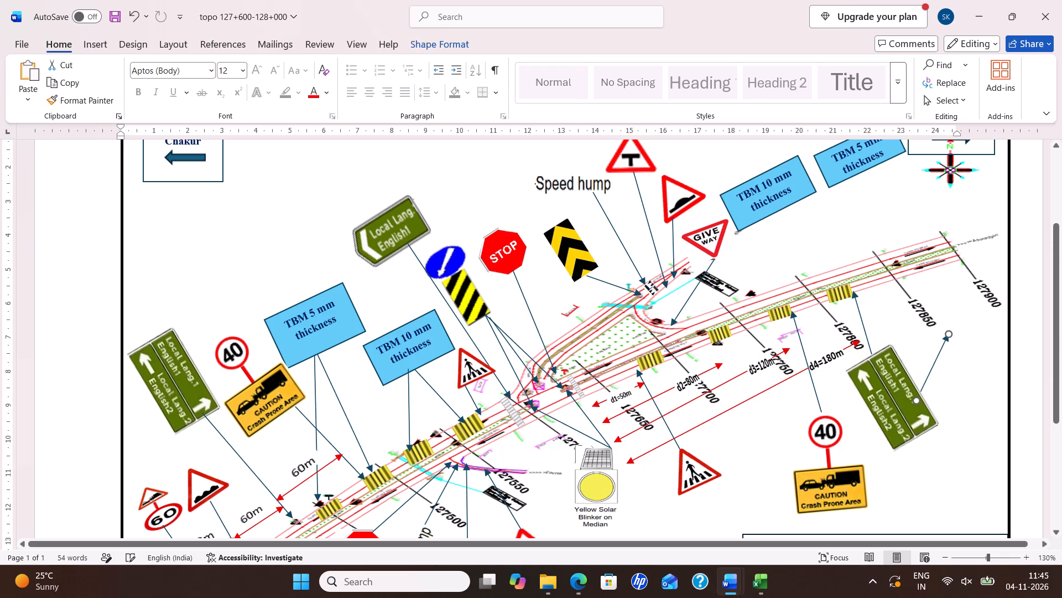
Rotate, flip and shorten the copied green direction sign so it fits at the tail of its leader arrow.
{"action": "left_click", "coordinate": [891, 394]}
{"action": "left_click_drag", "start_coordinate": [938, 367], "coordinate": [919, 352]}
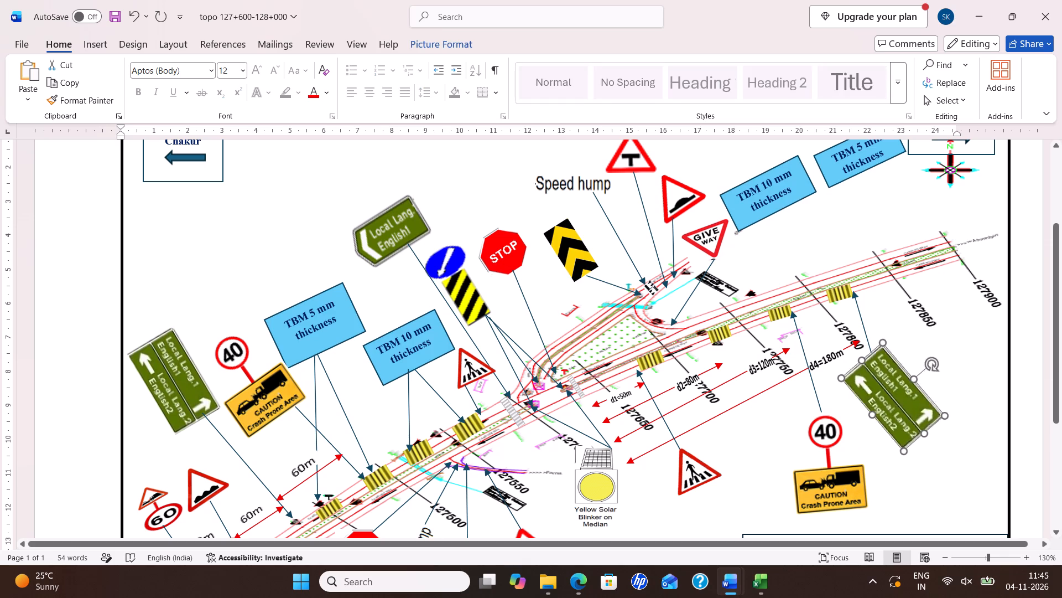
{"action": "left_click_drag", "start_coordinate": [919, 352], "coordinate": [870, 398]}
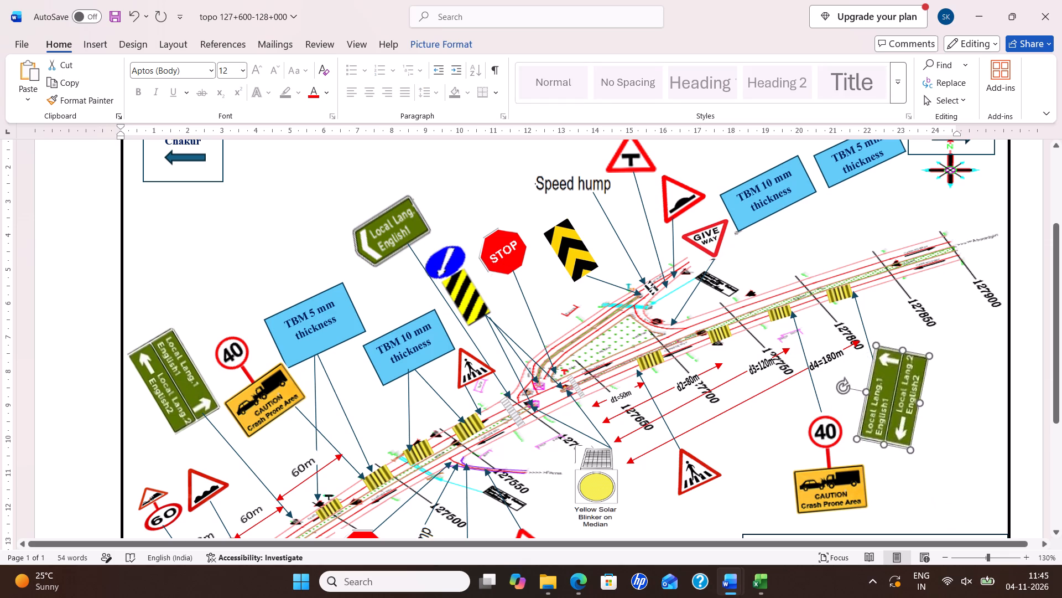
{"action": "left_click_drag", "start_coordinate": [870, 398], "coordinate": [860, 404]}
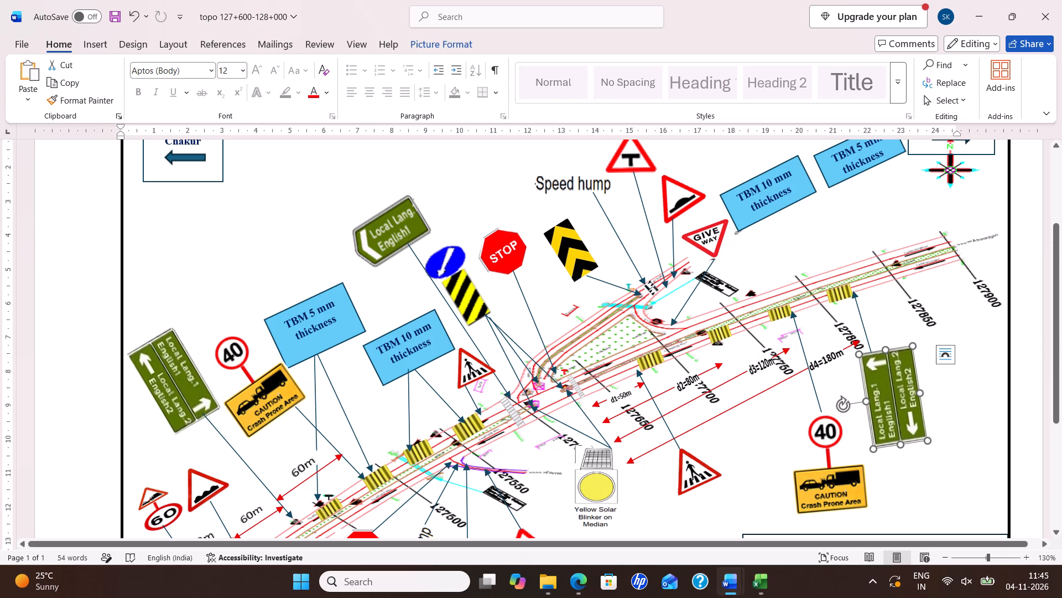
{"action": "left_click_drag", "start_coordinate": [886, 349], "coordinate": [922, 495]}
{"action": "left_click_drag", "start_coordinate": [913, 470], "coordinate": [900, 415]}
{"action": "left_click", "coordinate": [961, 398]}
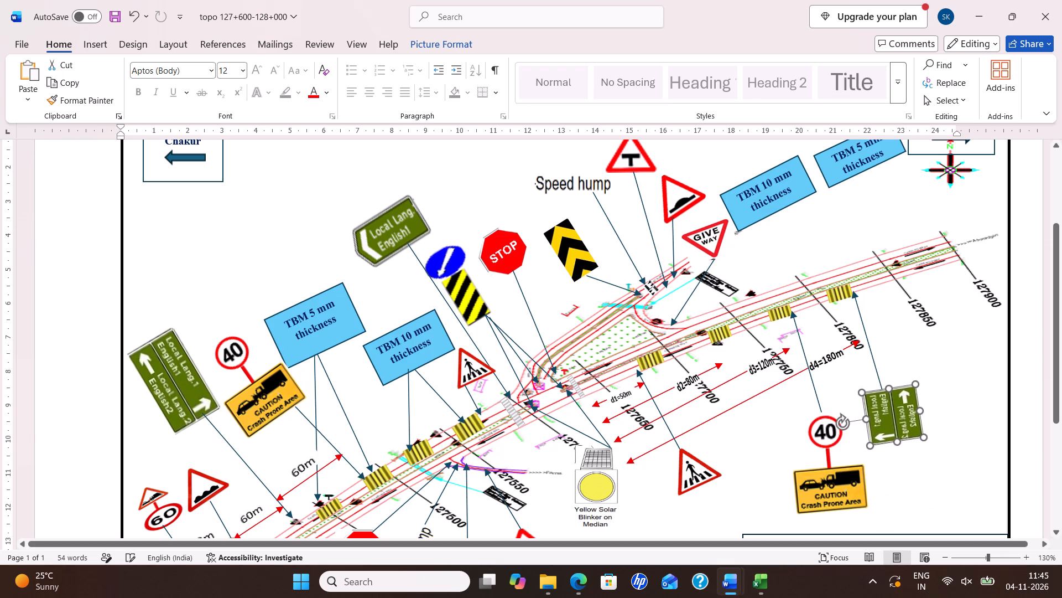
Add two copies of the green sign's leader arrow, pointing at the road near chainage 127850 and just before chainage 127900.
{"action": "left_click", "coordinate": [870, 351]}
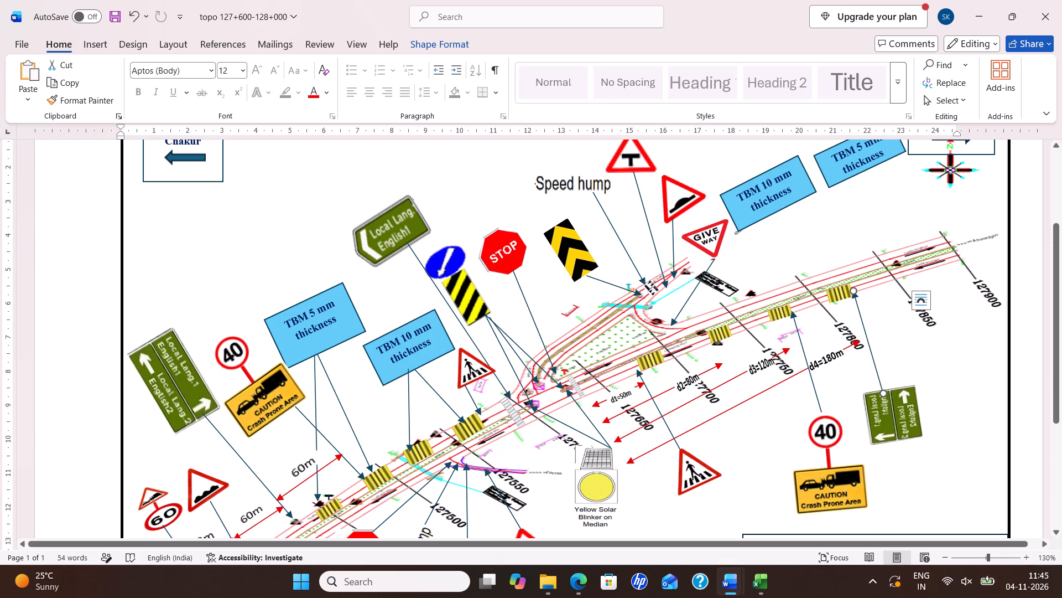
{"action": "key", "text": "ctrl+c"}
{"action": "key", "text": "ctrl+v"}
{"action": "left_click_drag", "start_coordinate": [881, 358], "coordinate": [909, 331]}
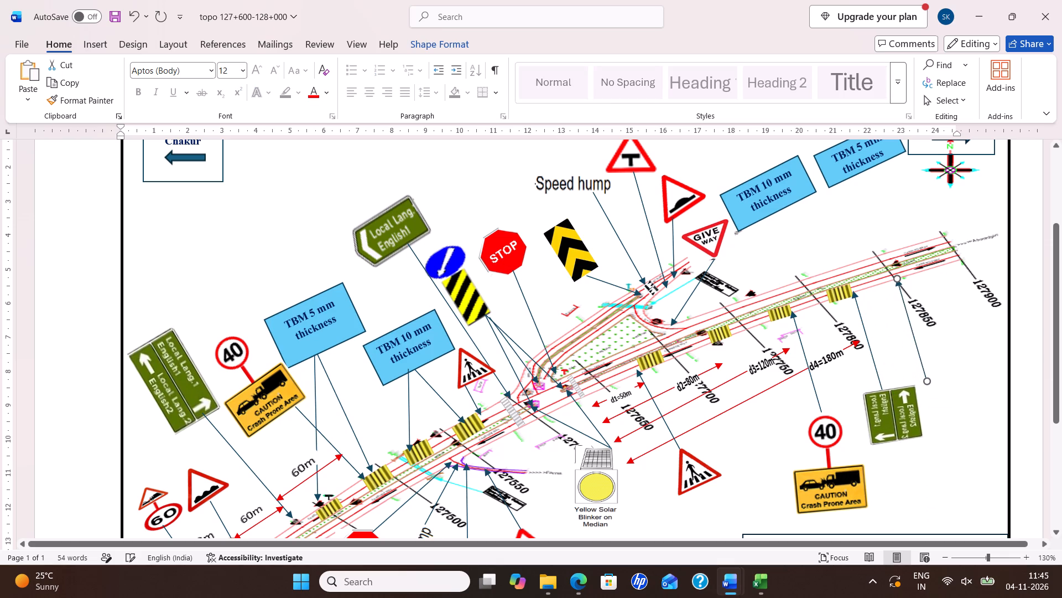
{"action": "left_click_drag", "start_coordinate": [909, 331], "coordinate": [908, 331]}
{"action": "left_click", "coordinate": [907, 331]}
{"action": "key", "text": "ctrl+c"}
{"action": "key", "text": "ctrl+v"}
{"action": "left_click_drag", "start_coordinate": [925, 346], "coordinate": [957, 317]}
Shorten the tail of the leader arrow near chainage 127850 to about half its length.
{"action": "left_click", "coordinate": [922, 380]}
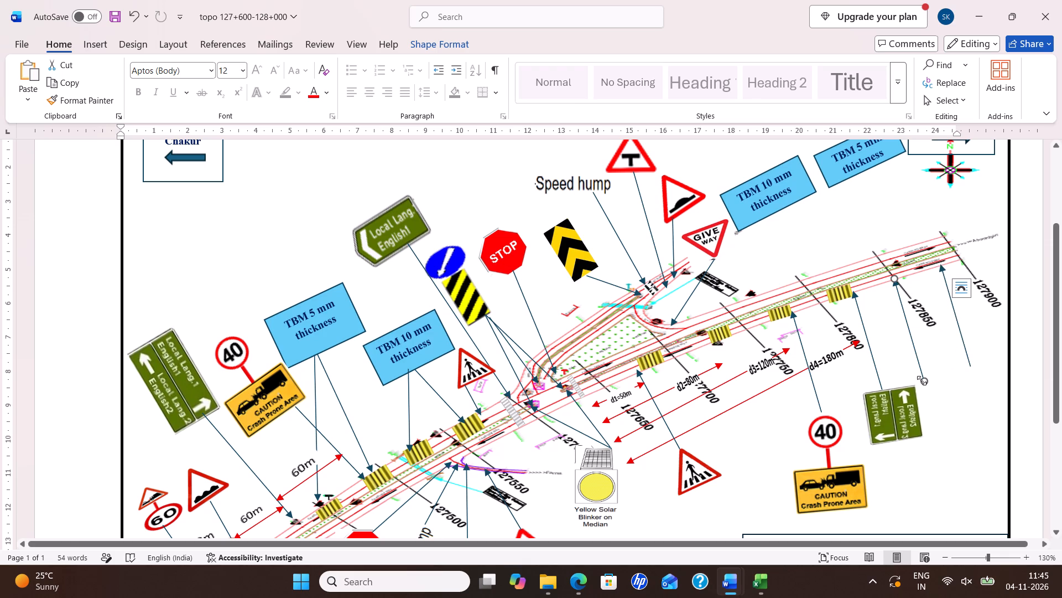
{"action": "left_click_drag", "start_coordinate": [922, 380], "coordinate": [908, 329]}
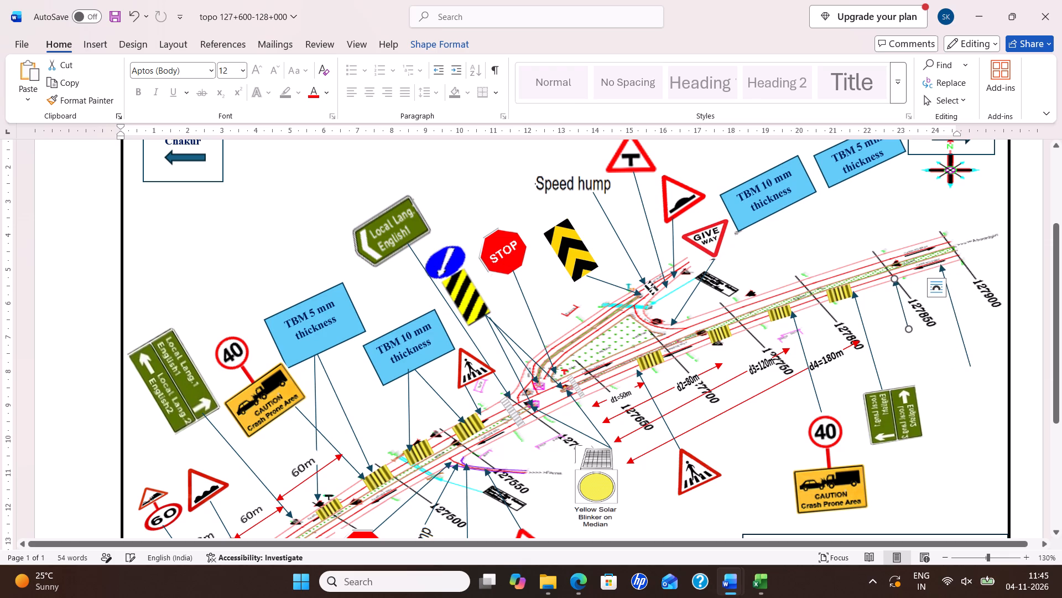
Copy the triangular rough-road warning sign, place the copy below the shortened leader arrow near chainage 127850, and rotate it upright.
{"action": "left_click", "coordinate": [206, 486]}
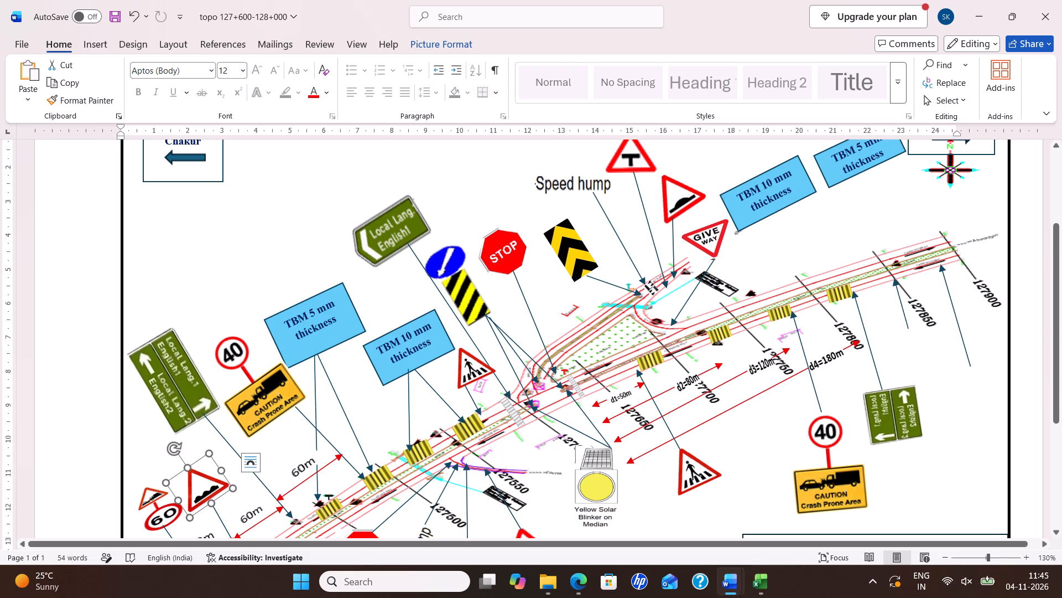
{"action": "key", "text": "ctrl+c"}
{"action": "key", "text": "ctrl+v"}
{"action": "left_click_drag", "start_coordinate": [215, 493], "coordinate": [233, 494]}
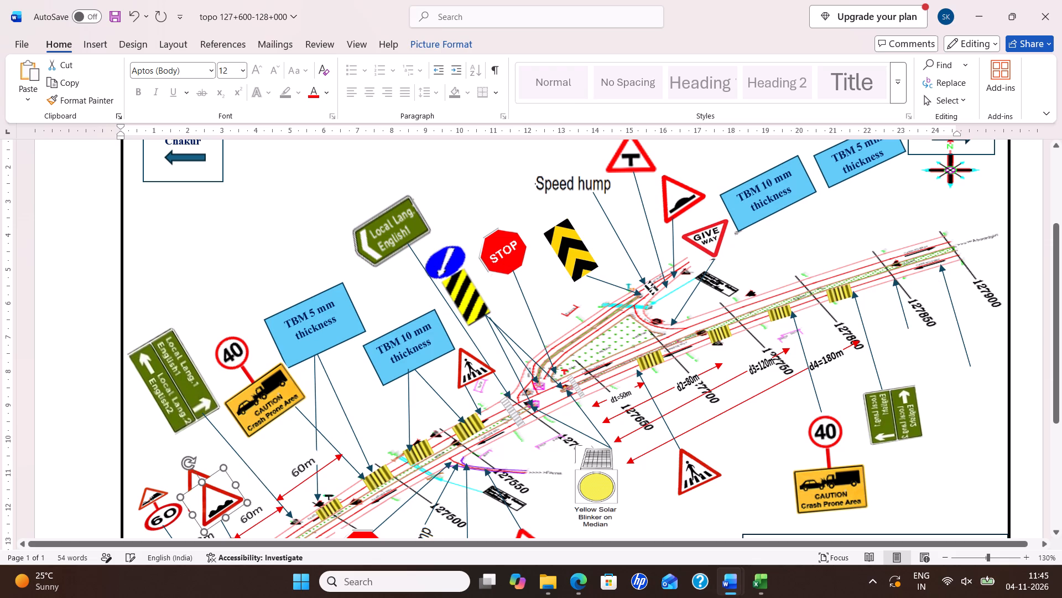
{"action": "left_click_drag", "start_coordinate": [233, 494], "coordinate": [934, 346]}
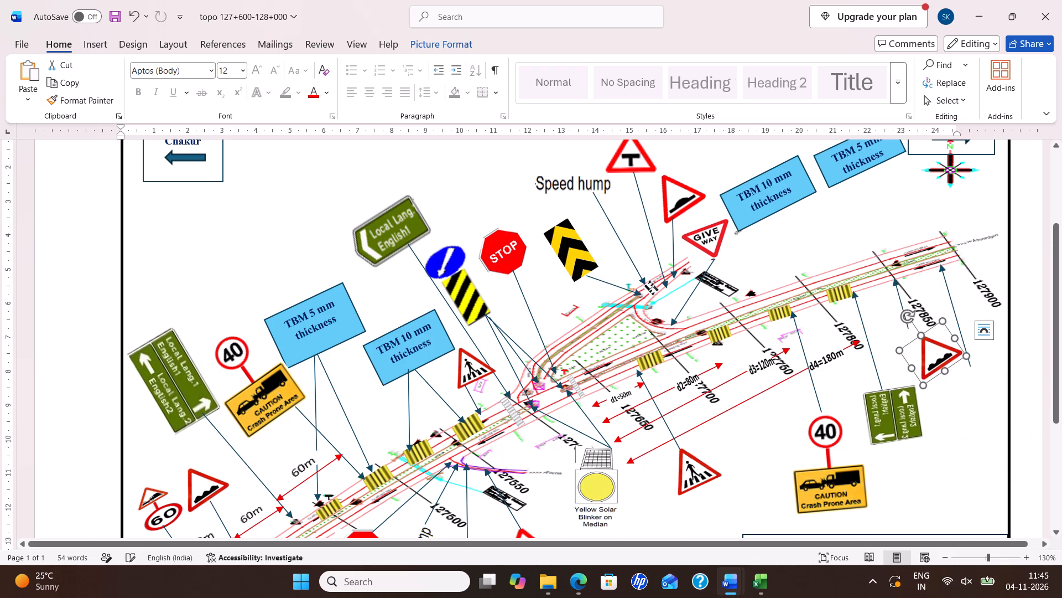
{"action": "left_click_drag", "start_coordinate": [910, 312], "coordinate": [935, 317]}
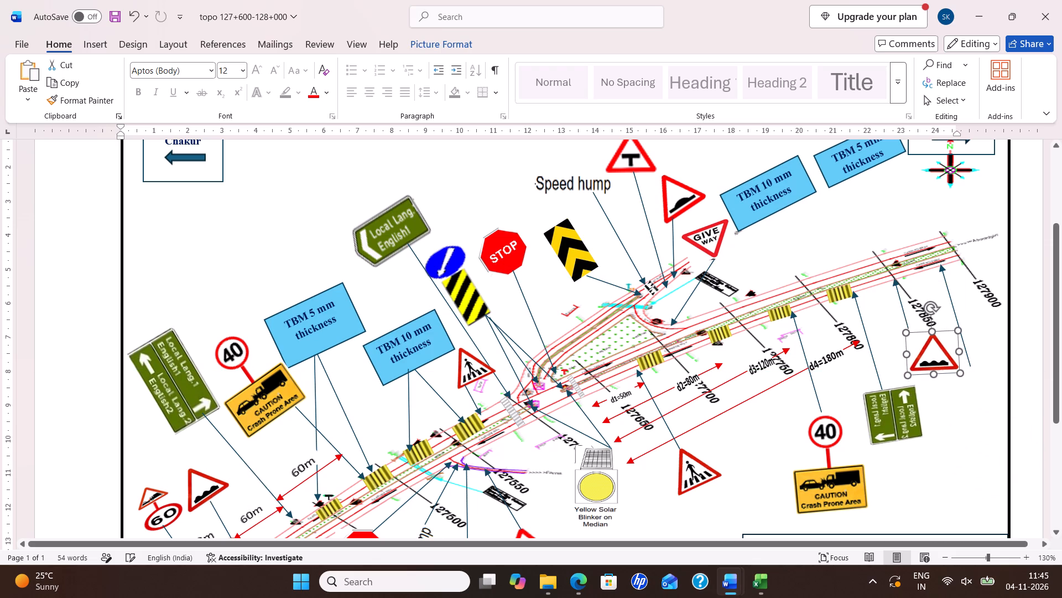
Tilt the copied rough-road warning sign slightly and move it to the tail of the leader arrow near chainage 127850.
{"action": "left_click_drag", "start_coordinate": [935, 317], "coordinate": [931, 317]}
{"action": "left_click_drag", "start_coordinate": [940, 350], "coordinate": [912, 344]}
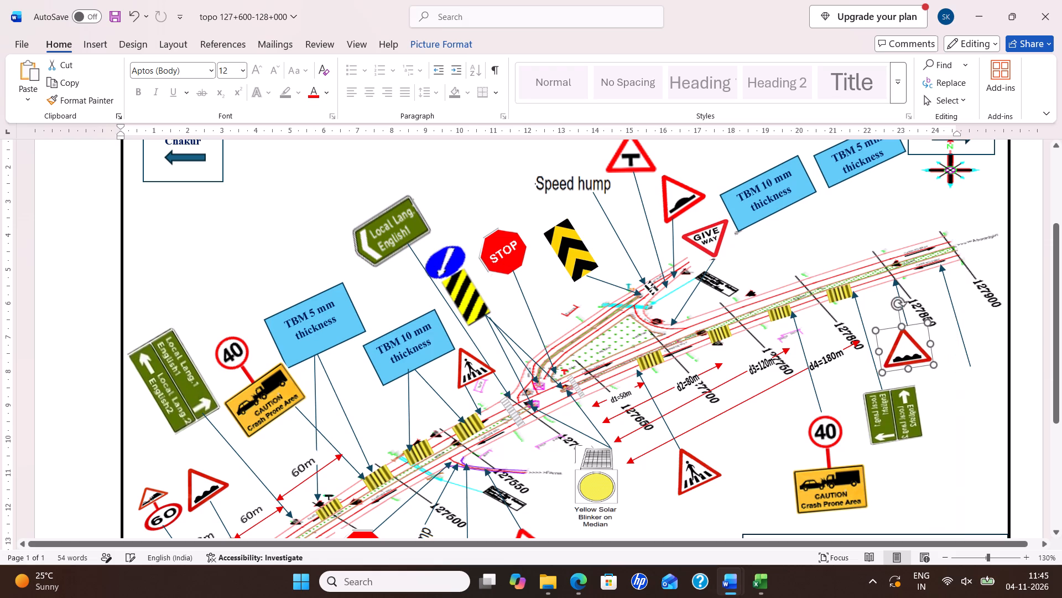
{"action": "left_click_drag", "start_coordinate": [912, 344], "coordinate": [920, 345]}
{"action": "left_click", "coordinate": [964, 394]}
Shorten the tail of the leader arrow just before chainage 127900 to less than half its length.
{"action": "left_click", "coordinate": [969, 356]}
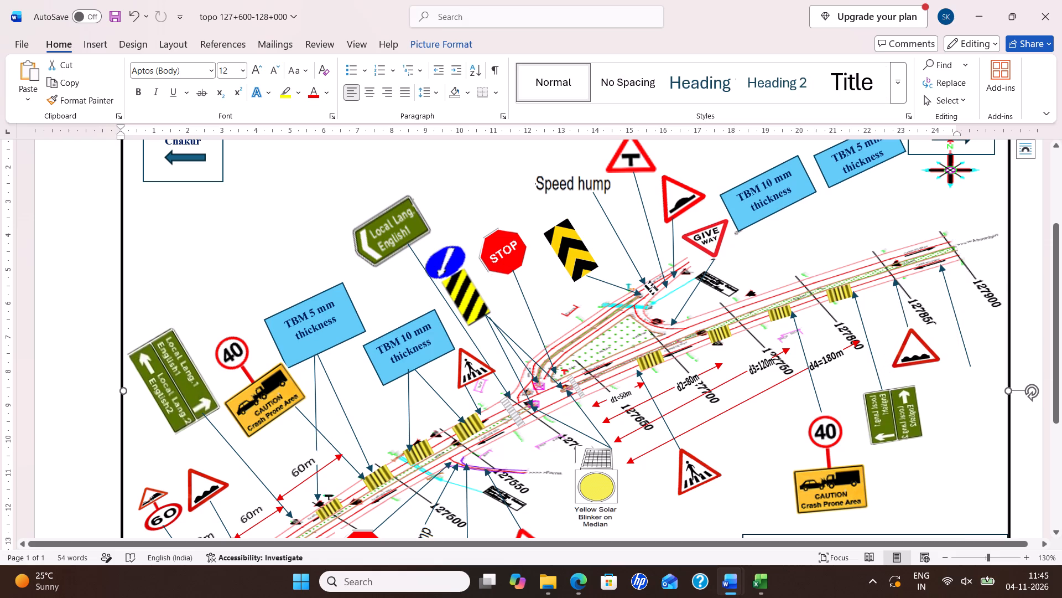
{"action": "left_click_drag", "start_coordinate": [970, 364], "coordinate": [954, 303]}
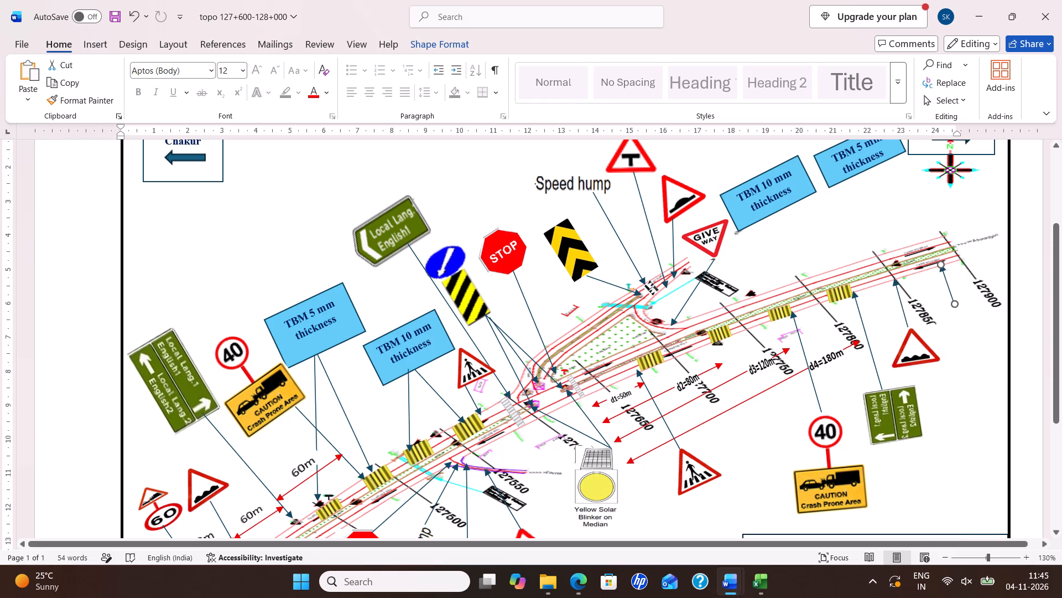
Copy the combined warning triangle and 60 speed-limit sign to the tail of the leader arrow just before chainage 127900, rotating it more upright.
{"action": "left_click", "coordinate": [174, 511]}
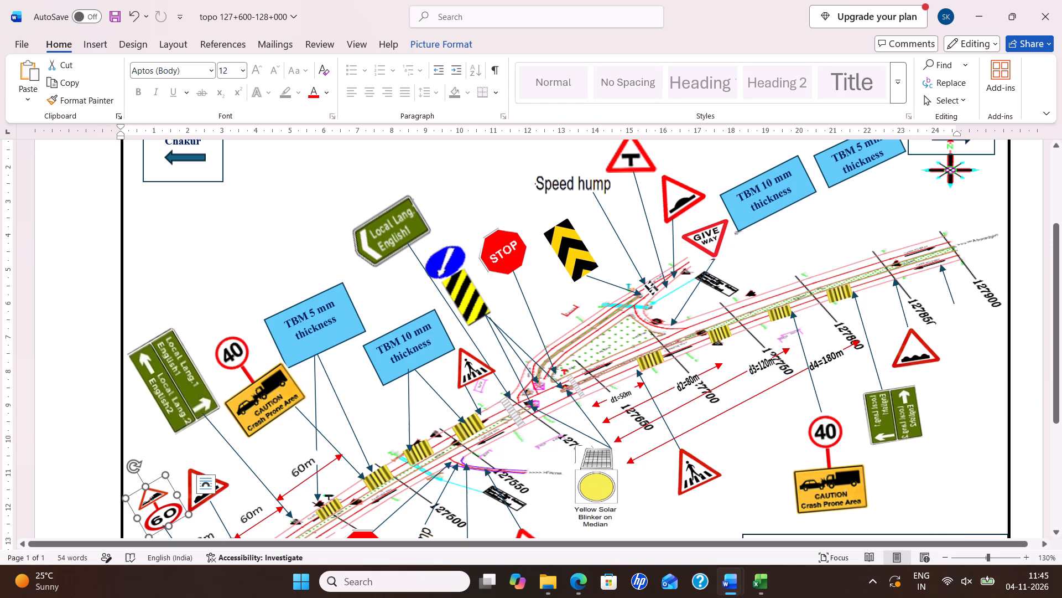
{"action": "key", "text": "ctrl+c"}
{"action": "key", "text": "ctrl+v"}
{"action": "left_click_drag", "start_coordinate": [153, 509], "coordinate": [205, 514]}
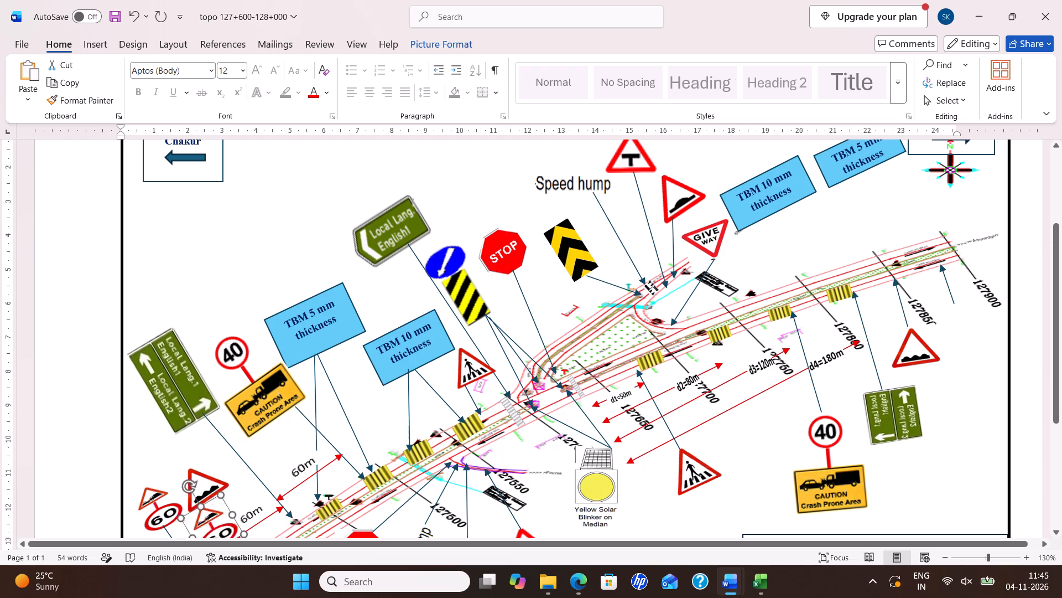
{"action": "left_click_drag", "start_coordinate": [205, 514], "coordinate": [949, 317]}
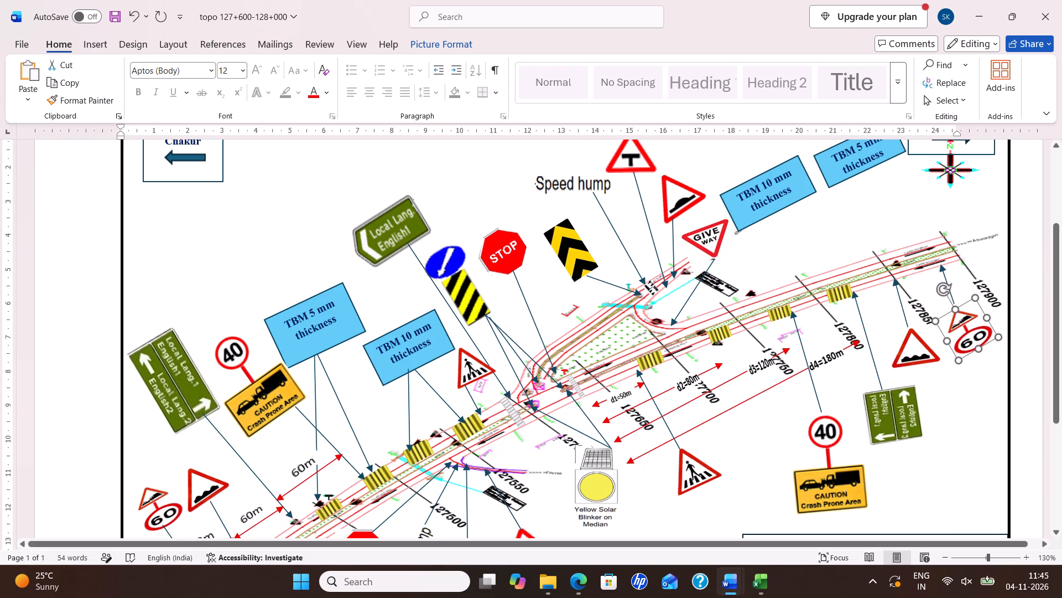
{"action": "left_click_drag", "start_coordinate": [949, 317], "coordinate": [949, 312]}
{"action": "left_click_drag", "start_coordinate": [940, 286], "coordinate": [950, 283]}
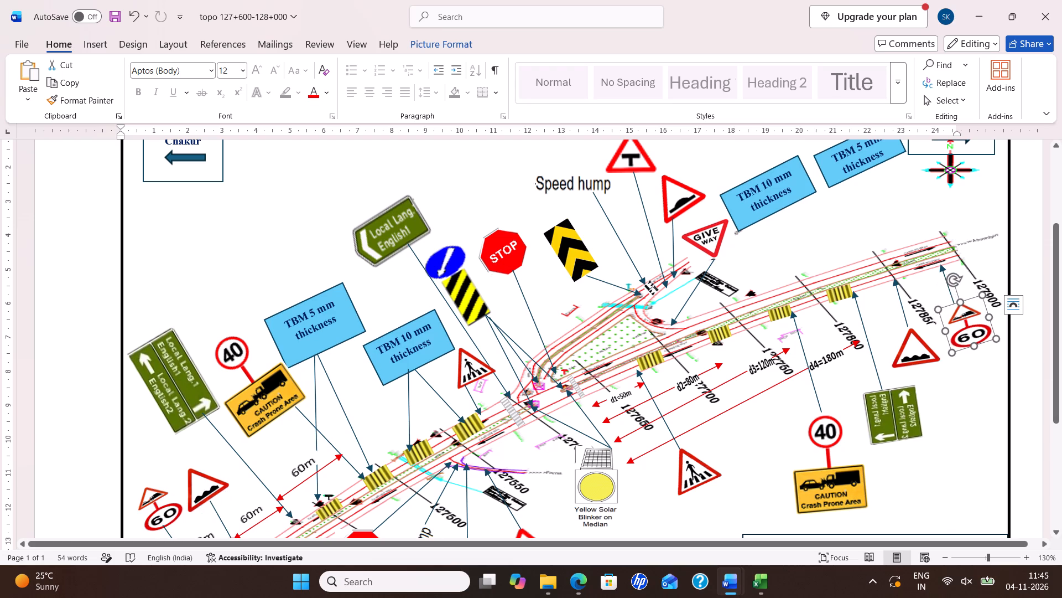
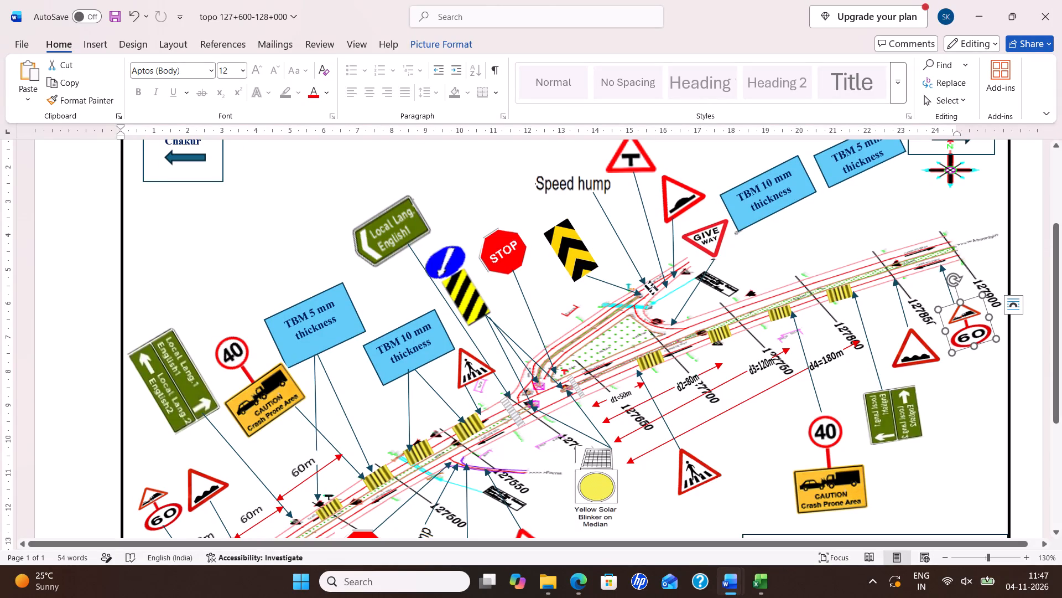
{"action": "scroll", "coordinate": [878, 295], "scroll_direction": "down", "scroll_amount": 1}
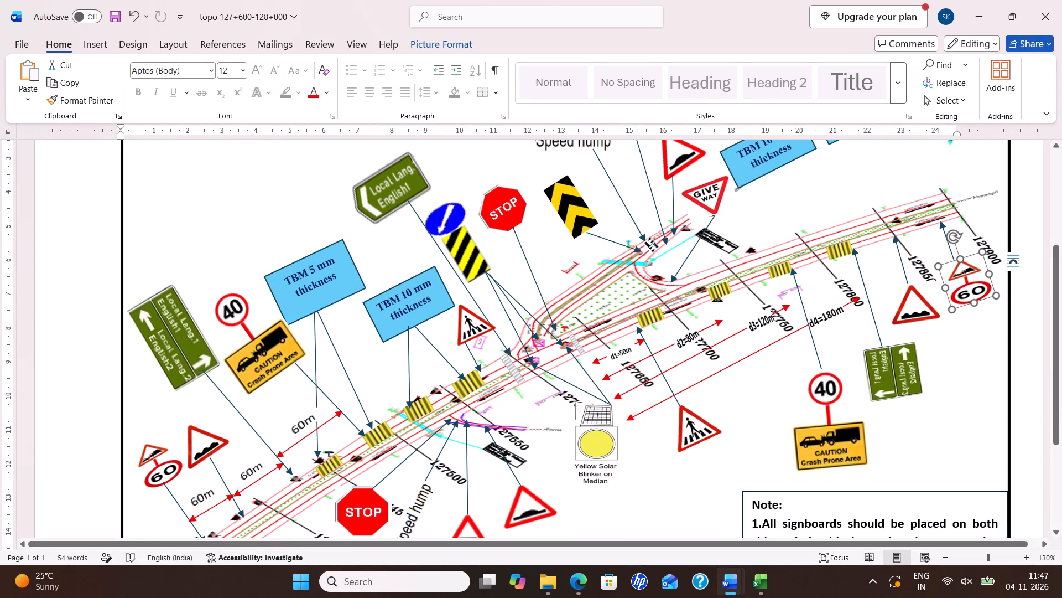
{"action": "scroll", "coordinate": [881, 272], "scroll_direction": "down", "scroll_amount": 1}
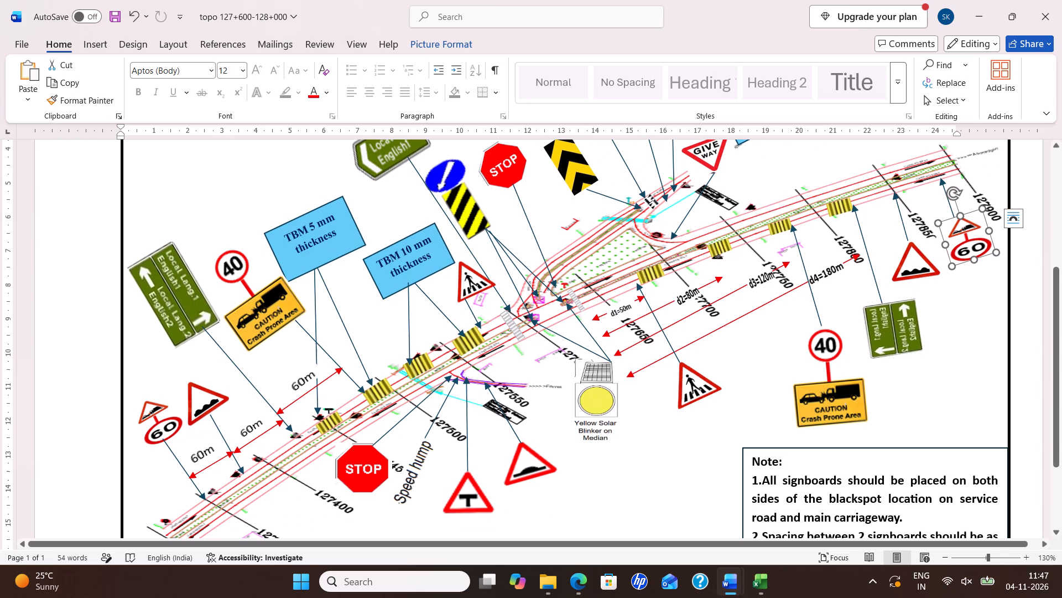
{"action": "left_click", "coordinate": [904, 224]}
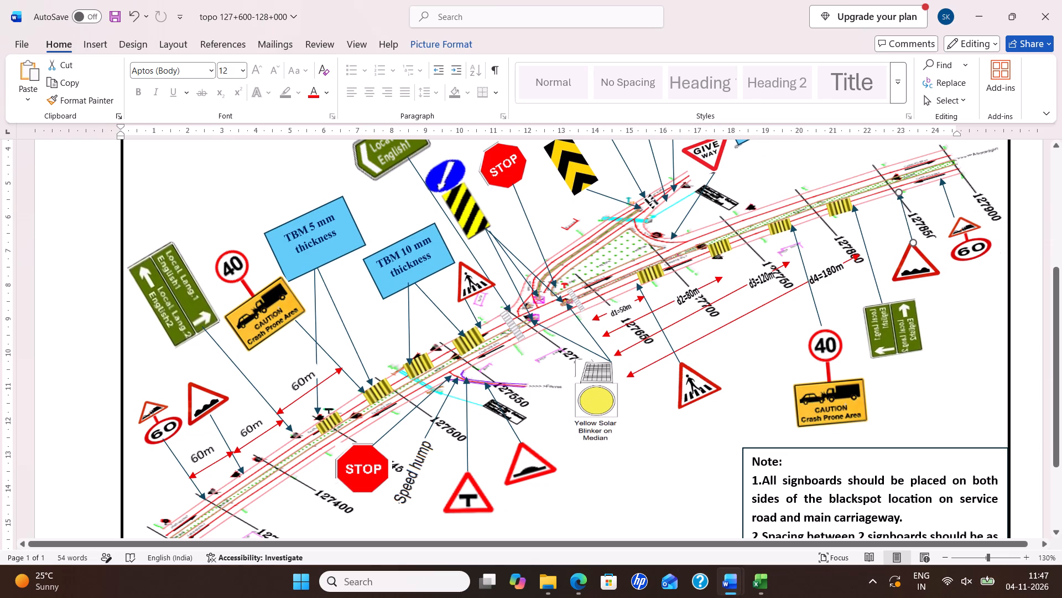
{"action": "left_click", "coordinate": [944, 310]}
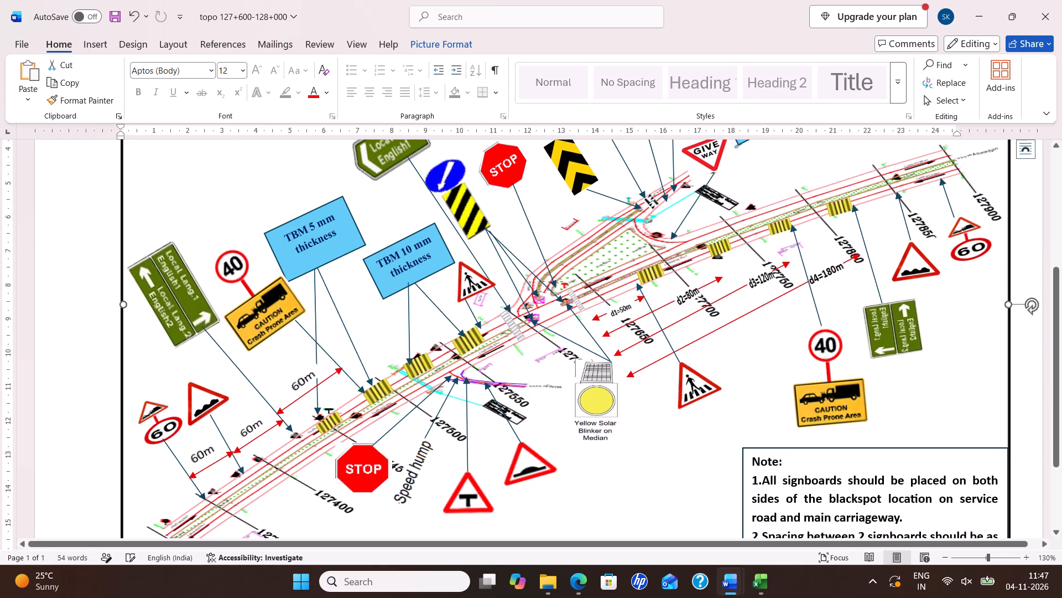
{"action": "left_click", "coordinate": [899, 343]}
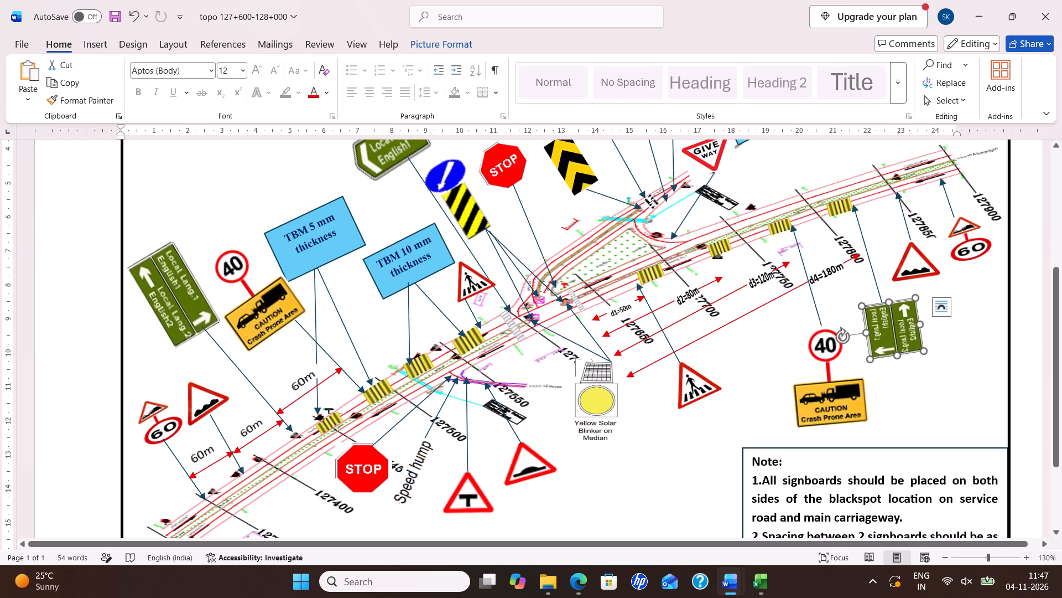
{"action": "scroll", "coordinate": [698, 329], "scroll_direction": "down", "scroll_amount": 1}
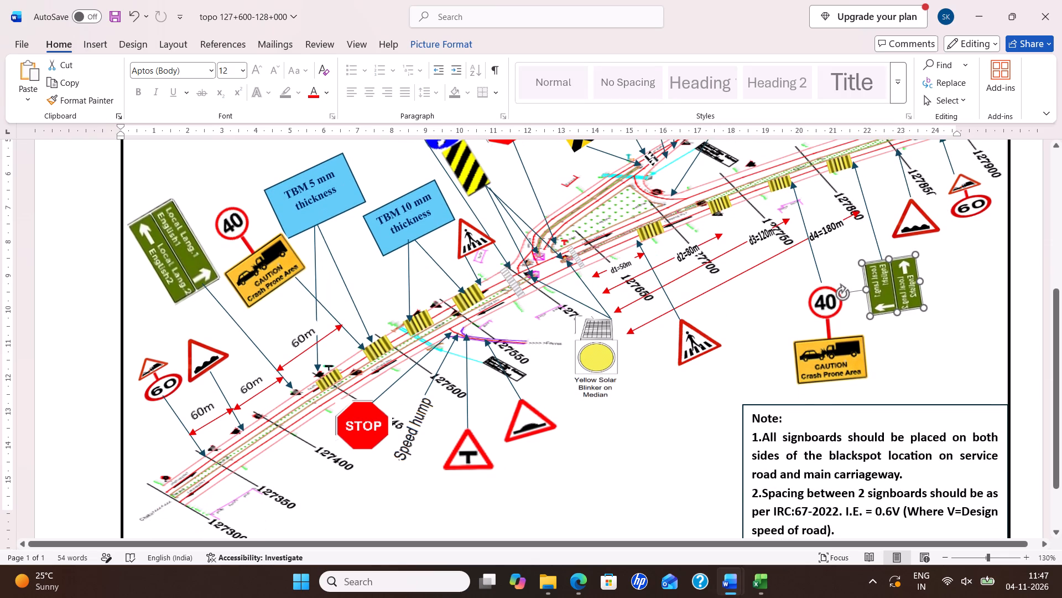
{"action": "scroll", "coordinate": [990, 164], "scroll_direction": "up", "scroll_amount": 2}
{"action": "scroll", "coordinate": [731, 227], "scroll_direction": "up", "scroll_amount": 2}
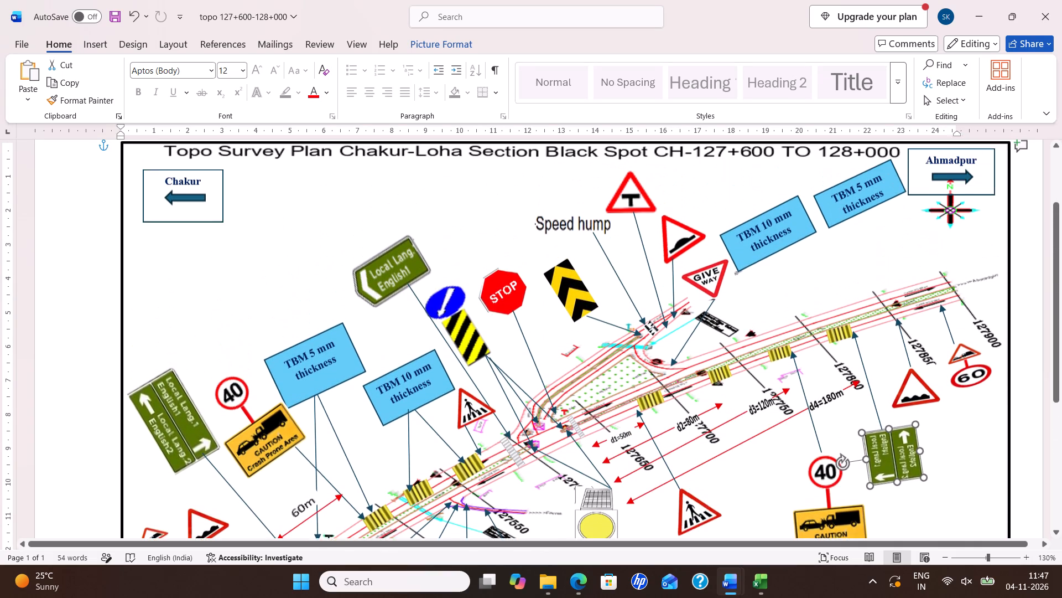
Rotate the Ahmadpur-side "TBM 10 mm thickness" label clockwise until it is nearly horizontal.
{"action": "left_click_drag", "start_coordinate": [794, 247], "coordinate": [793, 255]}
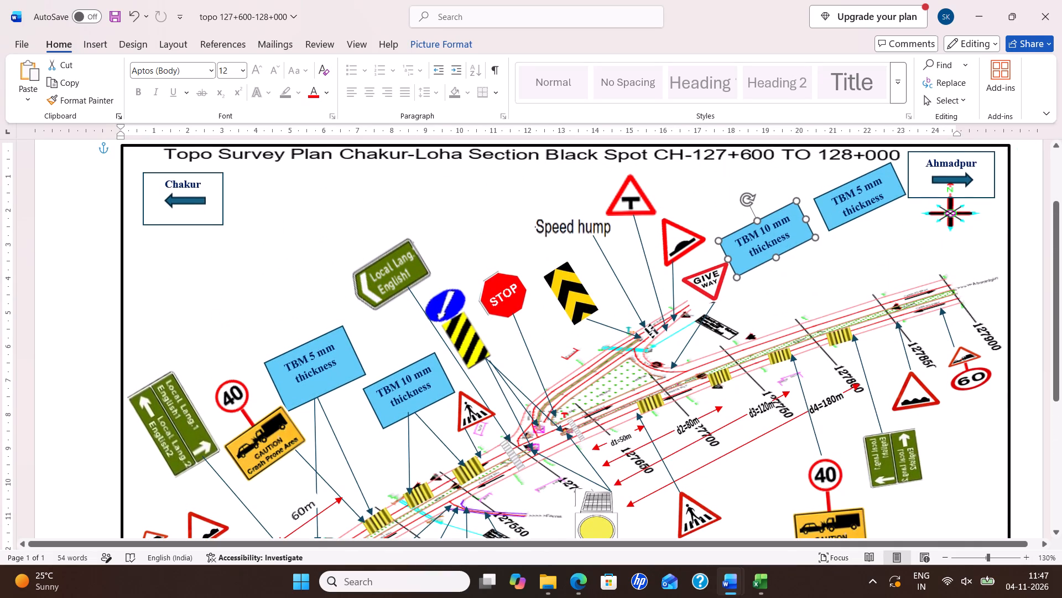
{"action": "left_click_drag", "start_coordinate": [748, 199], "coordinate": [771, 205]}
Copy the GIVE WAY sign's leader arrow, pointing the copy at the first Ahmadpur-side yellow striped bar and extending its tail to the TBM 10 mm label.
{"action": "left_click", "coordinate": [693, 332]}
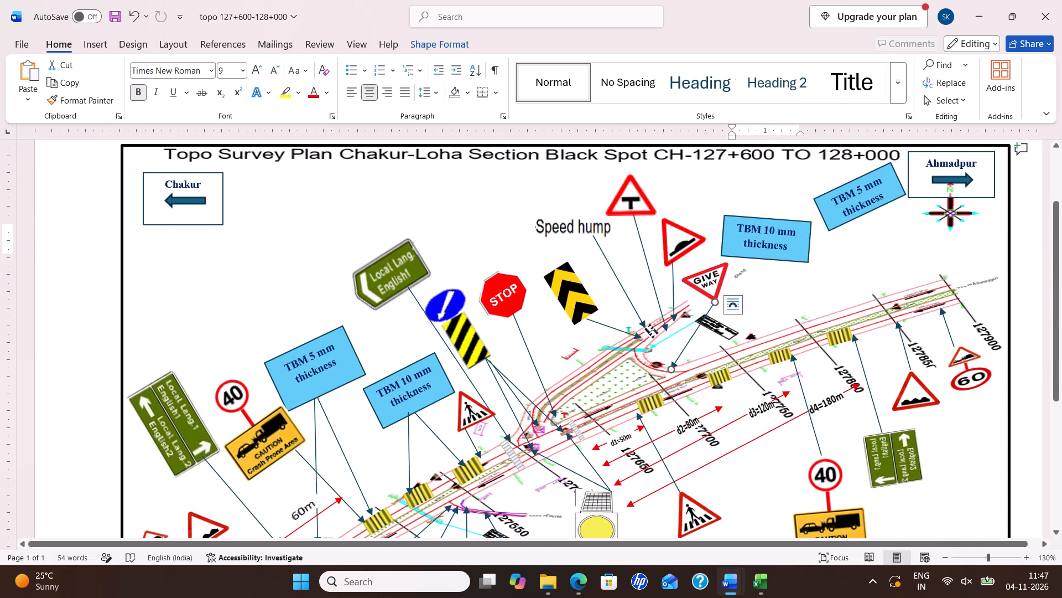
{"action": "key", "text": "ctrl+c"}
{"action": "key", "text": "ctrl+v"}
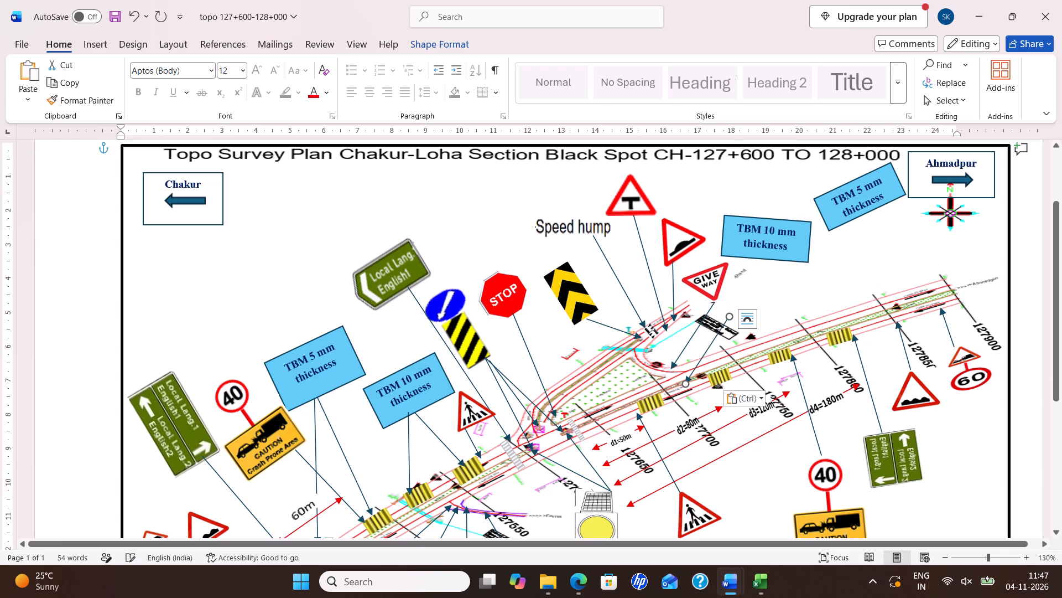
{"action": "left_click_drag", "start_coordinate": [715, 348], "coordinate": [689, 358]}
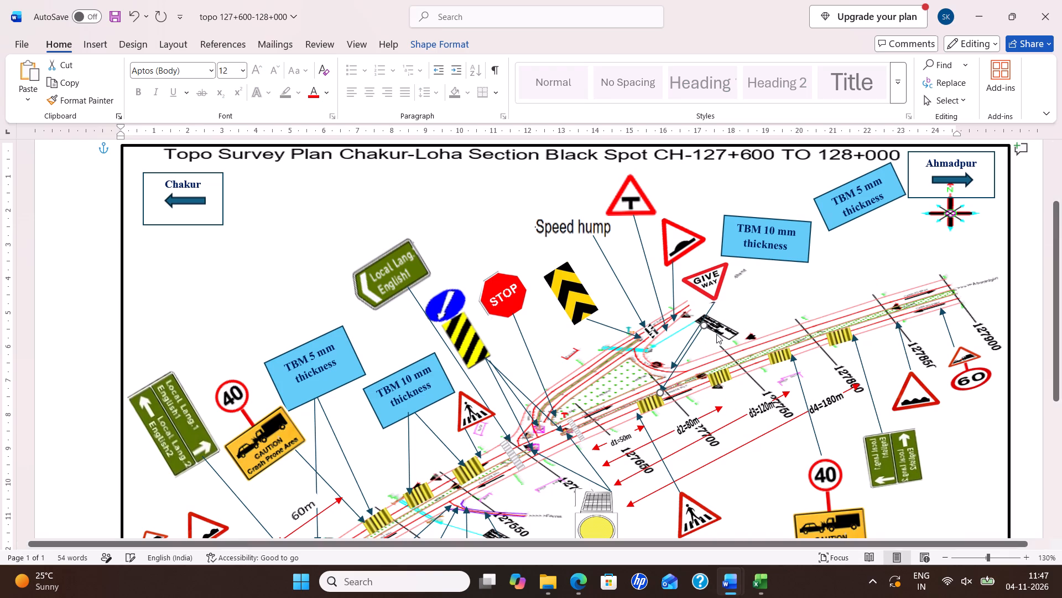
{"action": "left_click_drag", "start_coordinate": [703, 323], "coordinate": [754, 259]}
Copy the TBM 10 mm leader arrow to the second Ahmadpur-side yellow striped bar, joining its tail to the first leader's tail at the label.
{"action": "left_click", "coordinate": [741, 280]}
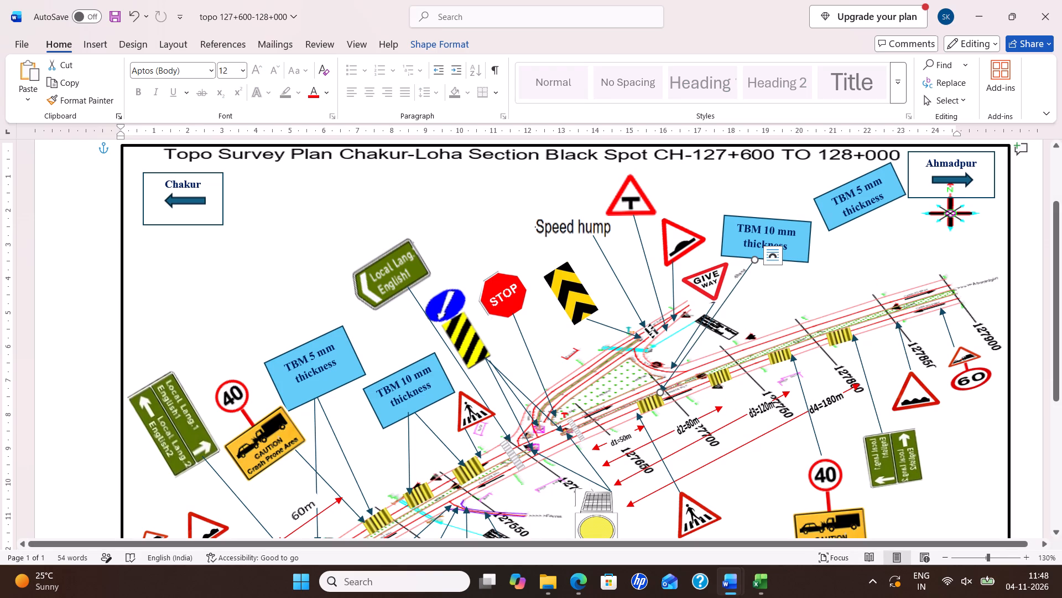
{"action": "key", "text": "ctrl+c"}
{"action": "key", "text": "ctrl+v"}
{"action": "left_click_drag", "start_coordinate": [740, 321], "coordinate": [781, 288]}
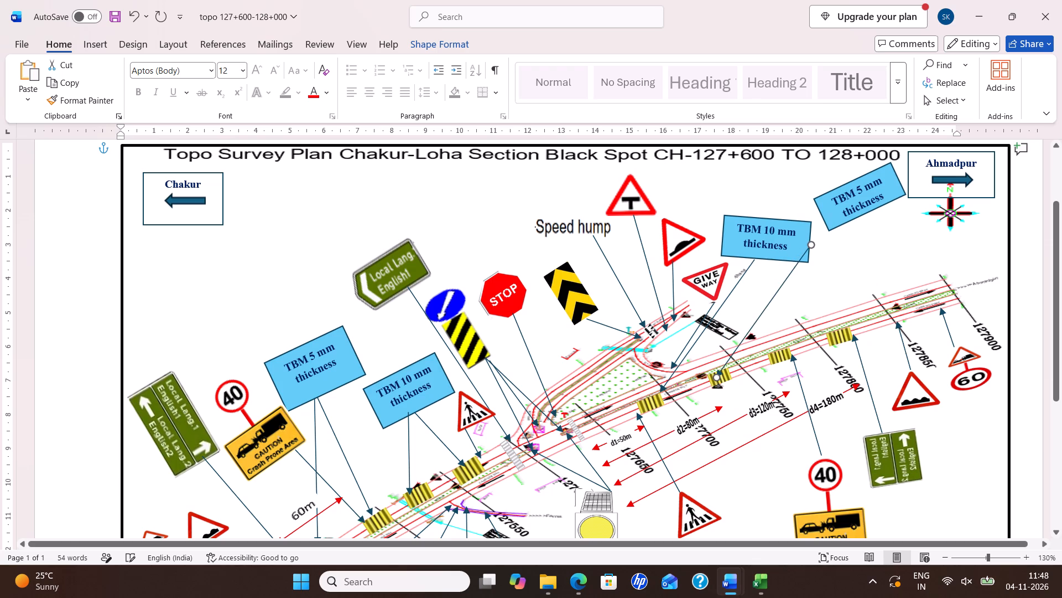
{"action": "left_click_drag", "start_coordinate": [781, 288], "coordinate": [778, 288]}
{"action": "left_click_drag", "start_coordinate": [804, 244], "coordinate": [758, 261]}
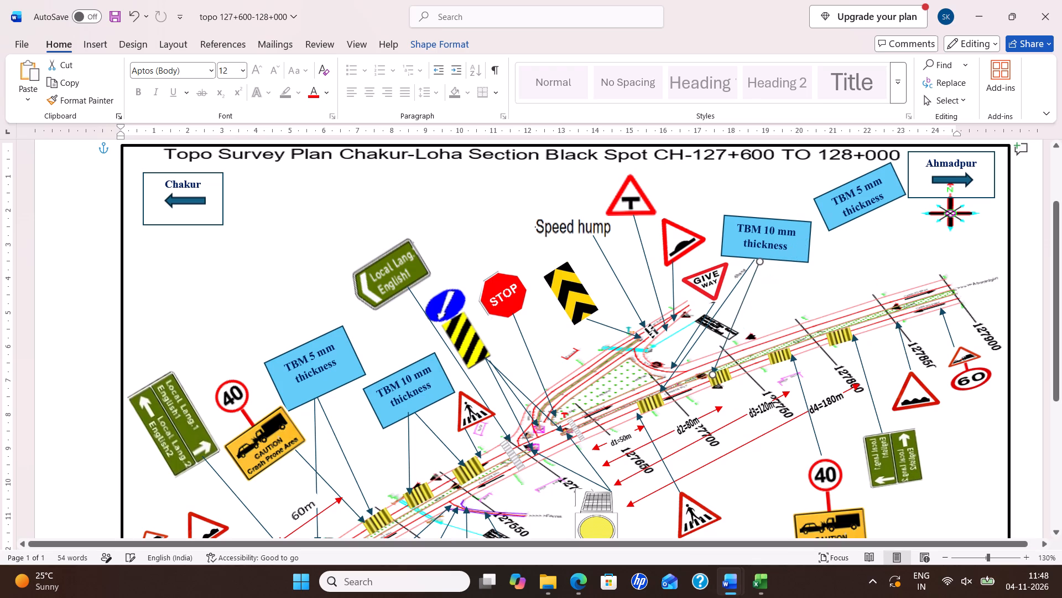
{"action": "left_click_drag", "start_coordinate": [758, 261], "coordinate": [756, 259]}
{"action": "left_click", "coordinate": [769, 279]}
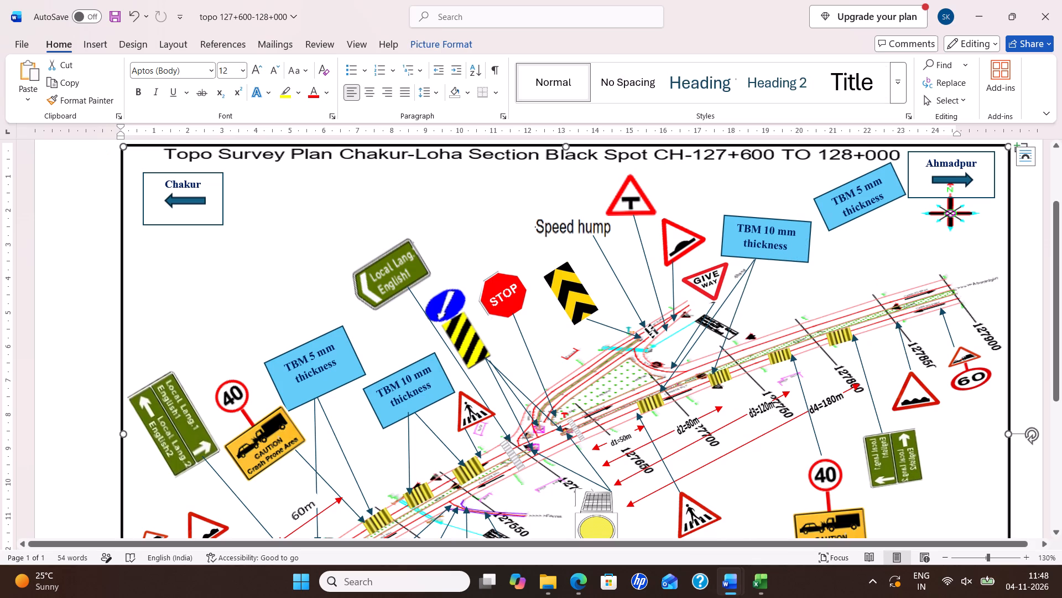
Move the Ahmadpur-side "TBM 5 mm thickness" label slightly down, beside the TBM 10 mm label.
{"action": "left_click", "coordinate": [871, 203]}
{"action": "left_click_drag", "start_coordinate": [881, 212], "coordinate": [882, 217]}
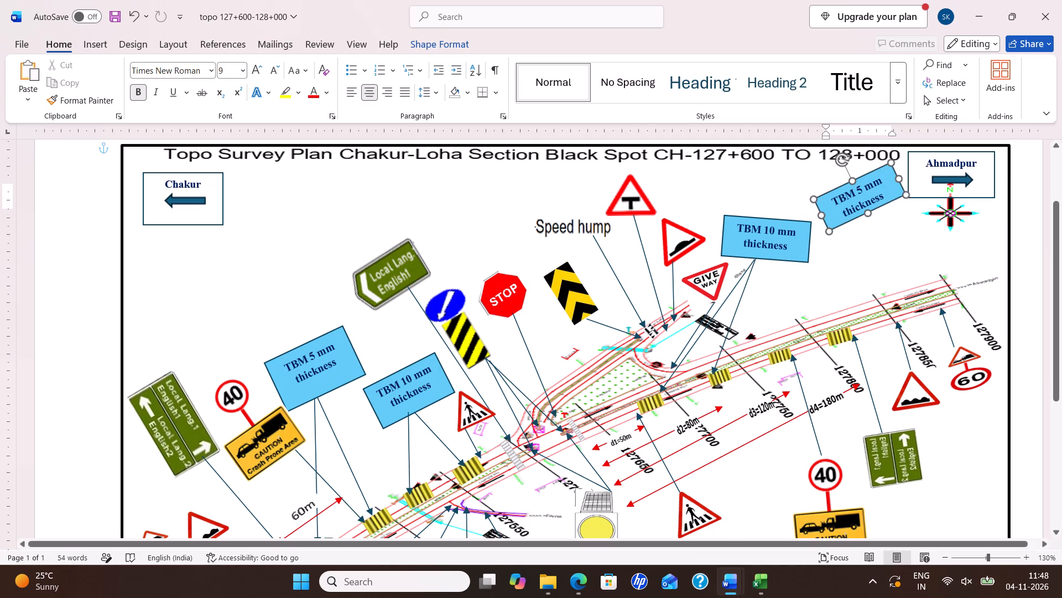
{"action": "left_click_drag", "start_coordinate": [882, 217], "coordinate": [878, 239]}
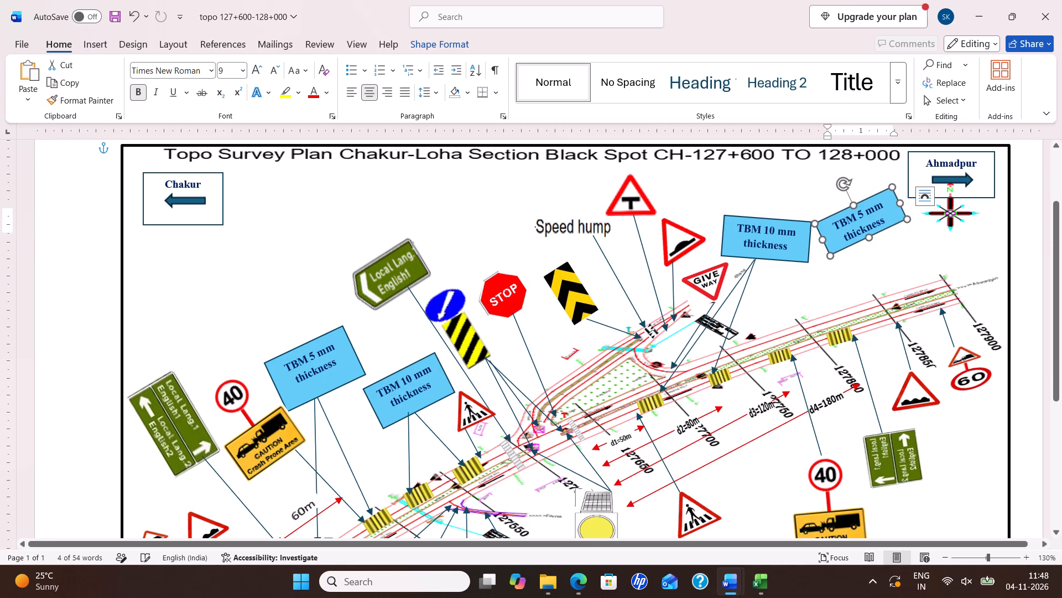
{"action": "left_click", "coordinate": [892, 256]}
{"action": "left_click", "coordinate": [882, 202]}
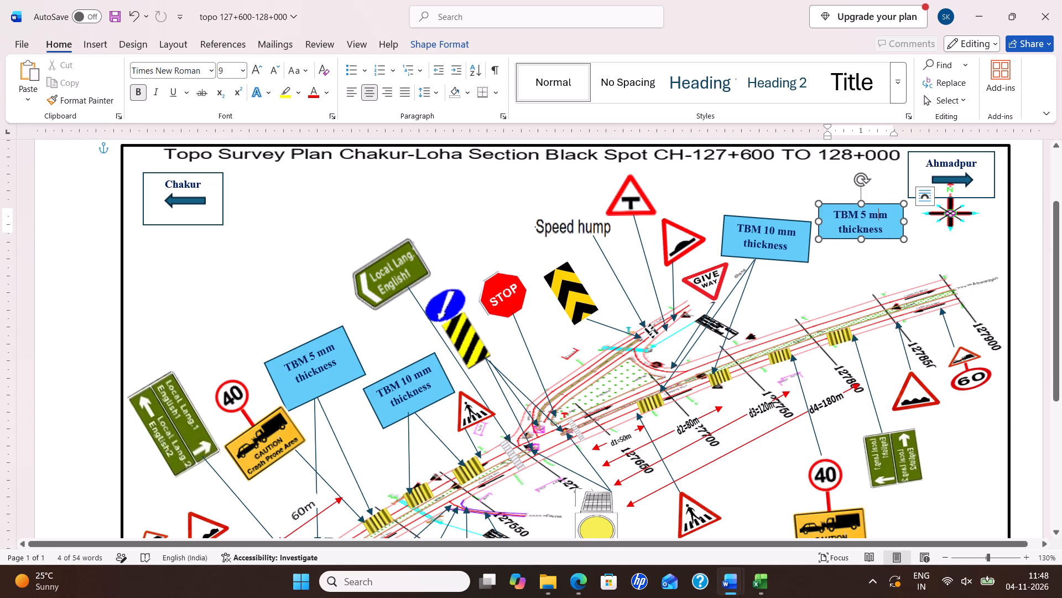
Copy a TBM 10 mm leader arrow to the third Ahmadpur-side yellow striped bar, with its tail just below the TBM 5 mm label.
{"action": "left_click", "coordinate": [729, 331]}
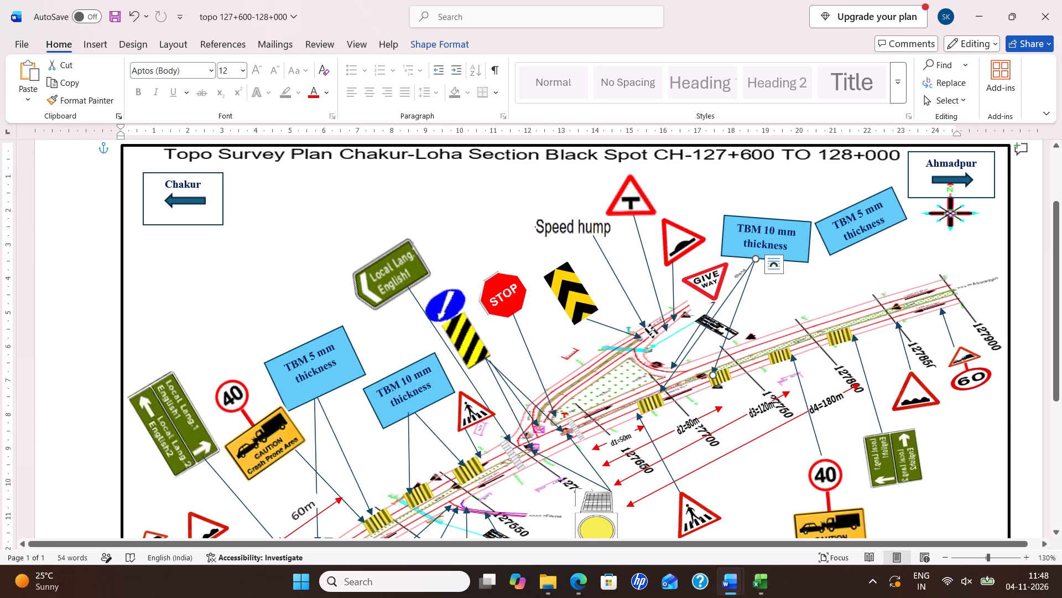
{"action": "key", "text": "ctrl+c"}
{"action": "key", "text": "ctrl+v"}
{"action": "left_click_drag", "start_coordinate": [752, 321], "coordinate": [807, 293]}
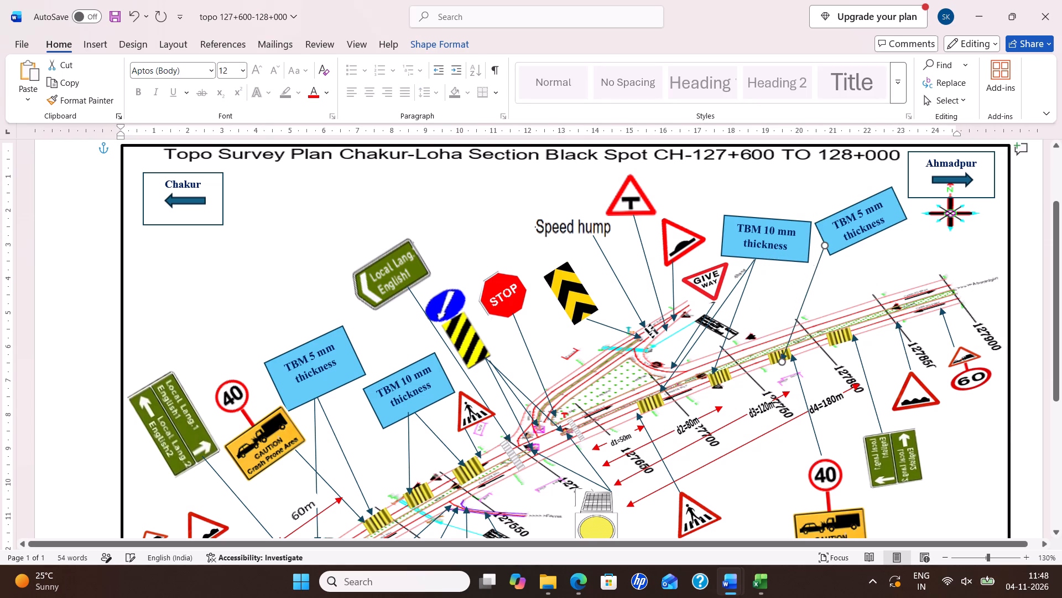
{"action": "left_click_drag", "start_coordinate": [807, 293], "coordinate": [806, 283]}
{"action": "left_click_drag", "start_coordinate": [825, 235], "coordinate": [825, 235]}
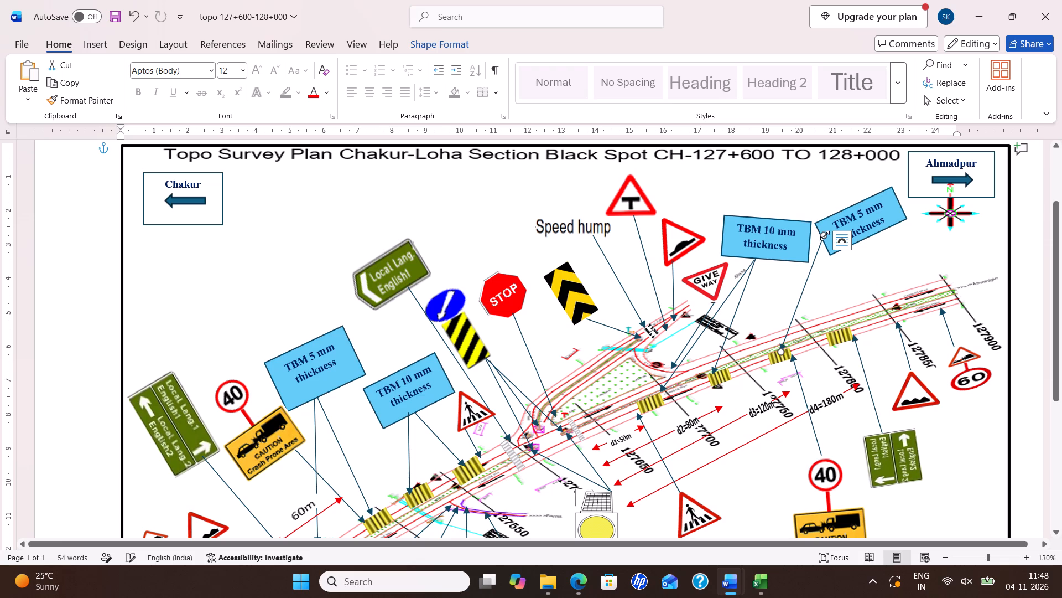
{"action": "left_click_drag", "start_coordinate": [825, 235], "coordinate": [833, 256]}
Rotate the Ahmadpur-side "TBM 5 mm thickness" label clockwise until it is nearly horizontal.
{"action": "left_click", "coordinate": [834, 231]}
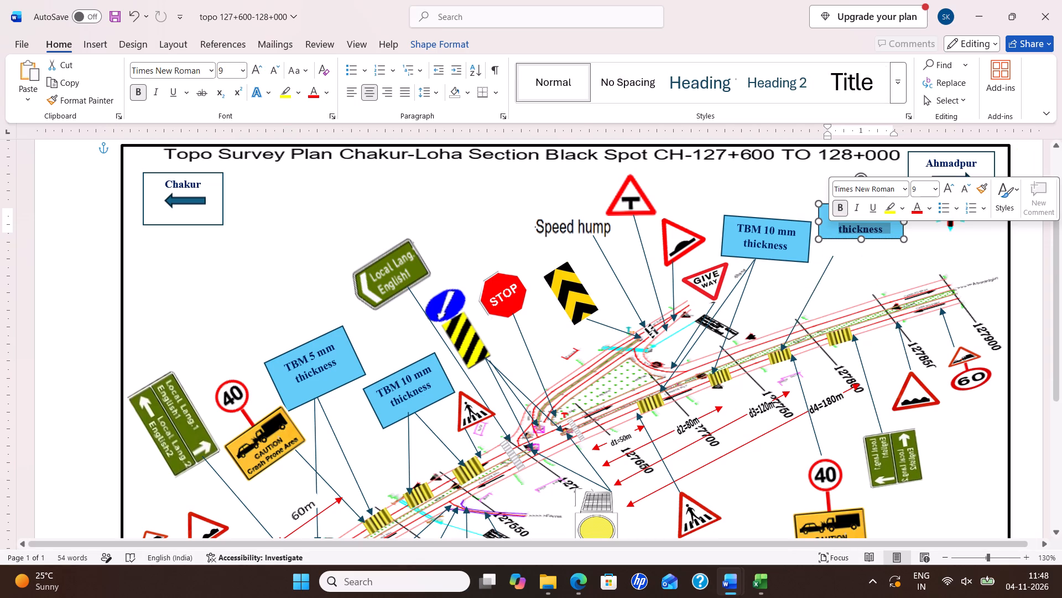
{"action": "left_click", "coordinate": [845, 270]}
{"action": "left_click", "coordinate": [889, 218]}
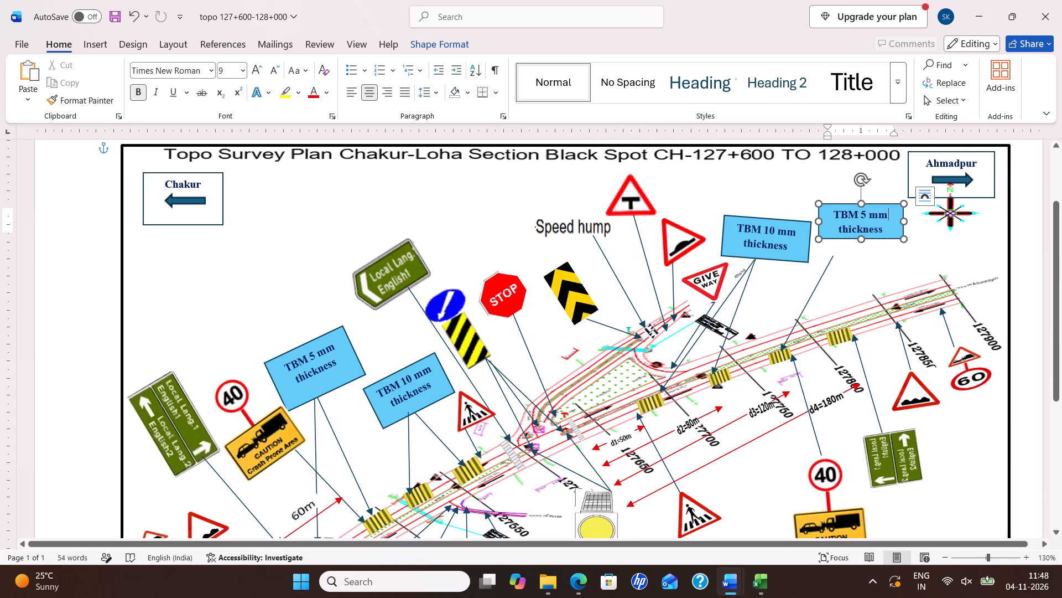
{"action": "left_click_drag", "start_coordinate": [860, 180], "coordinate": [881, 192]}
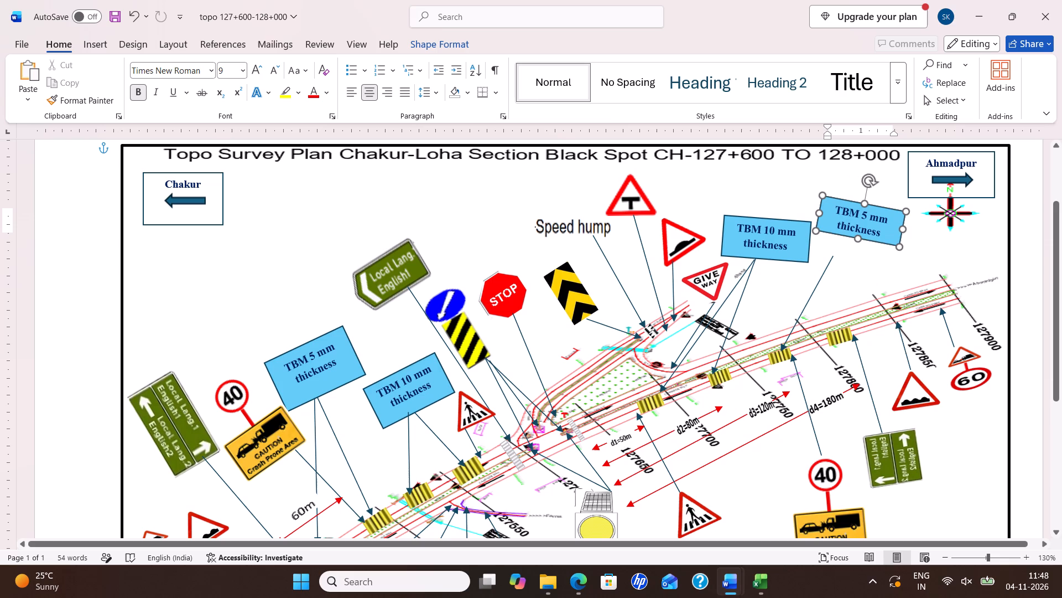
{"action": "left_click_drag", "start_coordinate": [881, 192], "coordinate": [877, 178]}
{"action": "left_click", "coordinate": [878, 255]}
Extend the tail of the third yellow bar's leader arrow up to the lower edge of the TBM 5 mm label.
{"action": "left_click", "coordinate": [820, 284]}
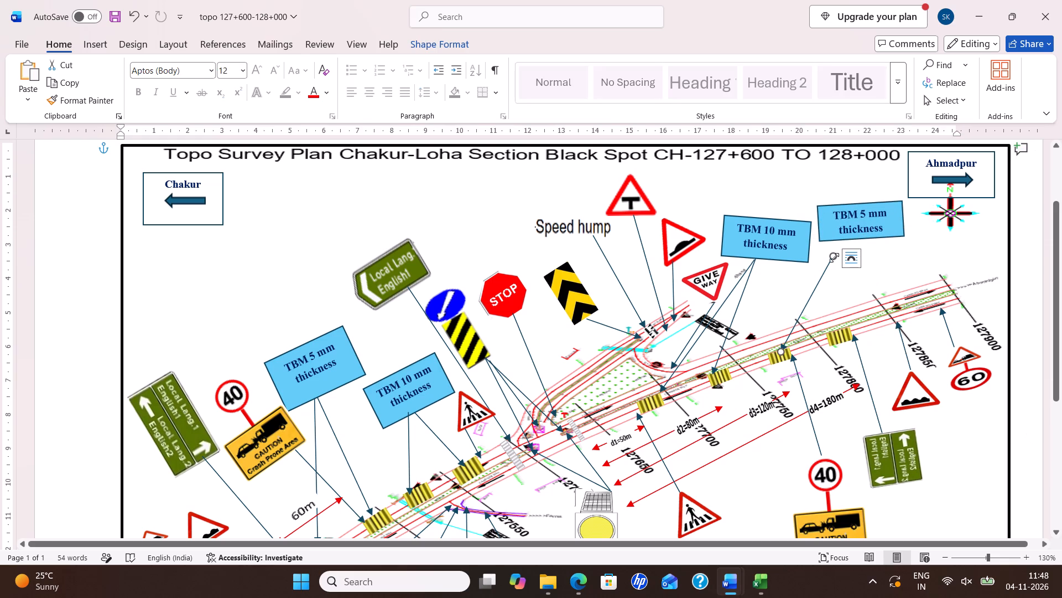
{"action": "left_click_drag", "start_coordinate": [834, 257], "coordinate": [840, 239]}
Copy the TBM 5 mm leader arrow to the fourth Ahmadpur-side yellow striped bar, joining its tail to the first one at the label.
{"action": "left_click", "coordinate": [835, 253]}
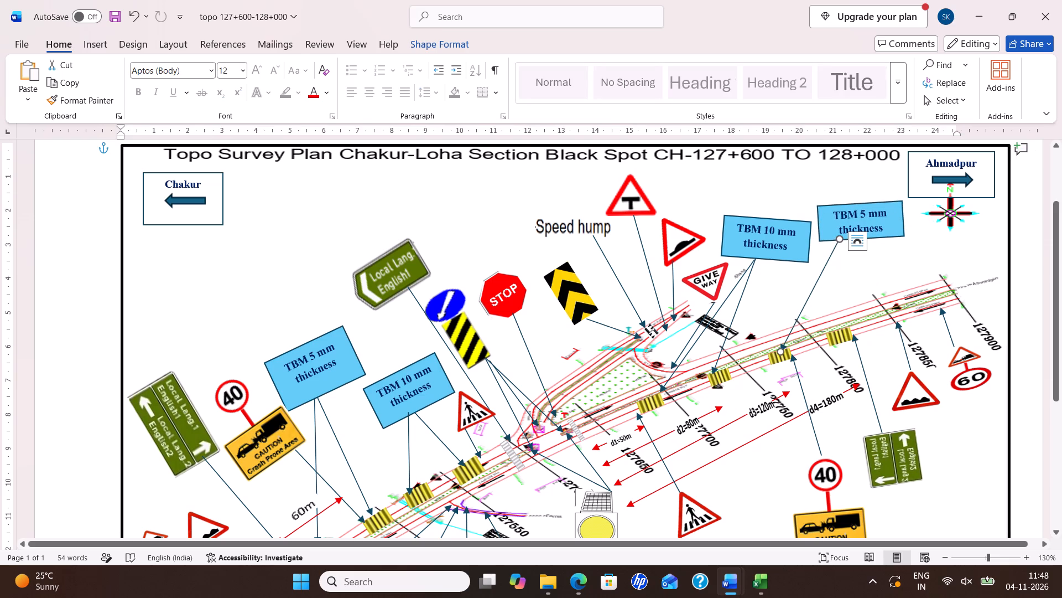
{"action": "key", "text": "ctrl+c"}
{"action": "key", "text": "ctrl+v"}
{"action": "left_click_drag", "start_coordinate": [822, 312], "coordinate": [845, 300]}
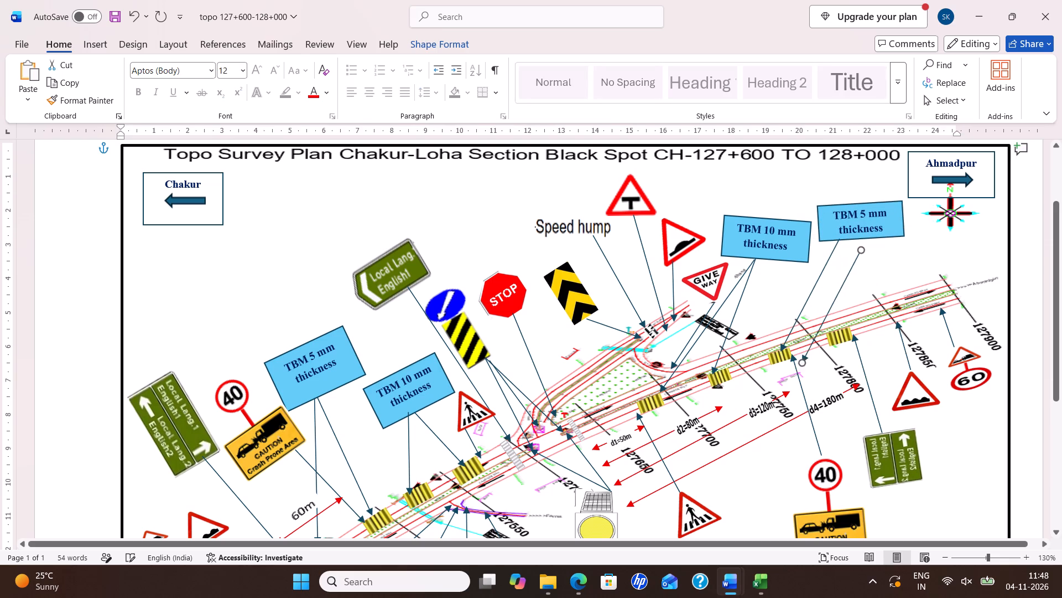
{"action": "left_click_drag", "start_coordinate": [845, 300], "coordinate": [863, 276]}
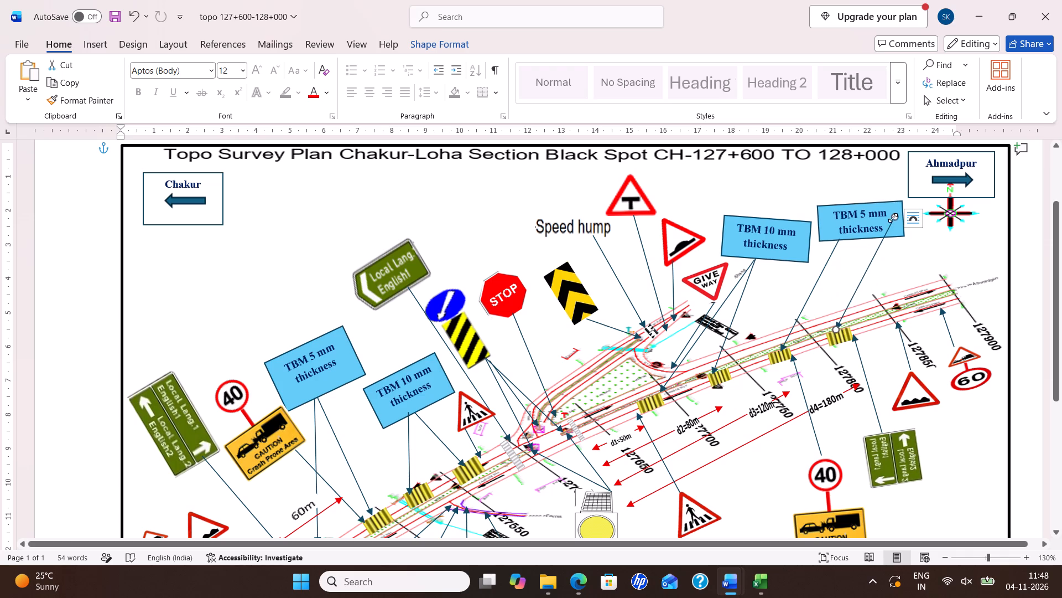
{"action": "left_click_drag", "start_coordinate": [893, 218], "coordinate": [840, 240]}
{"action": "left_click", "coordinate": [855, 267]}
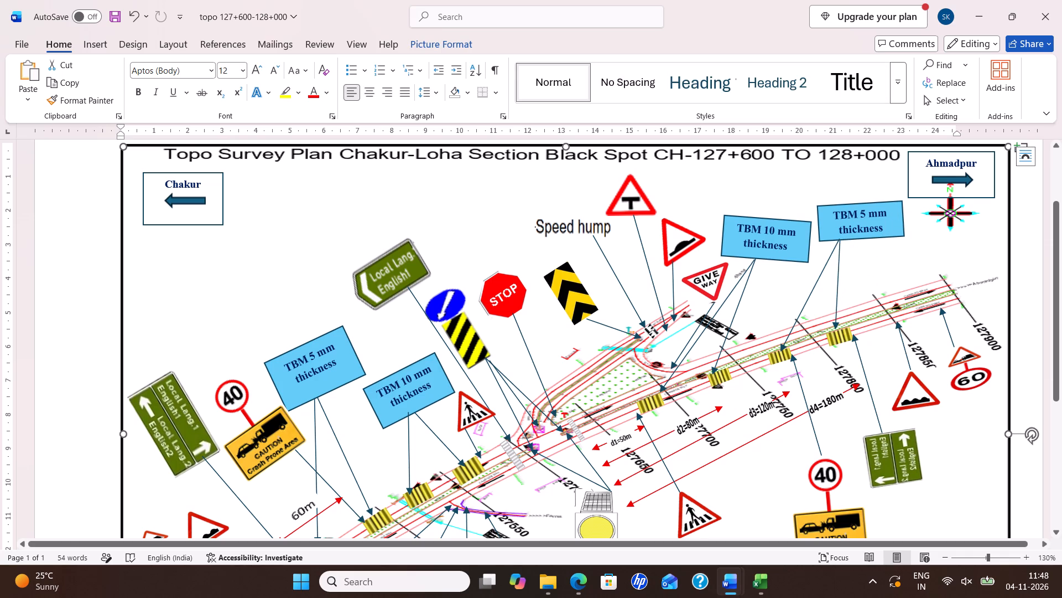
Copy the green "Local Lang. English1" direction sign into the empty area between the Yellow Solar Blinker and the Note box.
{"action": "scroll", "coordinate": [525, 364], "scroll_direction": "down", "scroll_amount": 3}
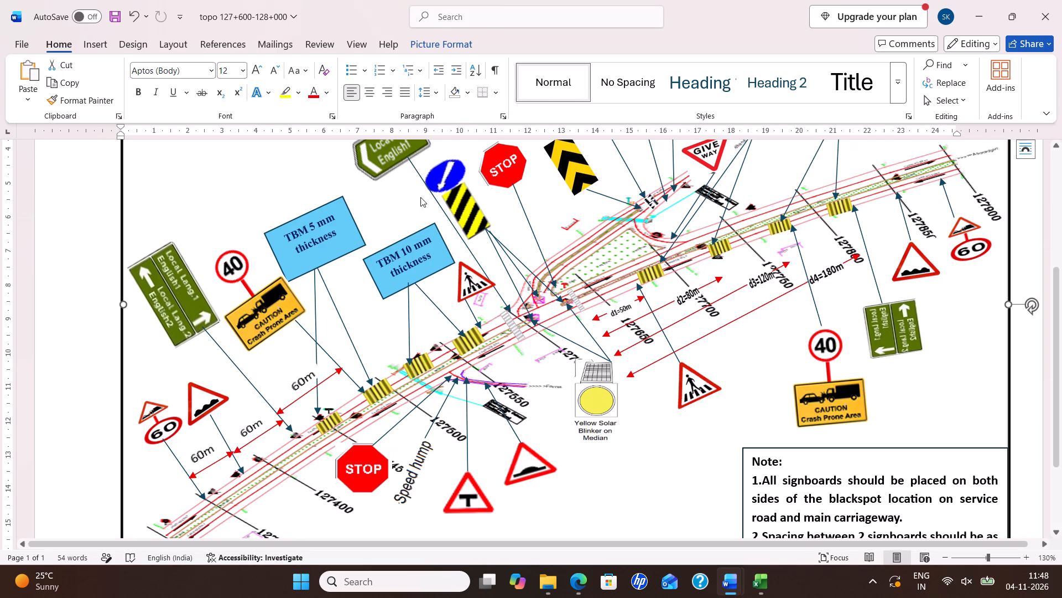
{"action": "left_click", "coordinate": [394, 154]}
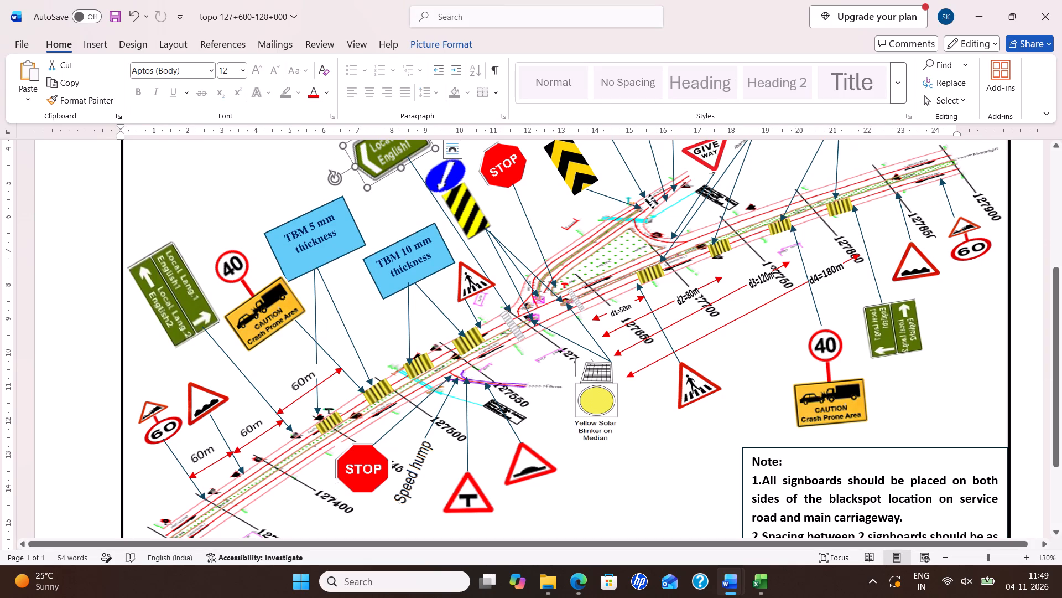
{"action": "key", "text": "ctrl+c"}
{"action": "key", "text": "ctrl+v"}
{"action": "left_click_drag", "start_coordinate": [403, 161], "coordinate": [563, 467]}
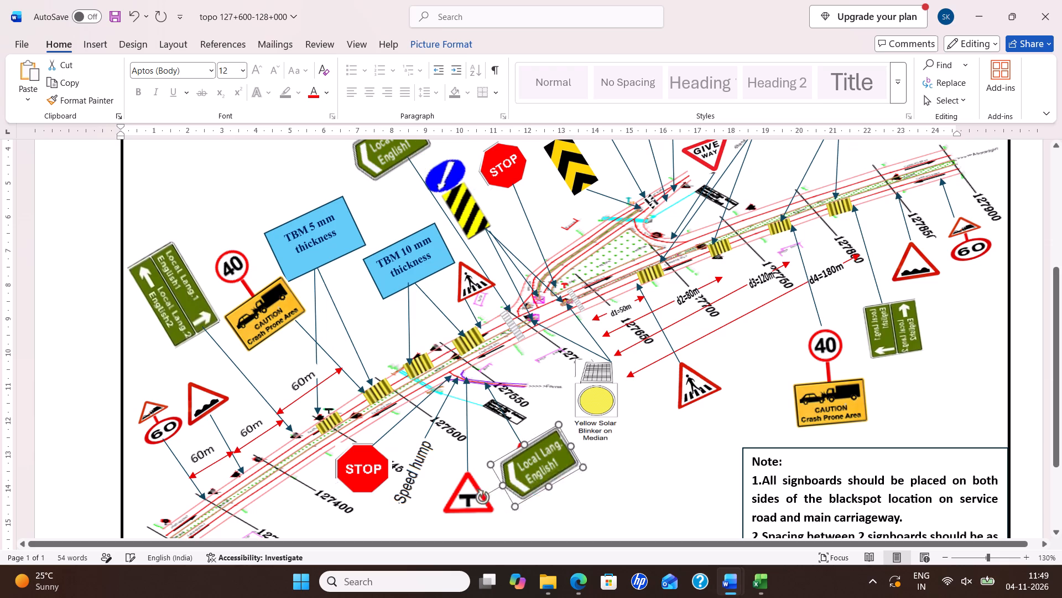
{"action": "left_click_drag", "start_coordinate": [563, 467], "coordinate": [672, 486]}
Move the Yellow Solar Blinker closer to the Chakur-side junction arm and rejoin the tails of its two leader arrows at its solar panel.
{"action": "left_click_drag", "start_coordinate": [595, 394], "coordinate": [577, 394]}
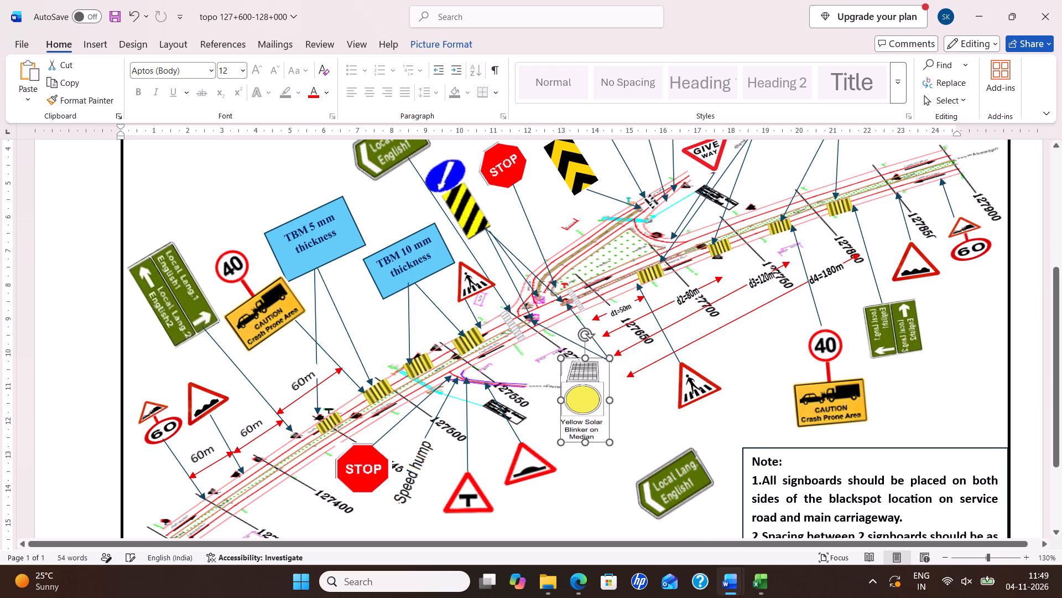
{"action": "left_click_drag", "start_coordinate": [577, 394], "coordinate": [555, 394]}
{"action": "left_click", "coordinate": [585, 348]}
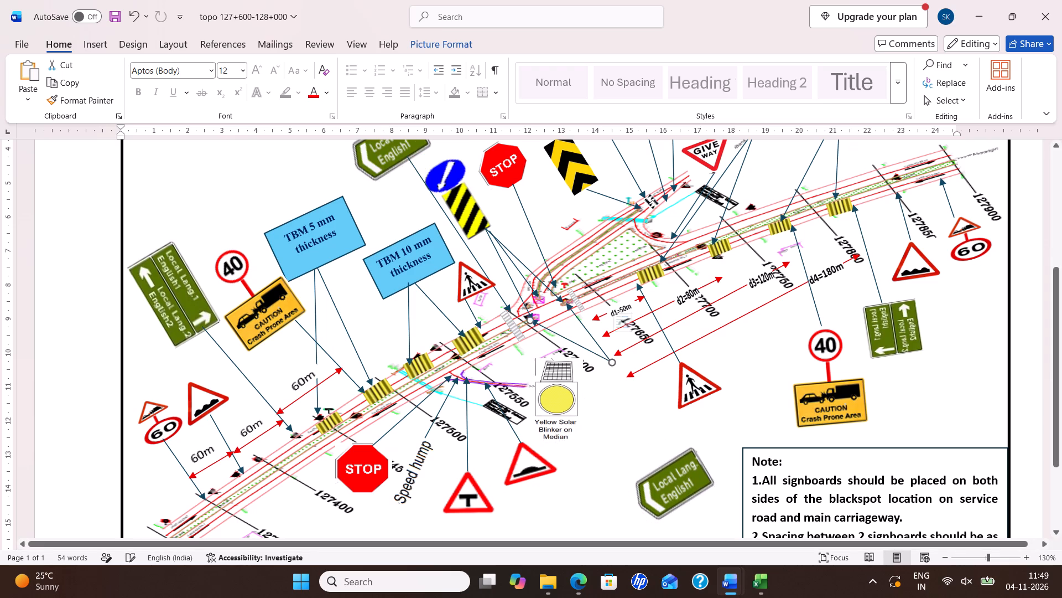
{"action": "left_click_drag", "start_coordinate": [609, 364], "coordinate": [554, 362]}
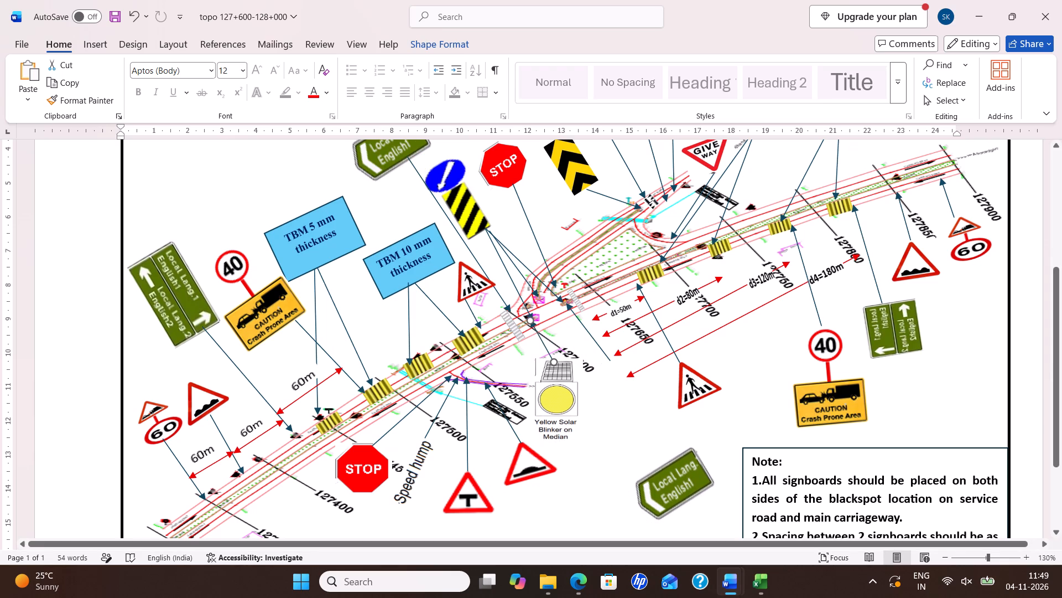
{"action": "left_click", "coordinate": [605, 358]}
{"action": "left_click_drag", "start_coordinate": [610, 359], "coordinate": [560, 355]}
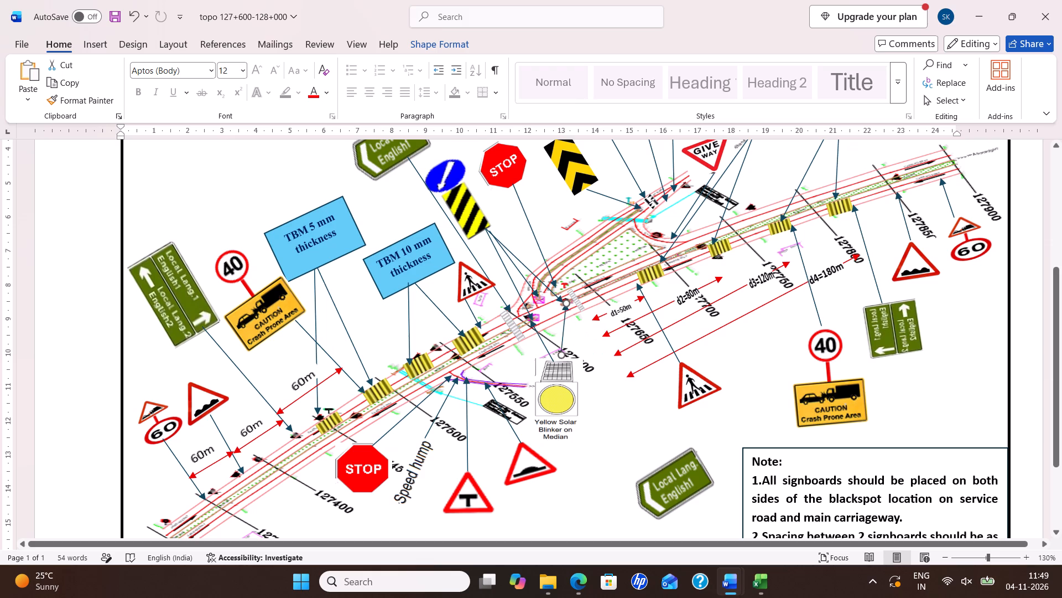
{"action": "left_click_drag", "start_coordinate": [560, 355], "coordinate": [554, 360]}
{"action": "left_click_drag", "start_coordinate": [554, 360], "coordinate": [553, 363]}
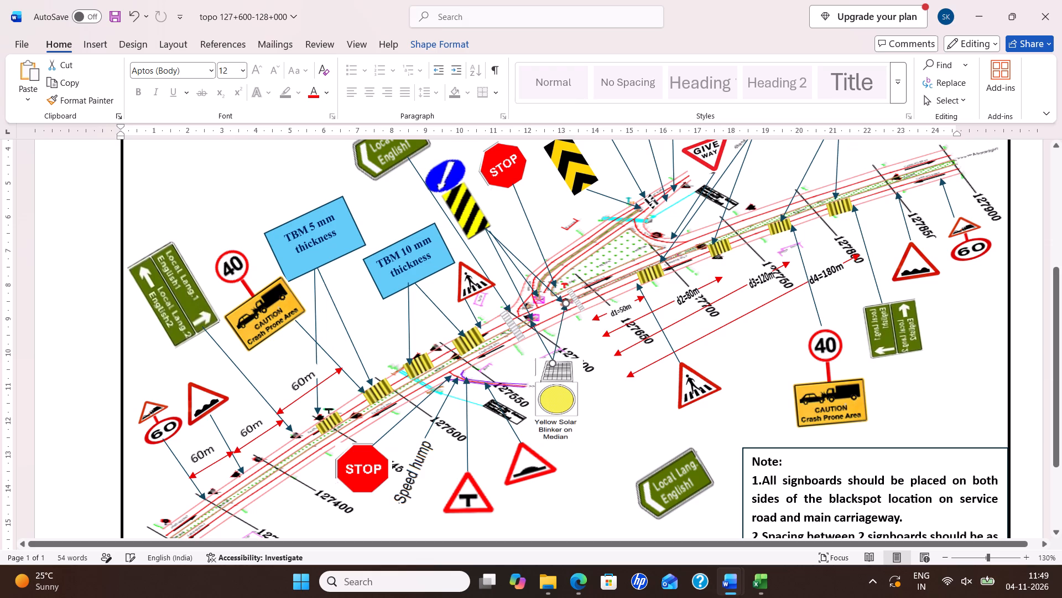
Copy a blinker leader arrow to just beside the junction and extend its tail down past the blinker towards the green direction sign.
{"action": "left_click", "coordinate": [558, 337]}
{"action": "key", "text": "ctrl+c"}
{"action": "key", "text": "ctrl+v"}
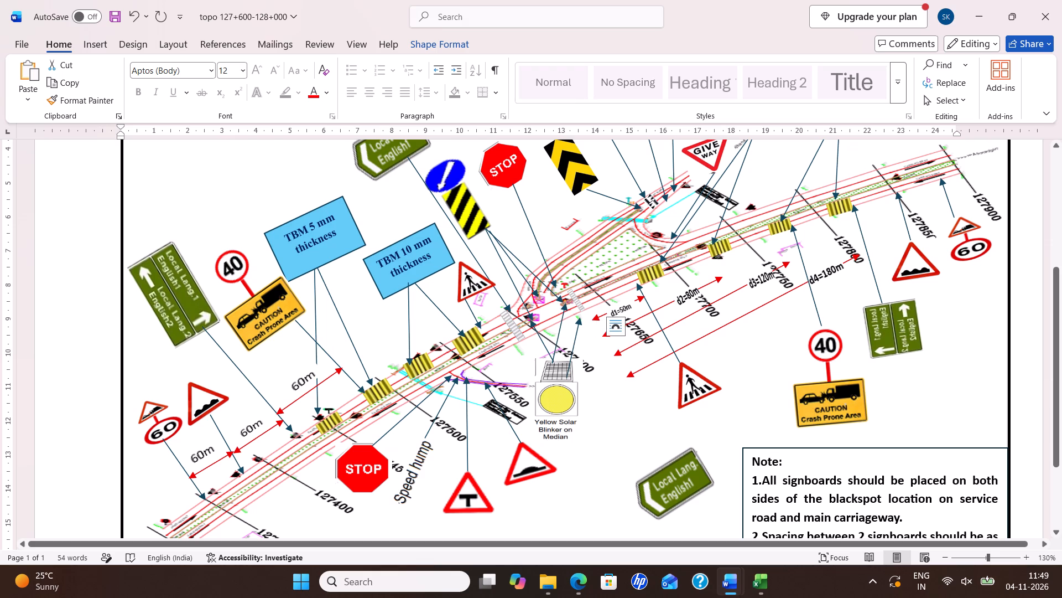
{"action": "left_click", "coordinate": [566, 370]}
{"action": "left_click_drag", "start_coordinate": [564, 378], "coordinate": [617, 395]}
{"action": "left_click_drag", "start_coordinate": [595, 360], "coordinate": [585, 359]}
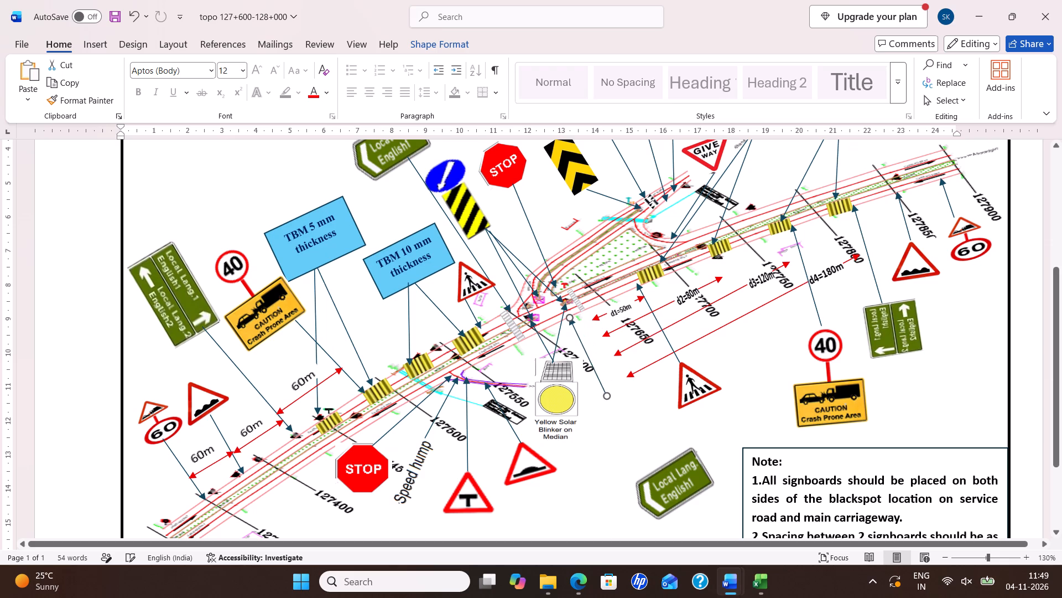
{"action": "left_click_drag", "start_coordinate": [585, 359], "coordinate": [585, 358]}
{"action": "left_click", "coordinate": [604, 388]}
{"action": "left_click", "coordinate": [608, 393]}
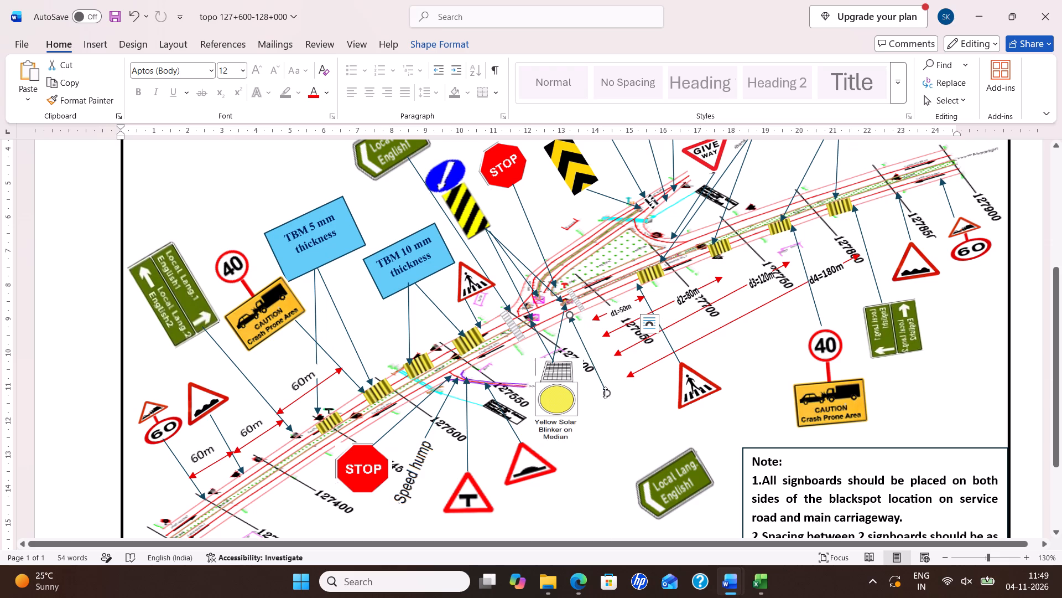
{"action": "left_click_drag", "start_coordinate": [605, 393], "coordinate": [628, 424]}
Move the copied green "Local Lang. English1" sign up to the tail of the new leader arrow.
{"action": "left_click_drag", "start_coordinate": [670, 495], "coordinate": [627, 455]}
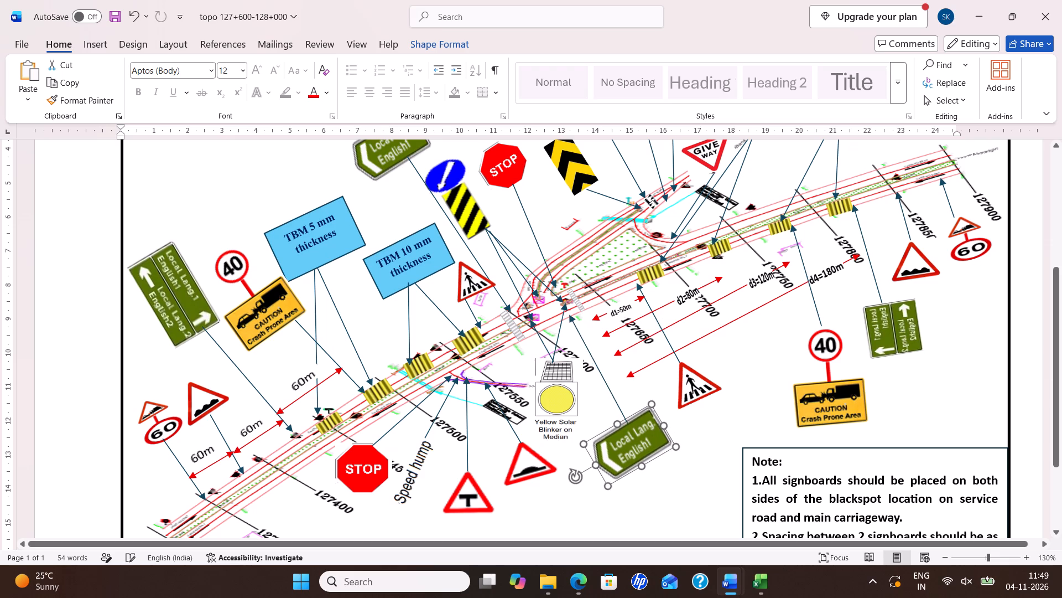
{"action": "left_click_drag", "start_coordinate": [627, 455], "coordinate": [627, 453]}
{"action": "left_click", "coordinate": [673, 505]}
Cover the "Topo Survey Plan Chakur-Loha Section" title with a text box about 21.71 cm wide and 0.41 cm high.
{"action": "scroll", "coordinate": [626, 418], "scroll_direction": "up", "scroll_amount": 2}
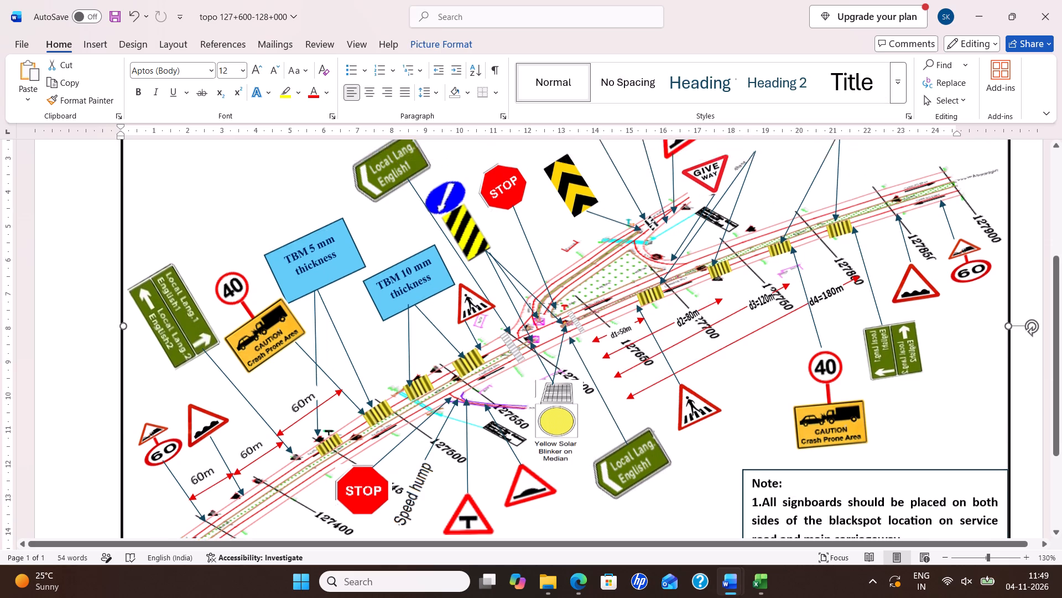
{"action": "scroll", "coordinate": [626, 418], "scroll_direction": "up", "scroll_amount": 4}
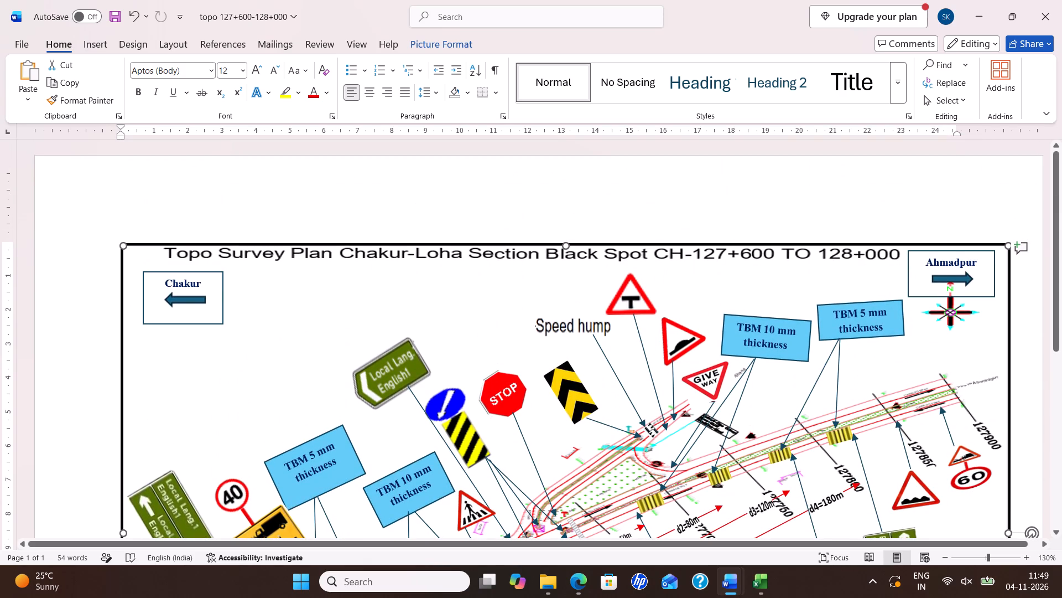
{"action": "left_click", "coordinate": [87, 35]}
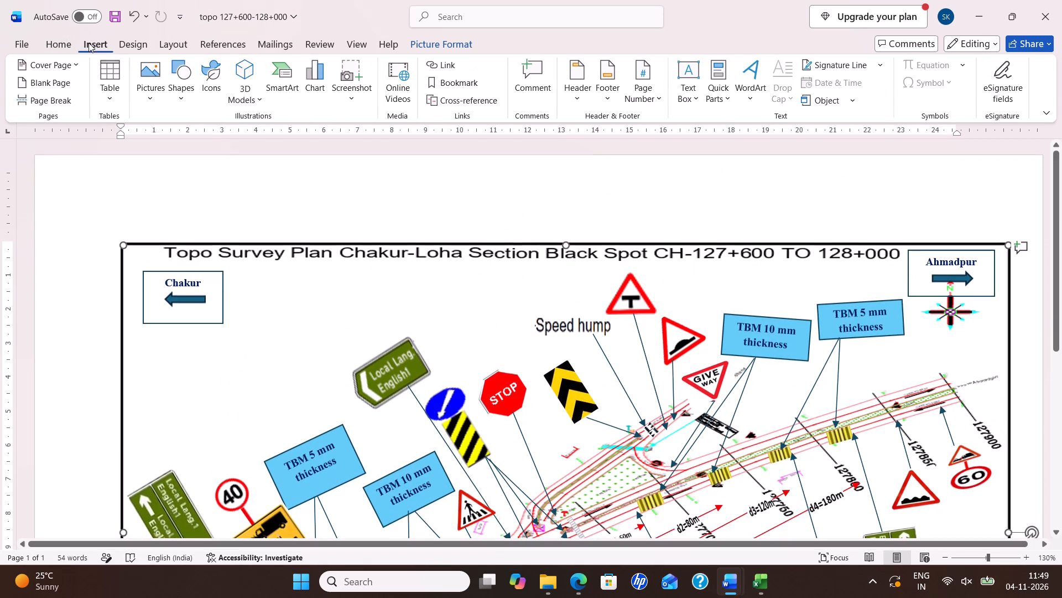
{"action": "left_click", "coordinate": [176, 90]}
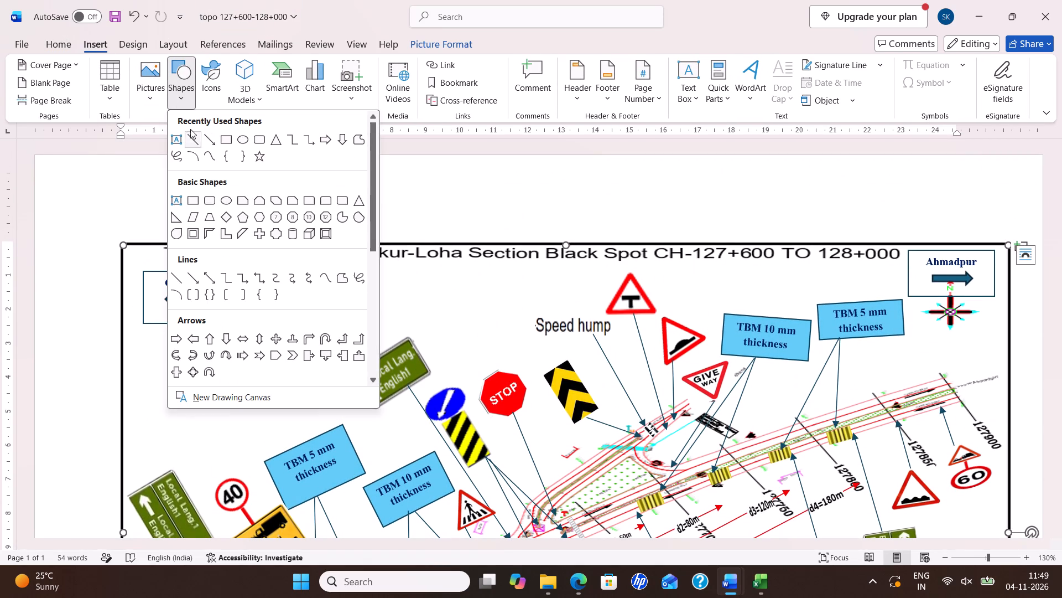
{"action": "left_click", "coordinate": [178, 135]}
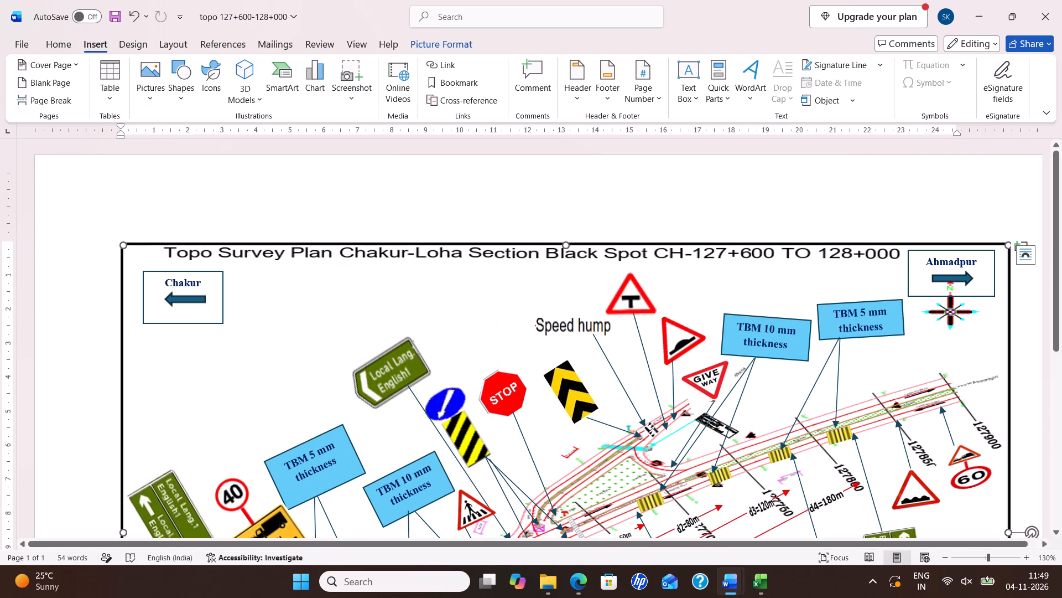
{"action": "left_click_drag", "start_coordinate": [166, 246], "coordinate": [793, 265]}
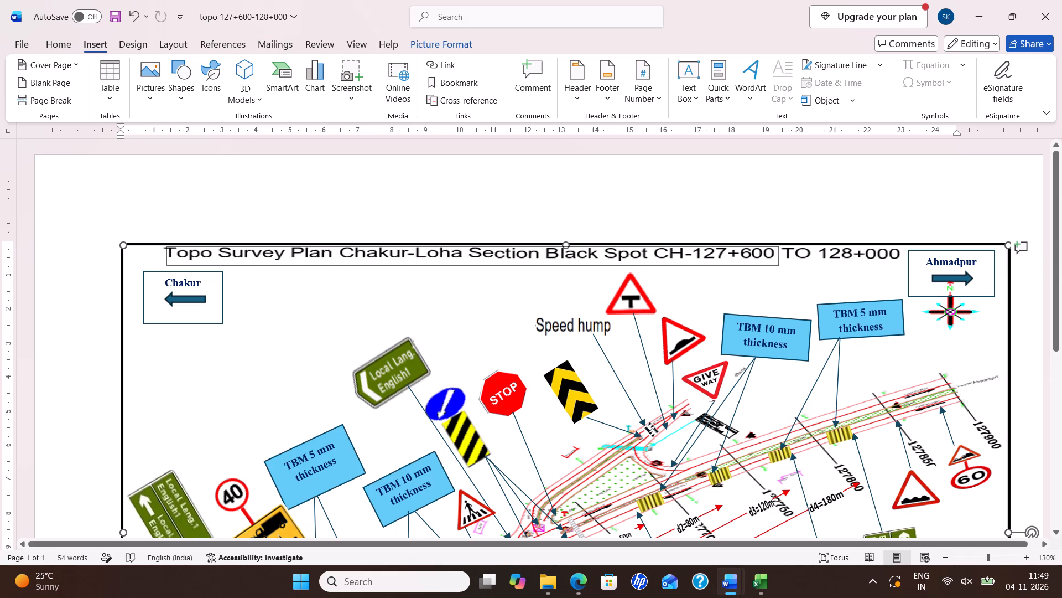
{"action": "left_click_drag", "start_coordinate": [793, 265], "coordinate": [904, 259]}
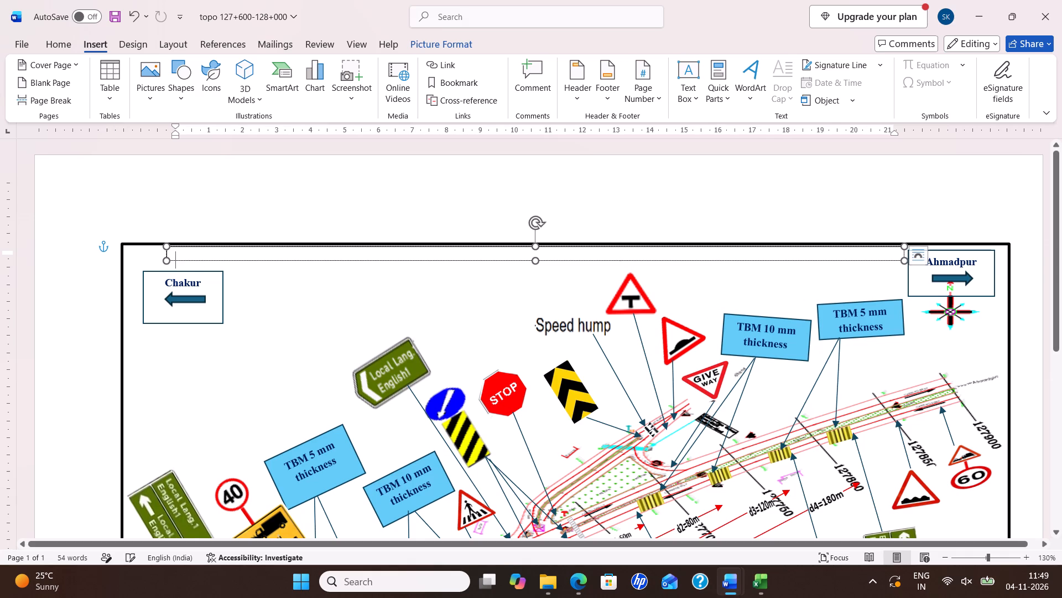
Remove the outline from the text box covering the plan title.
{"action": "left_click", "coordinate": [430, 263]}
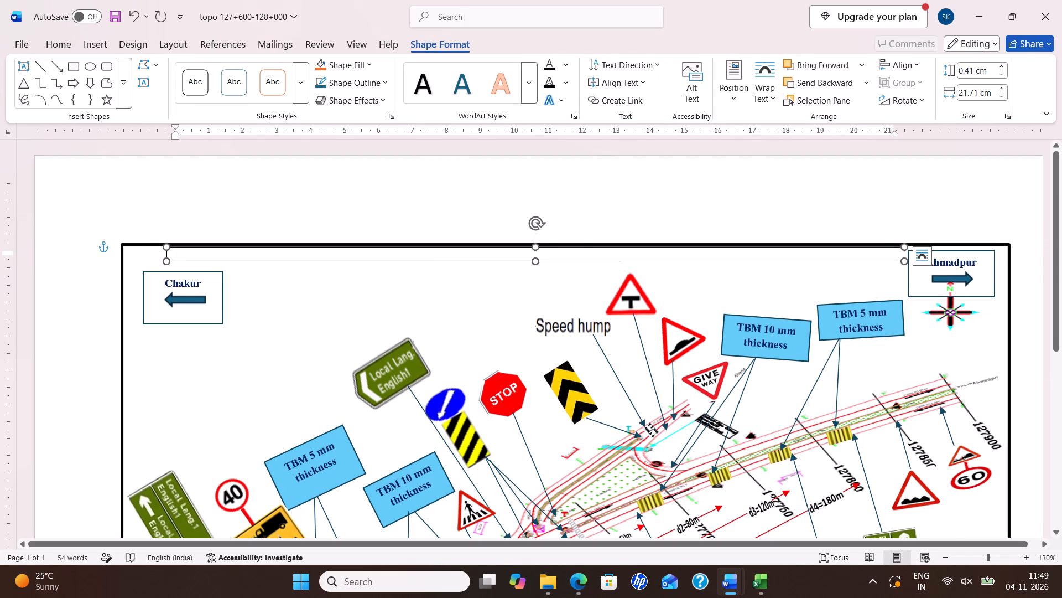
{"action": "right_click", "coordinate": [425, 259]}
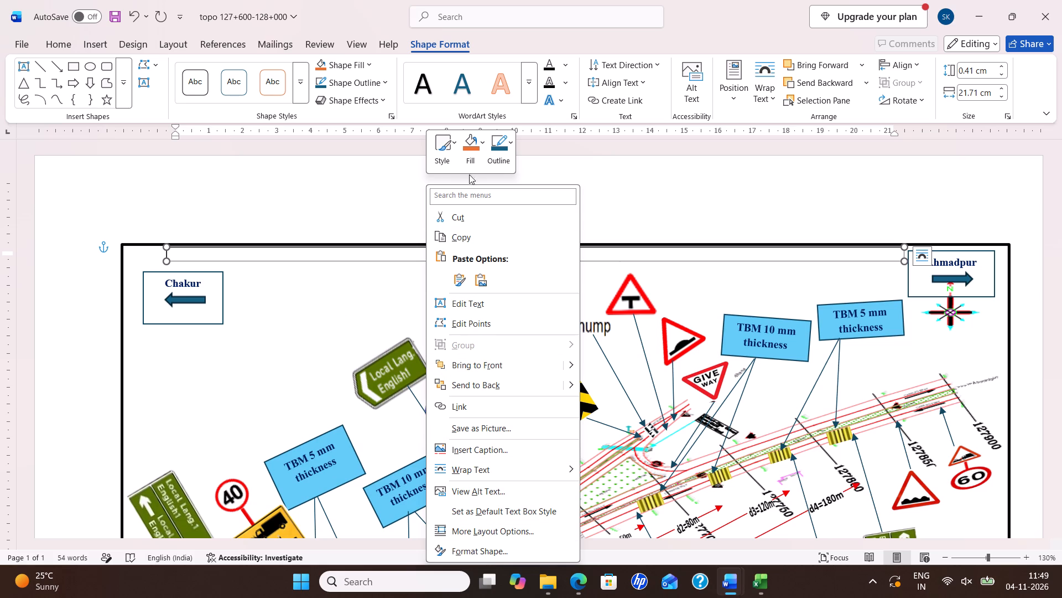
{"action": "left_click", "coordinate": [511, 149]}
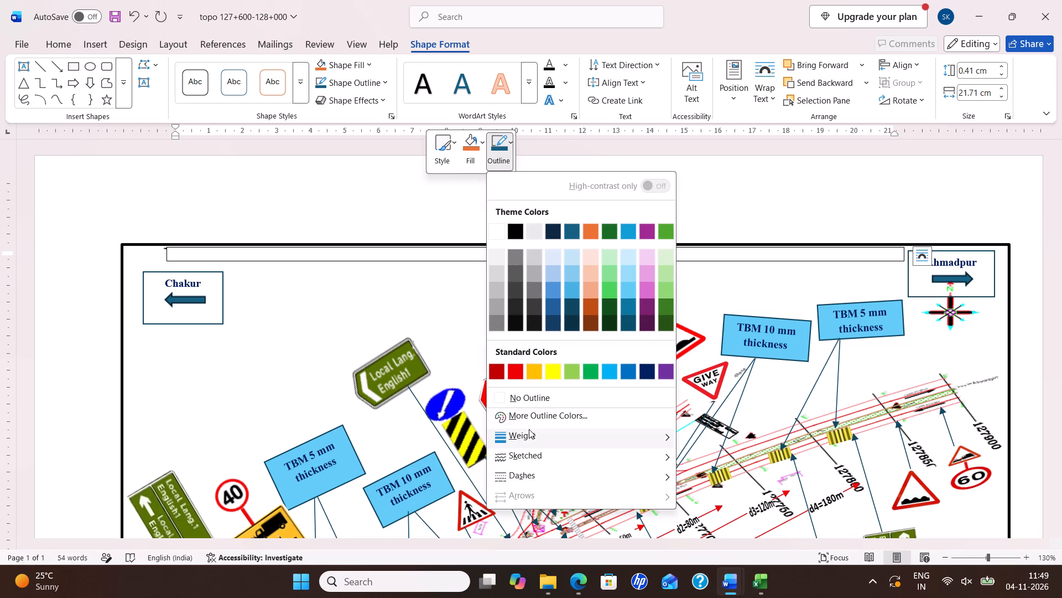
{"action": "left_click", "coordinate": [527, 396]}
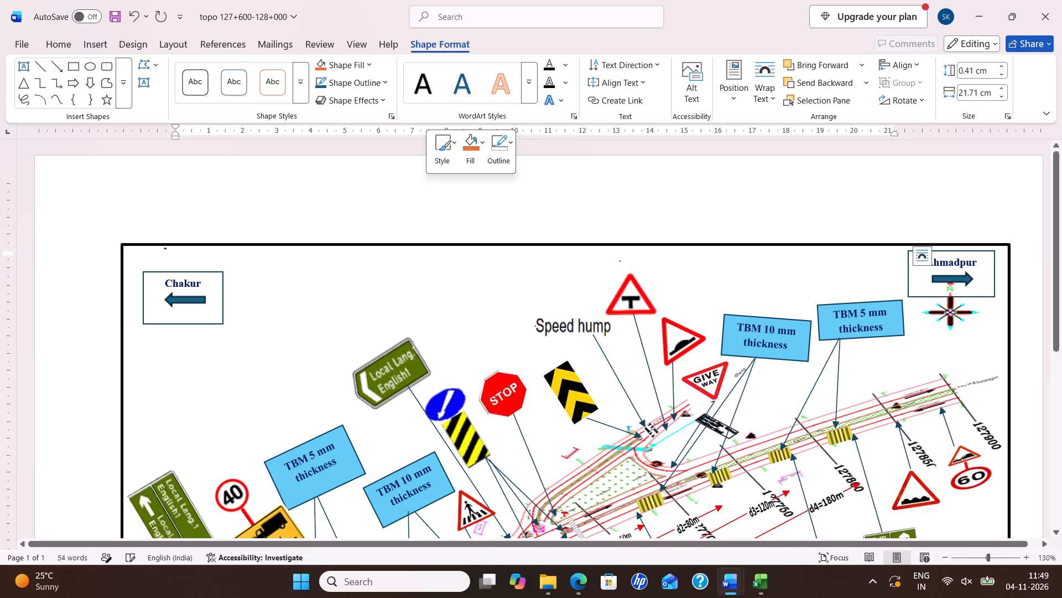
{"action": "left_click", "coordinate": [428, 289]}
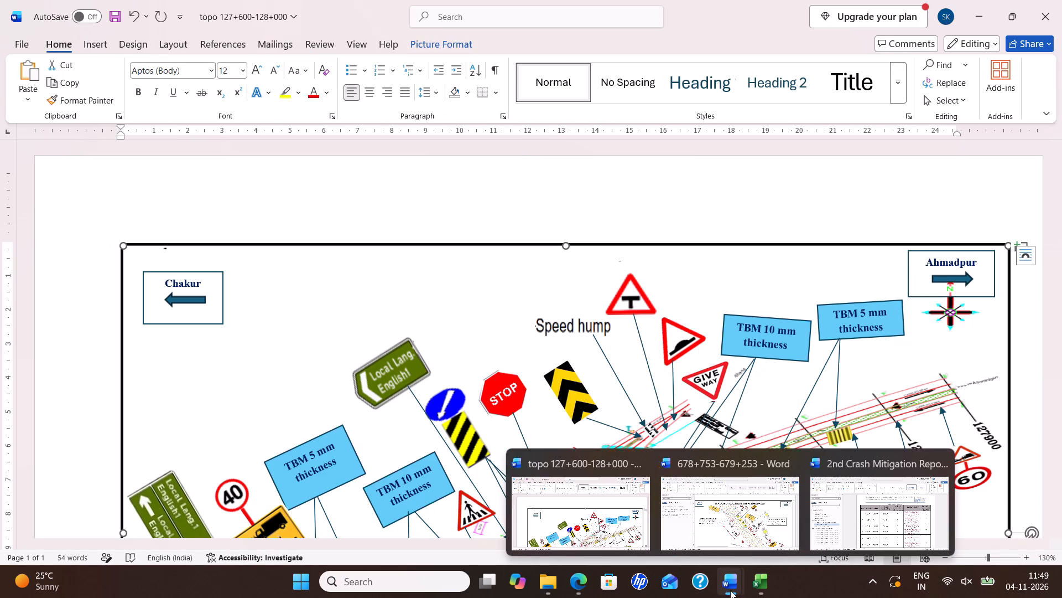
Copy the "BLACKSPOT LOCATION" title text box from the 678+753-679+253 document into the topo 127+600-128+000 plan.
{"action": "left_click", "coordinate": [718, 527]}
{"action": "left_click", "coordinate": [512, 201]}
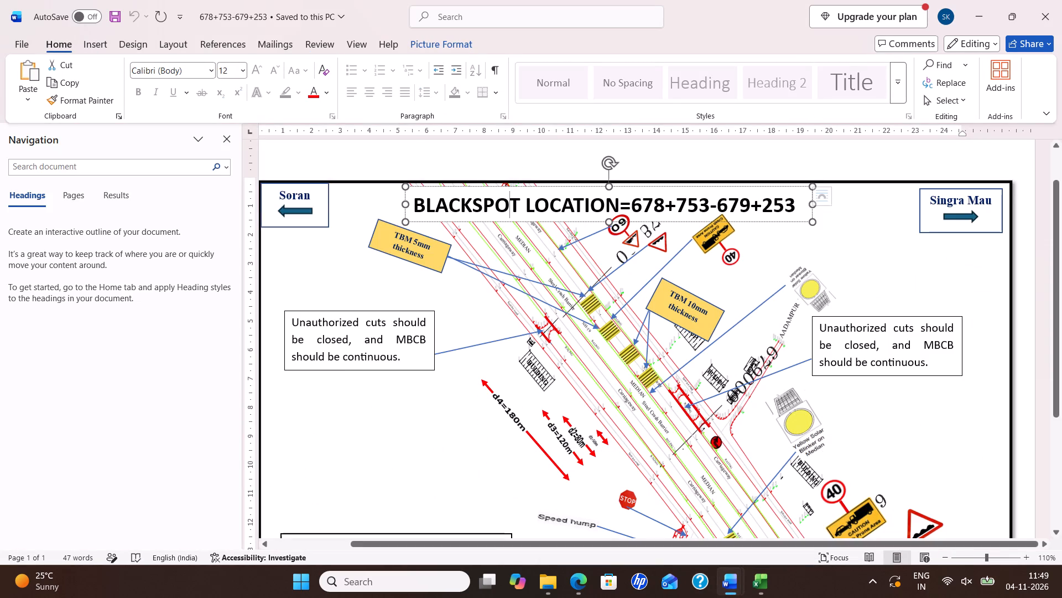
{"action": "left_click", "coordinate": [485, 221]}
{"action": "key", "text": "ctrl+c"}
{"action": "key", "text": "alt+Tab"}
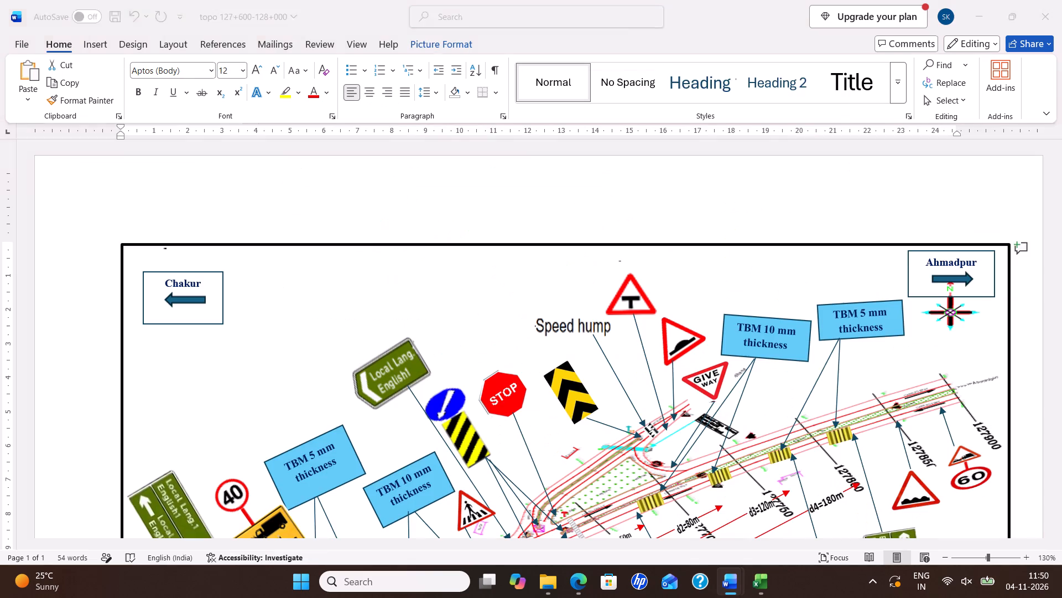
{"action": "left_click", "coordinate": [440, 261]}
{"action": "left_click", "coordinate": [430, 280], "text": "ctrl"}
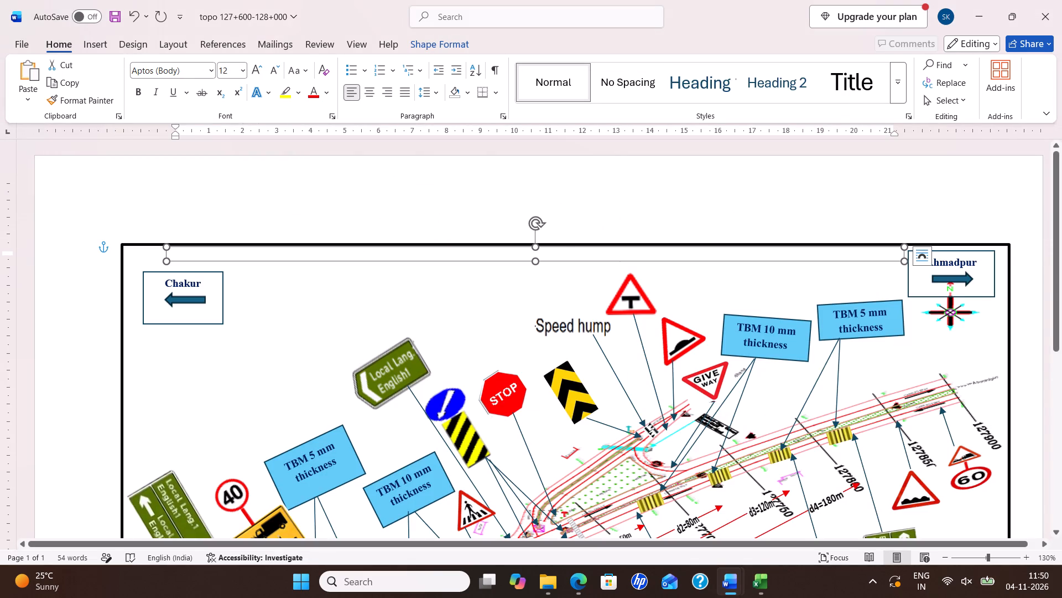
{"action": "left_click", "coordinate": [414, 272]}
{"action": "key", "text": "ctrl+v"}
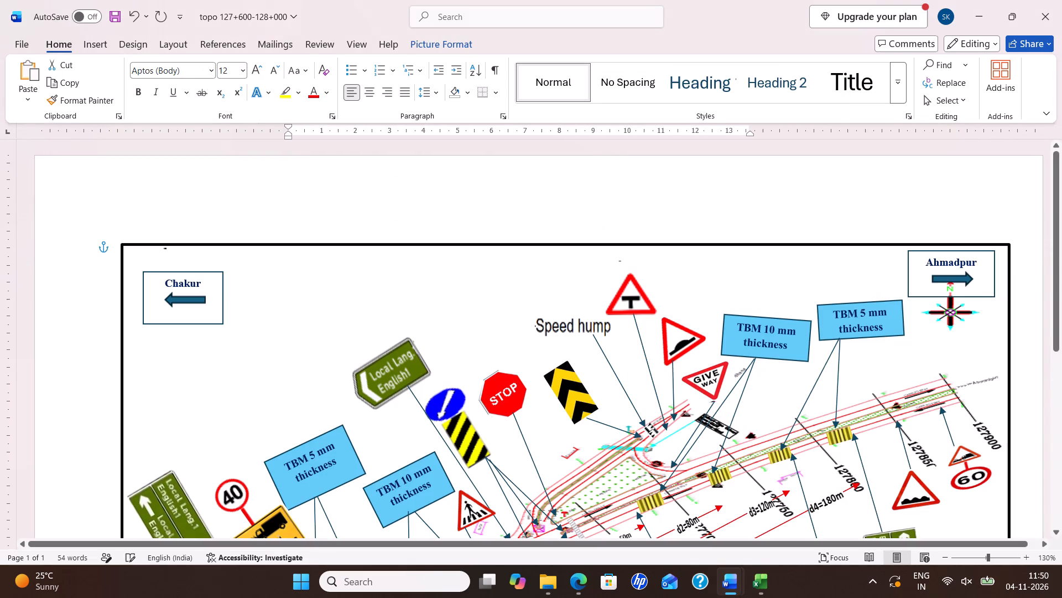
Look for the pasted title box in the plan and paste another copy of it near the plan's upper edge.
{"action": "scroll", "coordinate": [429, 273], "scroll_direction": "up", "scroll_amount": 3}
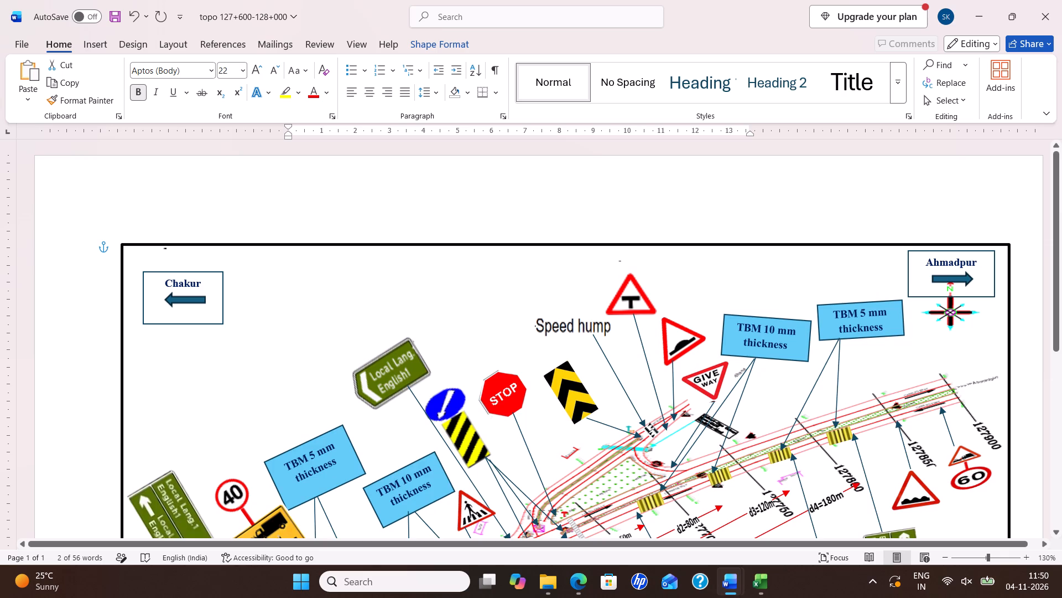
{"action": "scroll", "coordinate": [394, 198], "scroll_direction": "down", "scroll_amount": 3}
{"action": "scroll", "coordinate": [402, 209], "scroll_direction": "up", "scroll_amount": 8}
{"action": "scroll", "coordinate": [424, 225], "scroll_direction": "down", "scroll_amount": 6}
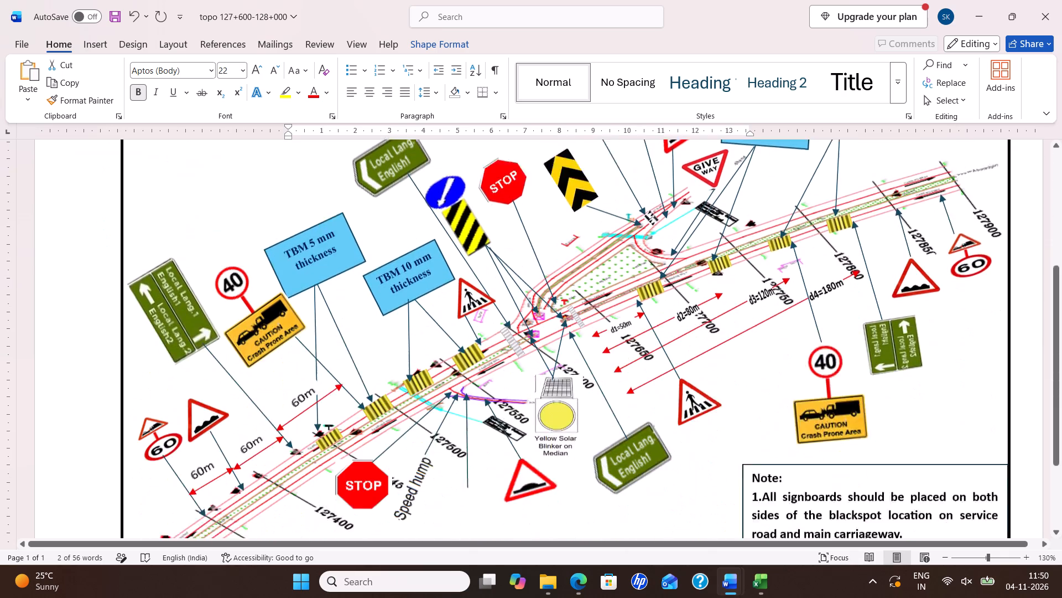
{"action": "scroll", "coordinate": [424, 228], "scroll_direction": "down", "scroll_amount": 9}
{"action": "scroll", "coordinate": [443, 306], "scroll_direction": "up", "scroll_amount": 8}
{"action": "left_click", "coordinate": [311, 298]}
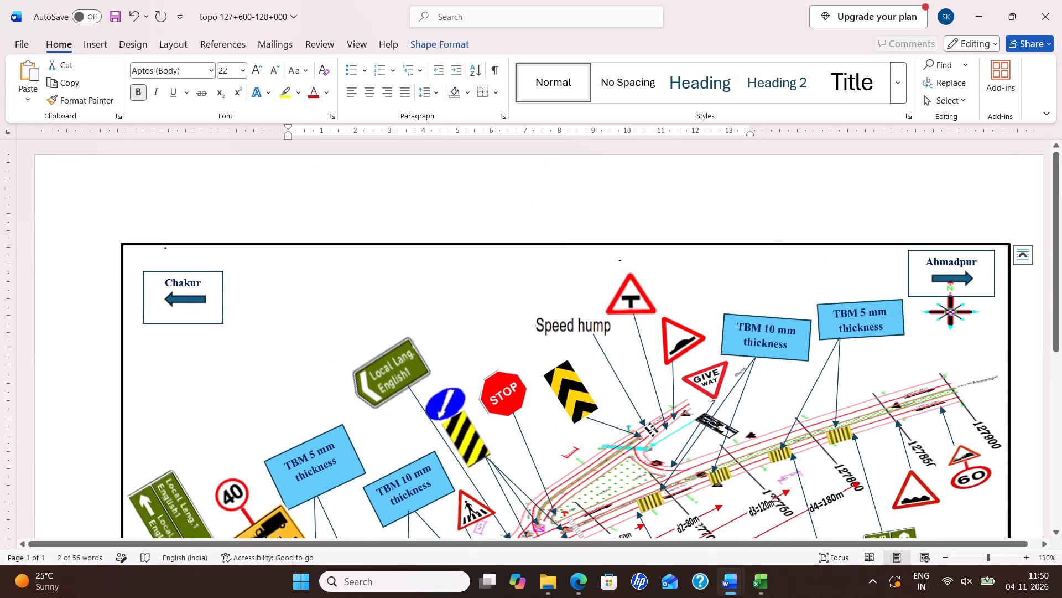
{"action": "key", "text": "ctrl+v"}
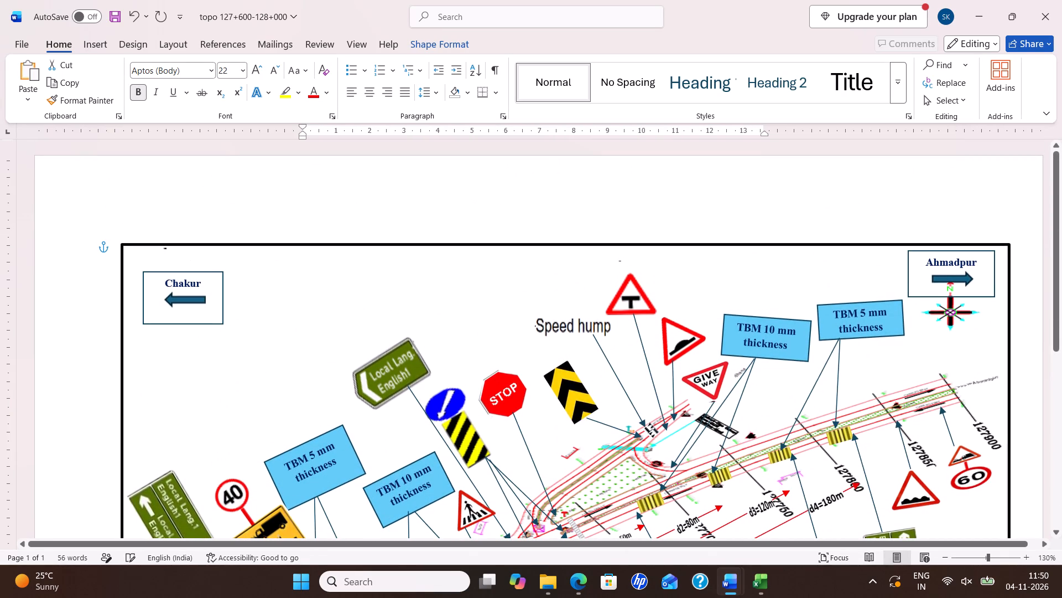
Copy the BLACKSPOT LOCATION title text box from the 678+753-679+253 document again and paste it into the topo 127+600-128+000 plan.
{"action": "key", "text": "alt+Tab"}
{"action": "left_click", "coordinate": [528, 220]}
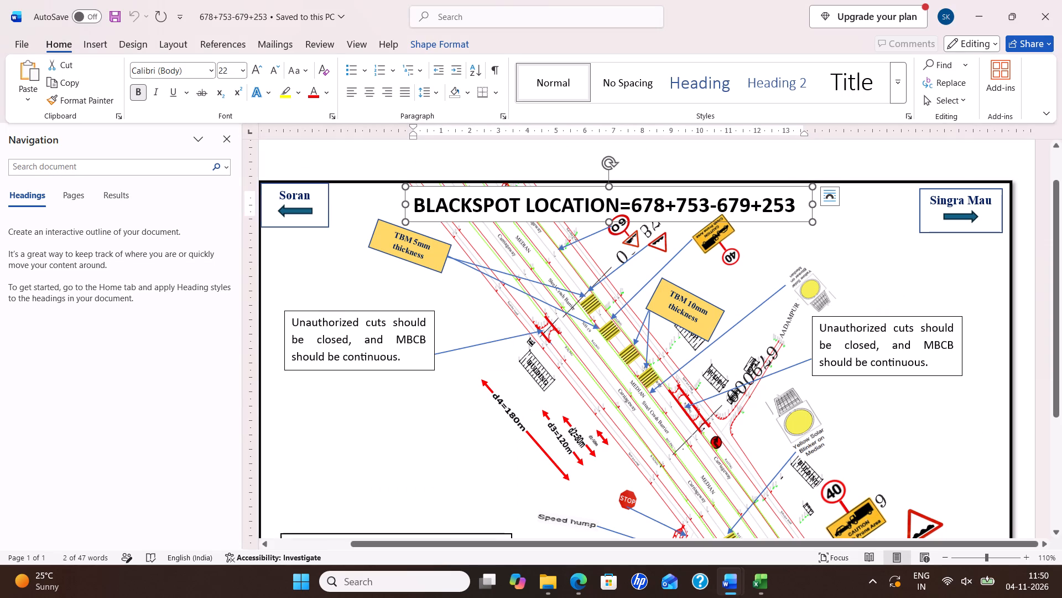
{"action": "left_click", "coordinate": [527, 222]}
{"action": "key", "text": "ctrl+c"}
{"action": "key", "text": "alt+Tab"}
{"action": "left_click", "coordinate": [446, 224]}
{"action": "left_click", "coordinate": [432, 275]}
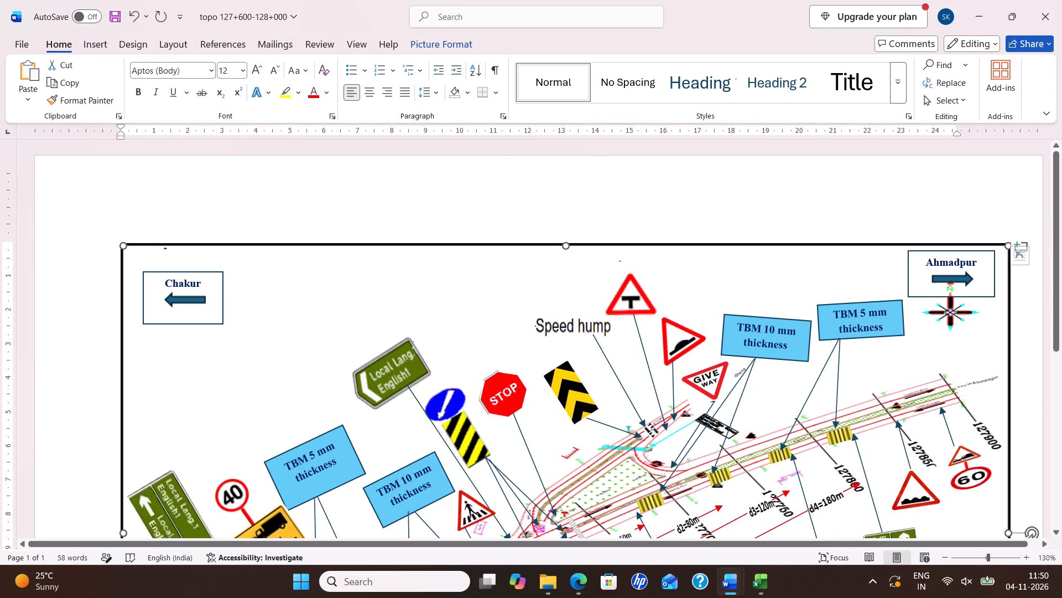
{"action": "key", "text": "ctrl+v"}
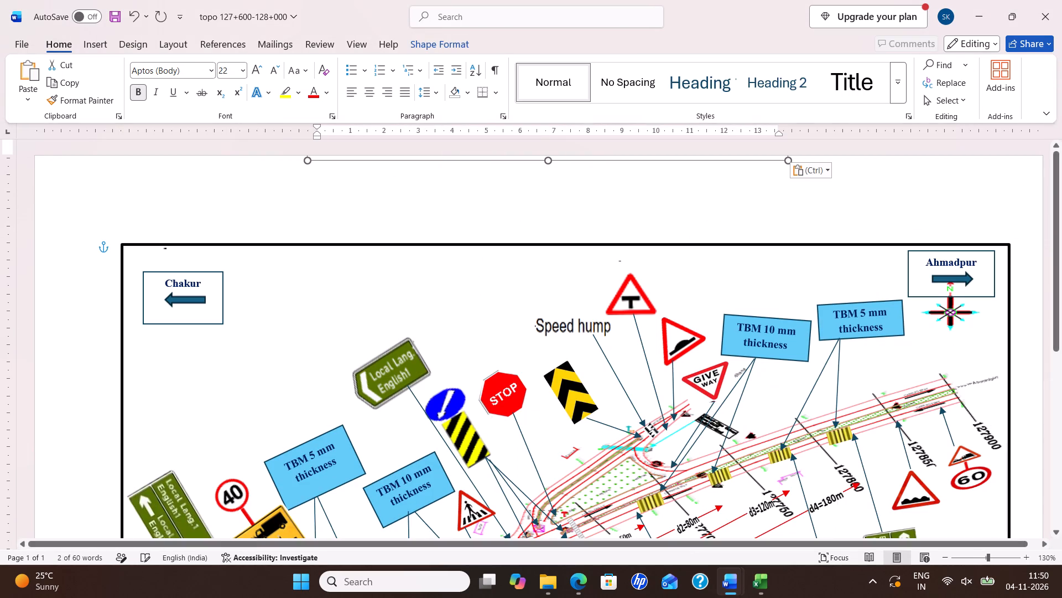
Move the pasted title box inside the plan frame, between the Chakur and Ahmadpur direction boxes.
{"action": "scroll", "coordinate": [528, 245], "scroll_direction": "up", "scroll_amount": 7}
{"action": "left_click_drag", "start_coordinate": [560, 161], "coordinate": [549, 253]}
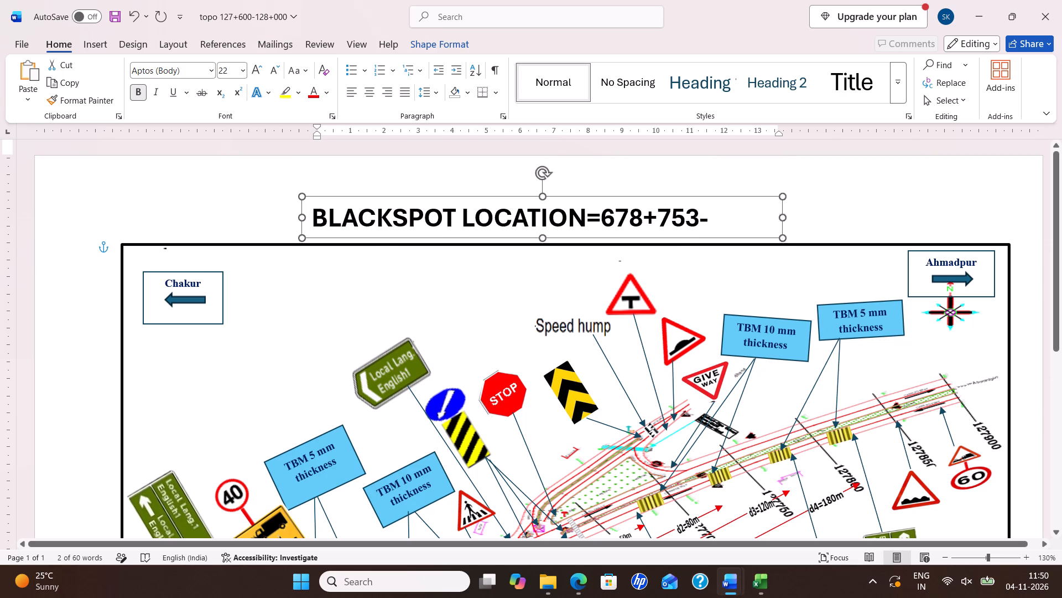
{"action": "left_click_drag", "start_coordinate": [549, 253], "coordinate": [525, 302]}
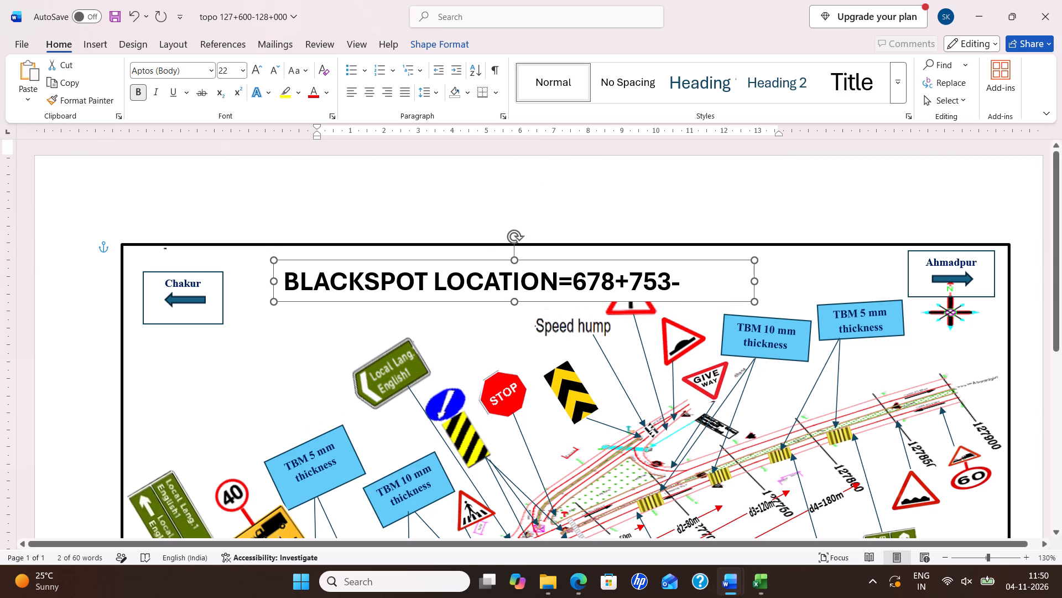
{"action": "left_click_drag", "start_coordinate": [525, 302], "coordinate": [519, 301]}
{"action": "left_click", "coordinate": [527, 317]}
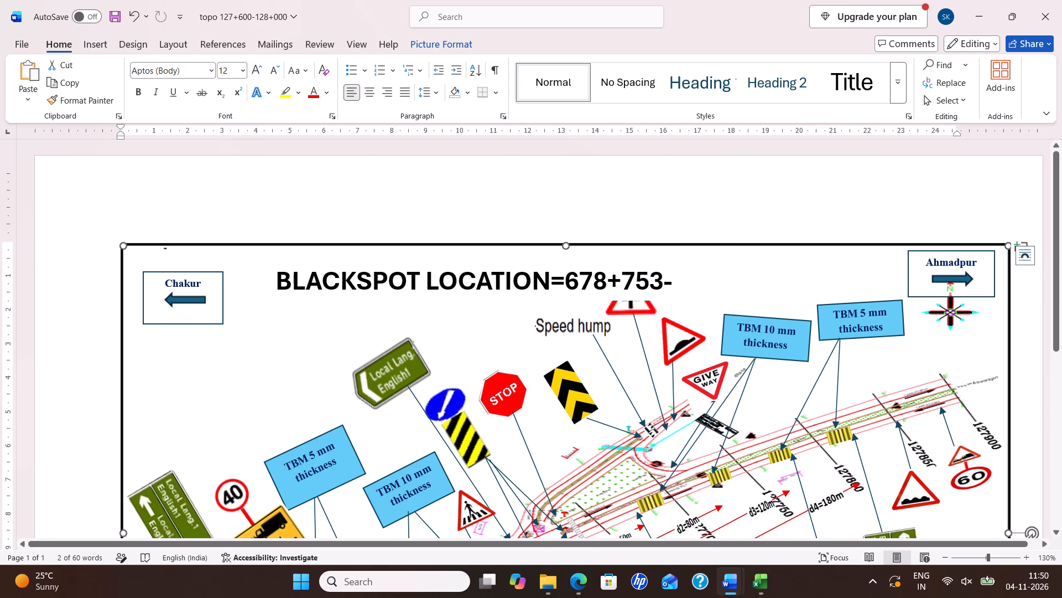
Reduce the T-junction warning sign's height from its top so it clears the title box.
{"action": "left_click", "coordinate": [619, 305]}
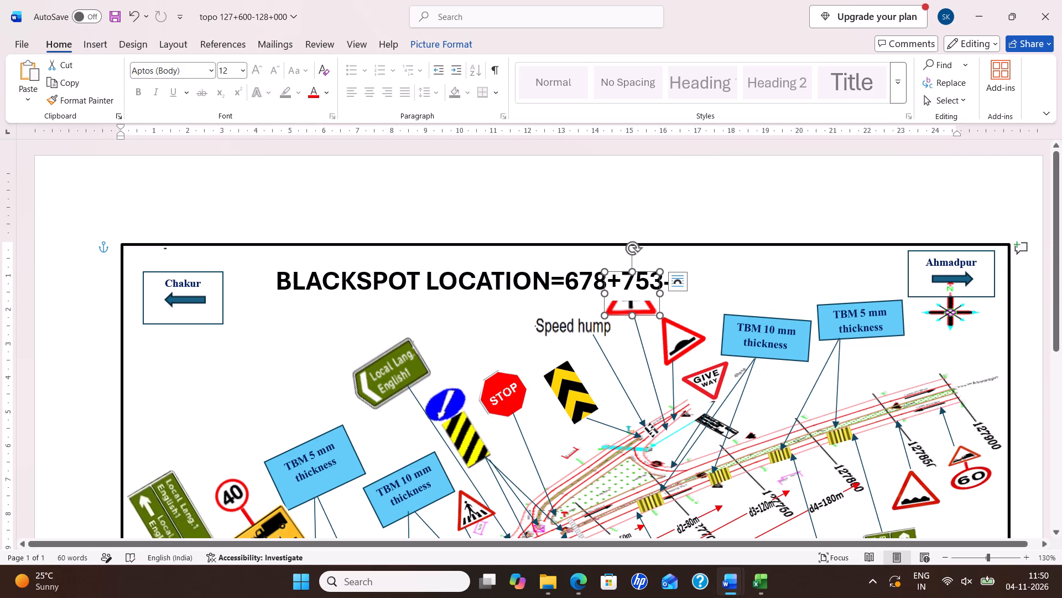
{"action": "left_click_drag", "start_coordinate": [631, 276], "coordinate": [629, 300]}
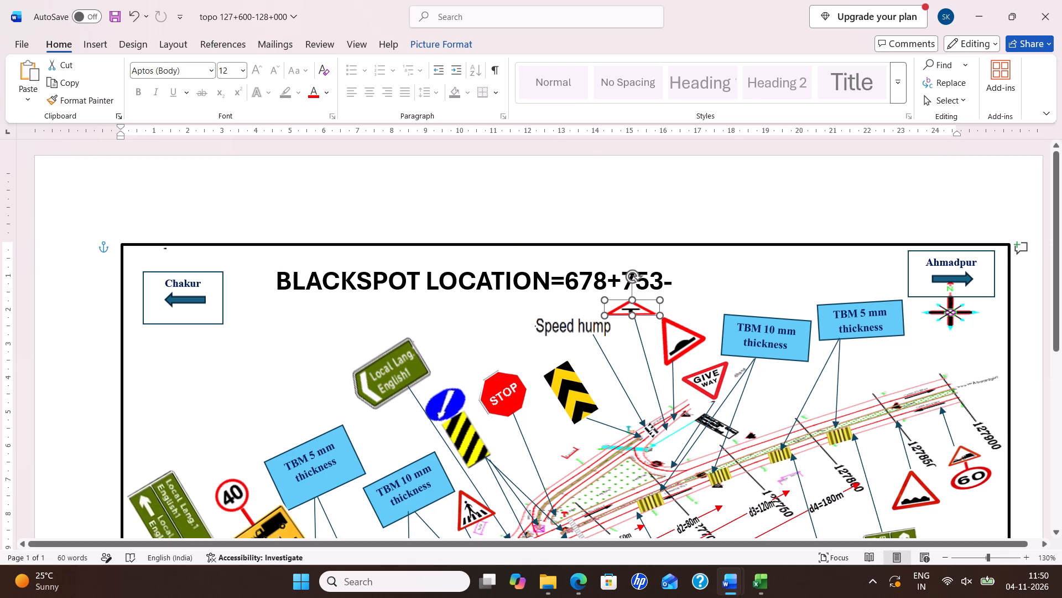
Raise the title box to the plan's upper border and widen it on its Ahmadpur side.
{"action": "left_click", "coordinate": [578, 277]}
{"action": "left_click_drag", "start_coordinate": [535, 262], "coordinate": [532, 261]}
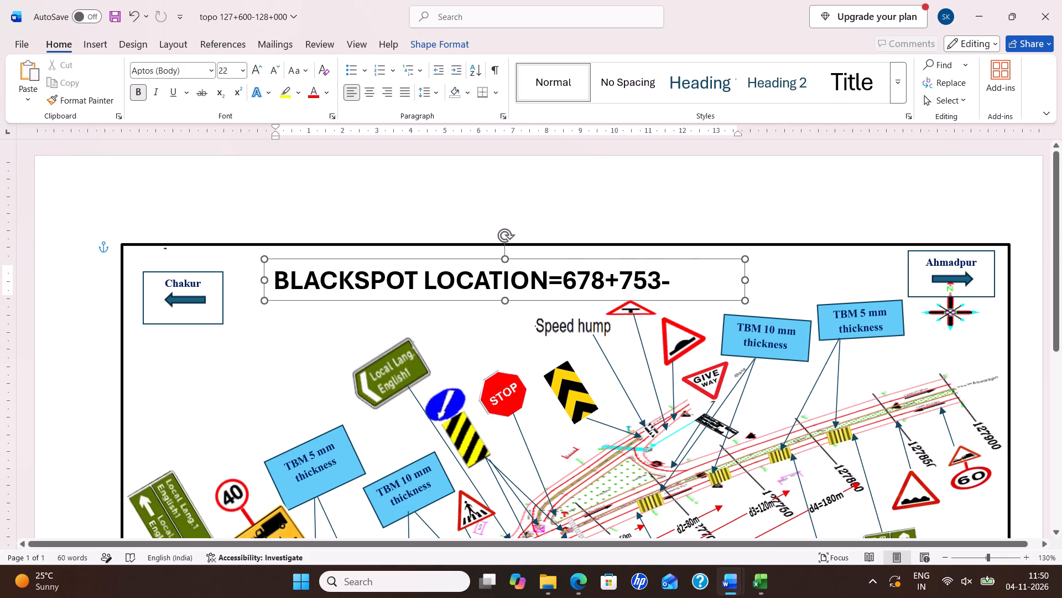
{"action": "left_click_drag", "start_coordinate": [532, 261], "coordinate": [538, 249]}
{"action": "left_click_drag", "start_coordinate": [748, 270], "coordinate": [762, 271]}
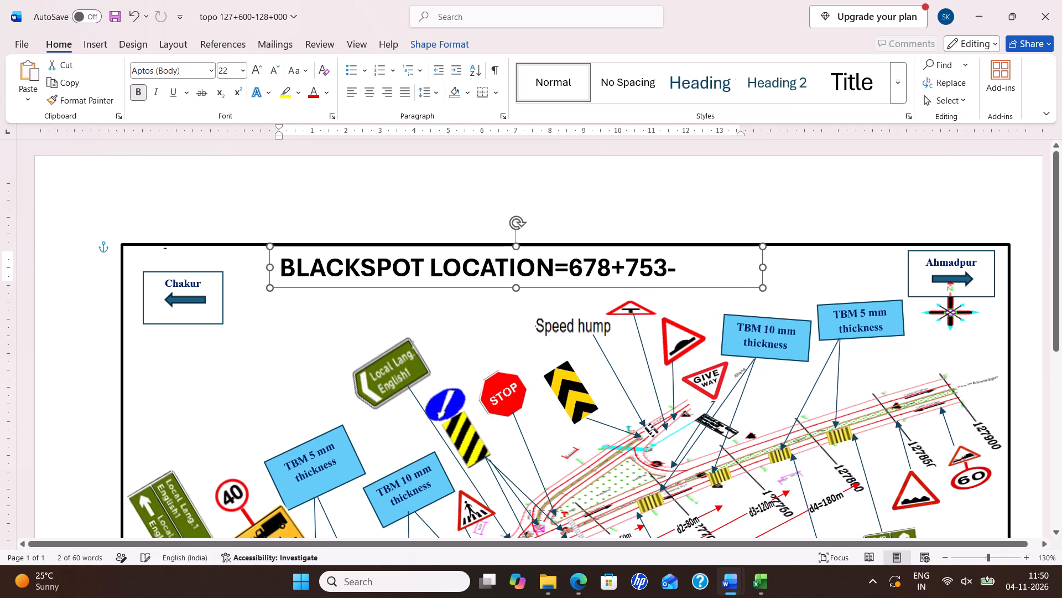
{"action": "left_click_drag", "start_coordinate": [762, 271], "coordinate": [774, 271]}
Set the "BLACKSPOT LOCATION=678+753-" part of the title to font size 20.
{"action": "left_click_drag", "start_coordinate": [294, 263], "coordinate": [435, 272]}
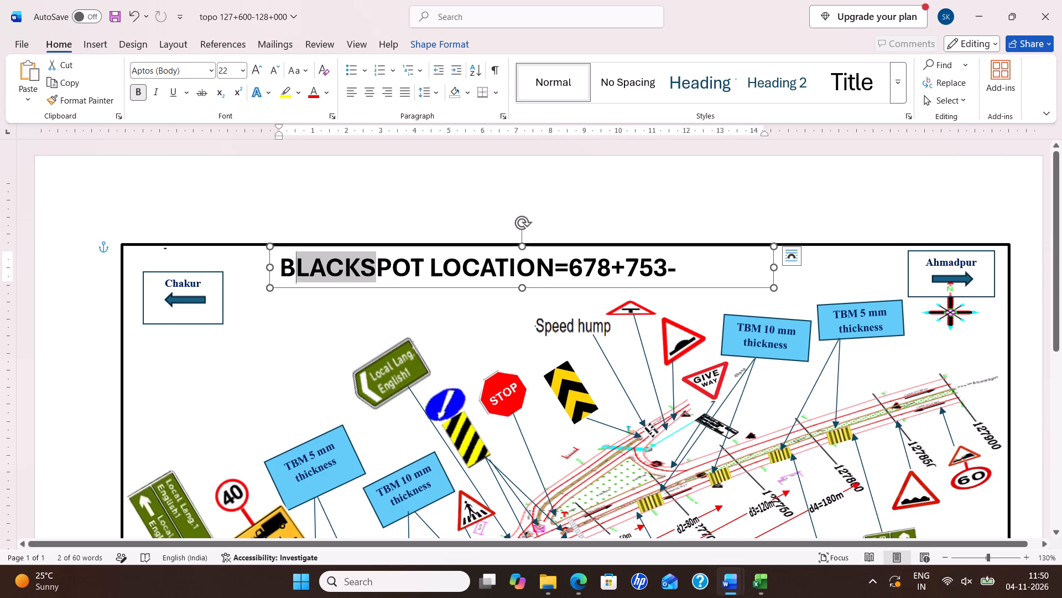
{"action": "left_click_drag", "start_coordinate": [435, 272], "coordinate": [712, 260]}
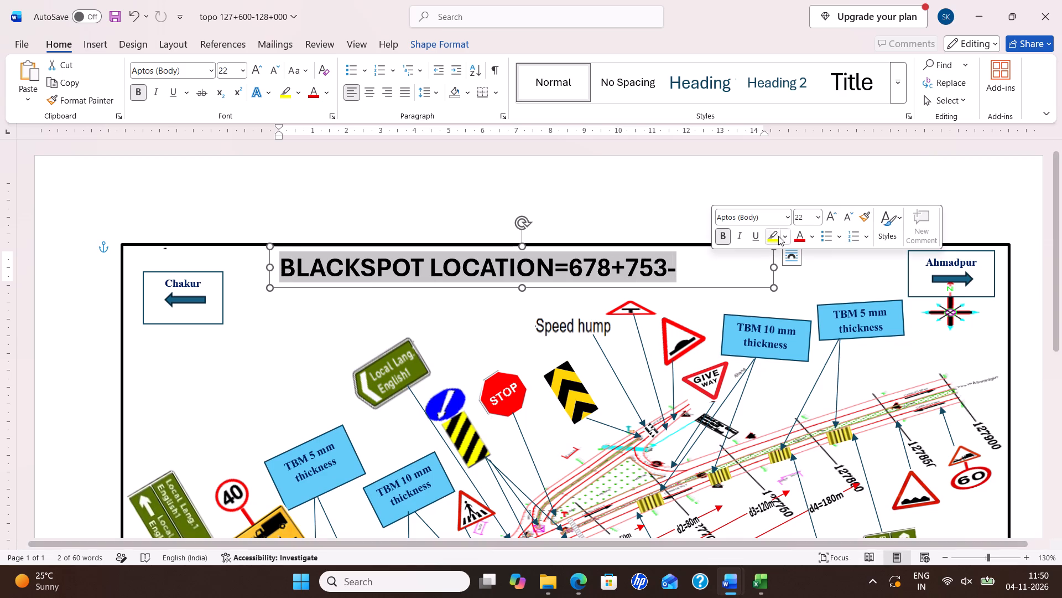
{"action": "left_click", "coordinate": [804, 217]}
{"action": "type", "text": "20"}
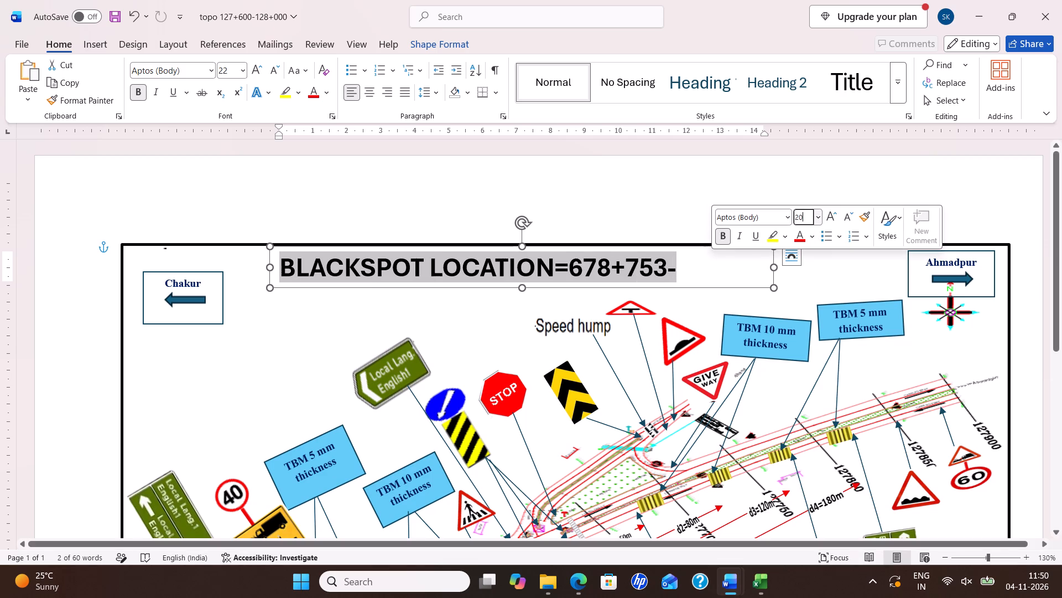
{"action": "key", "text": "Return"}
Stretch the T-junction warning sign taller, up to just below the title text.
{"action": "left_click", "coordinate": [638, 305]}
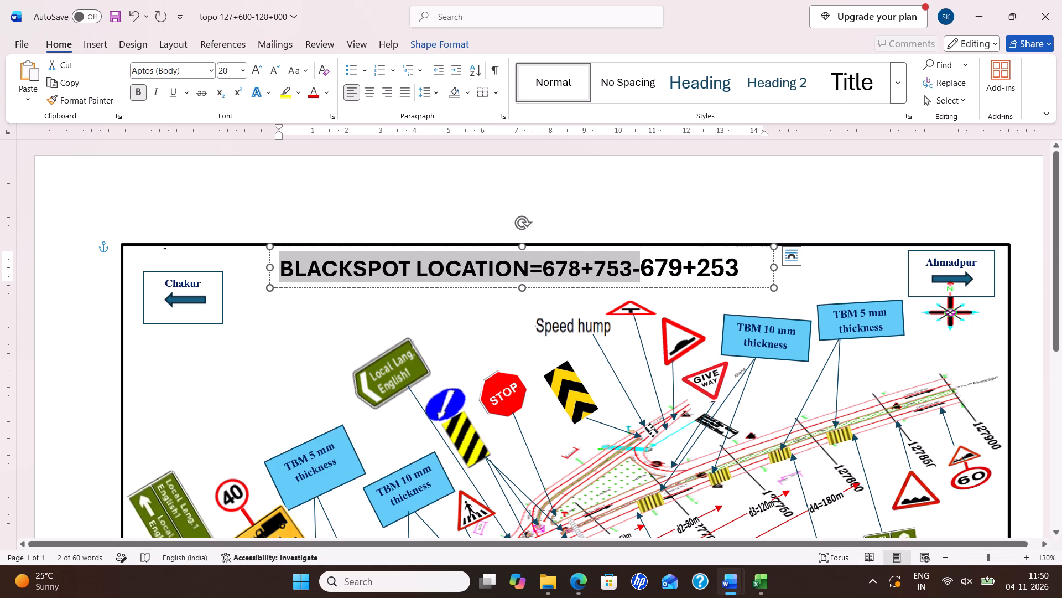
{"action": "left_click_drag", "start_coordinate": [633, 299], "coordinate": [634, 287]}
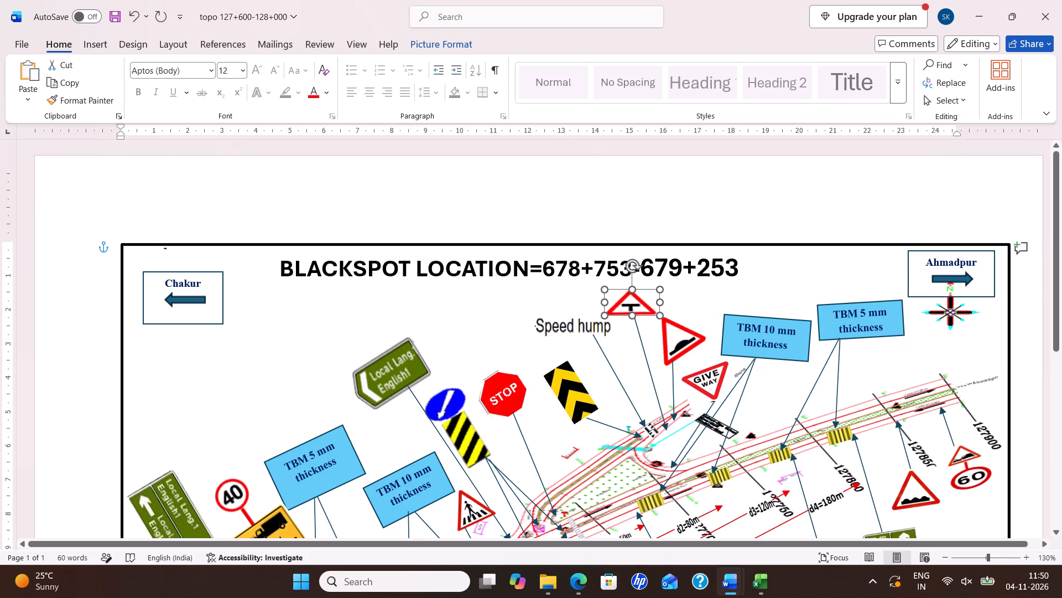
{"action": "left_click_drag", "start_coordinate": [634, 287], "coordinate": [633, 284]}
{"action": "left_click", "coordinate": [712, 288]}
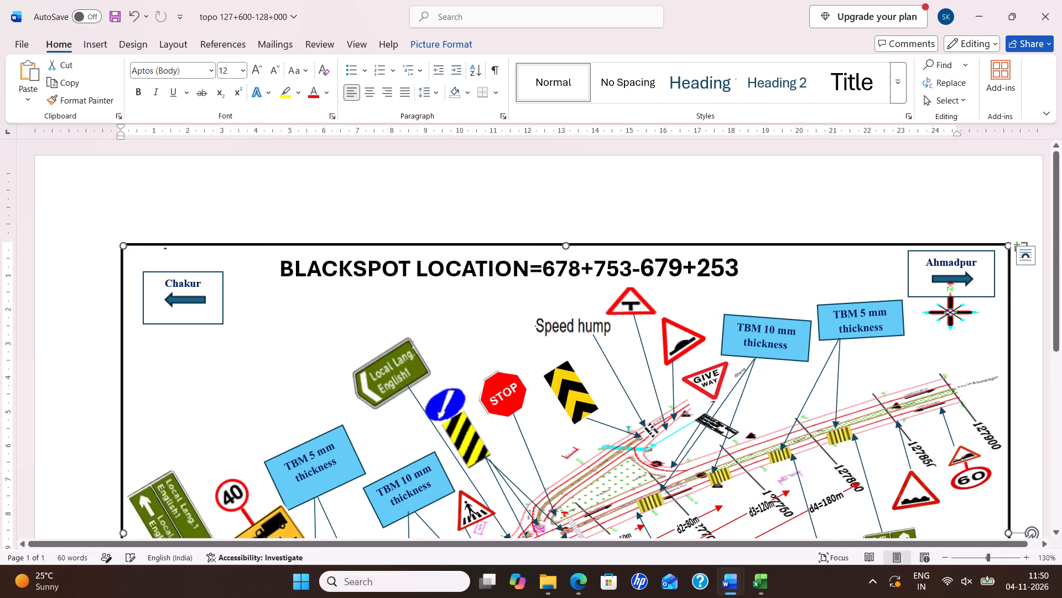
Shorten the T-junction sign's leader arrow by moving its start point slightly down toward the junction.
{"action": "left_click", "coordinate": [746, 265]}
{"action": "left_click", "coordinate": [627, 309]}
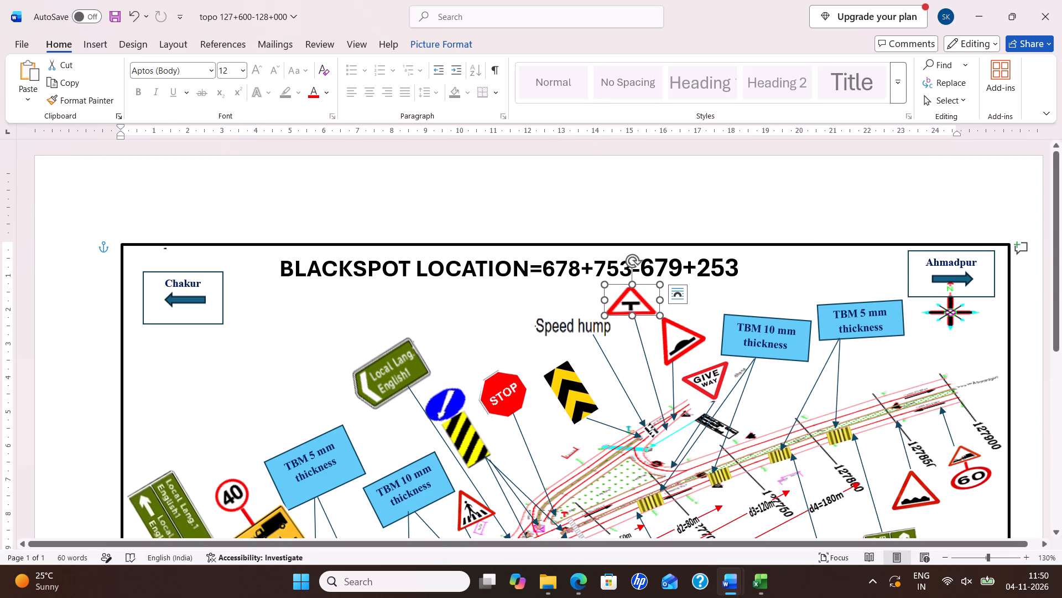
{"action": "left_click", "coordinate": [639, 326]}
{"action": "left_click_drag", "start_coordinate": [635, 315], "coordinate": [637, 324]}
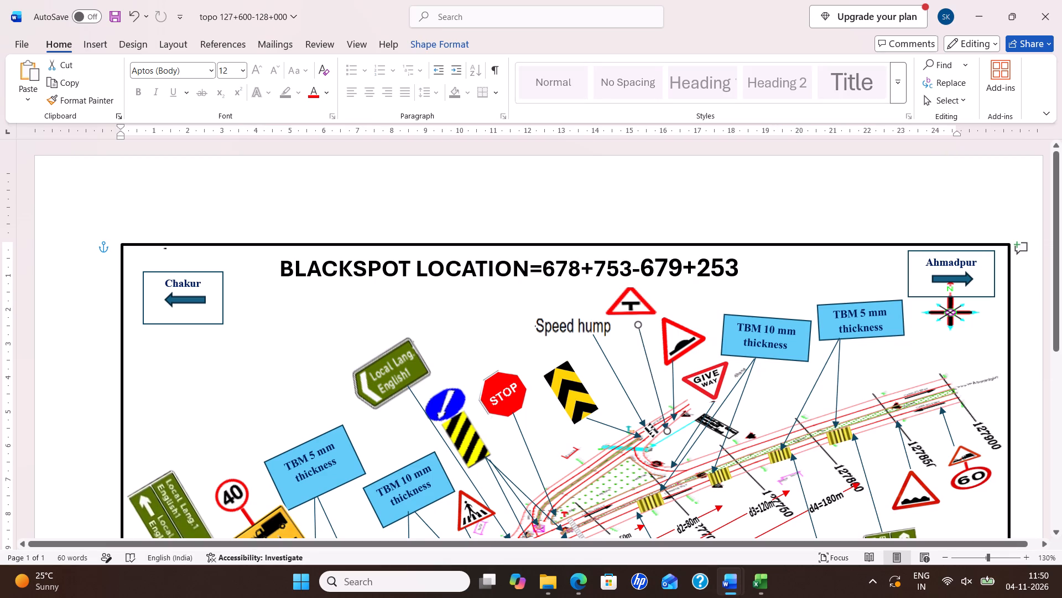
{"action": "left_click_drag", "start_coordinate": [637, 324], "coordinate": [635, 324]}
Narrow the T-junction warning sign and place it directly above the start of its leader arrow.
{"action": "left_click", "coordinate": [630, 305]}
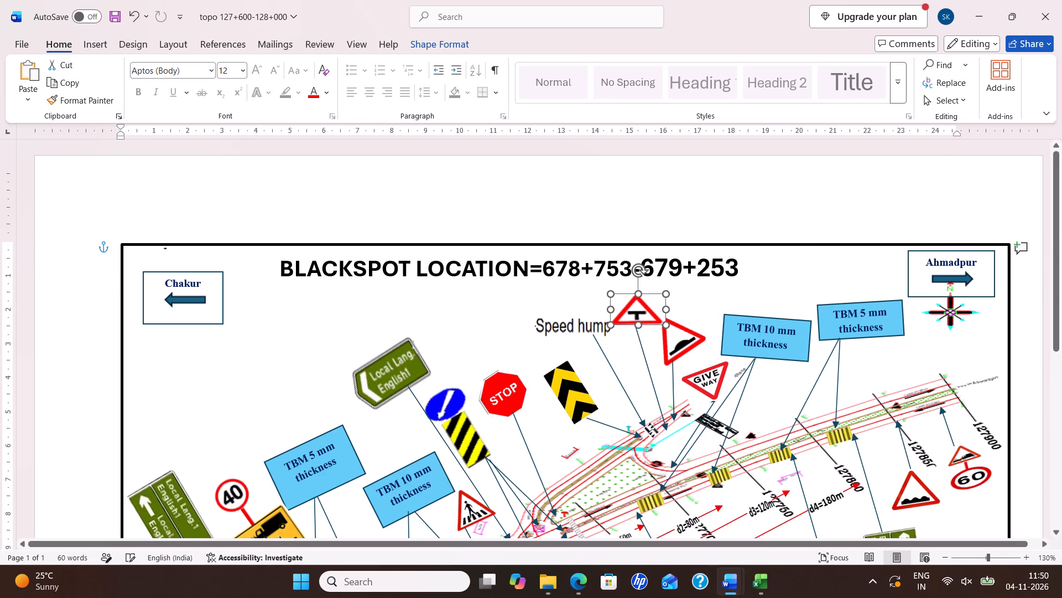
{"action": "left_click_drag", "start_coordinate": [665, 302], "coordinate": [653, 302]}
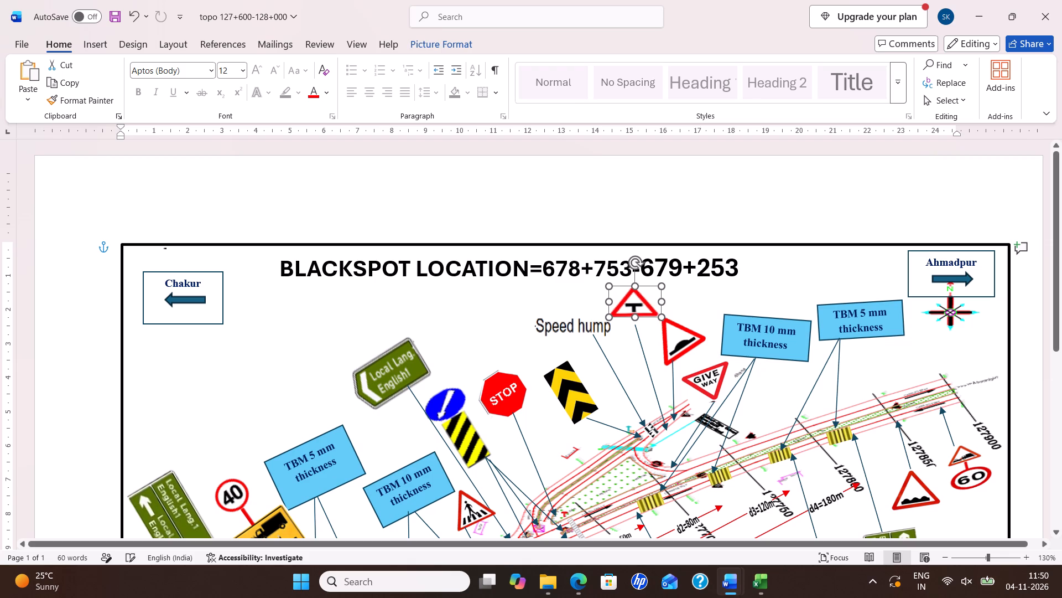
{"action": "left_click_drag", "start_coordinate": [653, 302], "coordinate": [647, 303]}
{"action": "left_click_drag", "start_coordinate": [627, 305], "coordinate": [636, 315]}
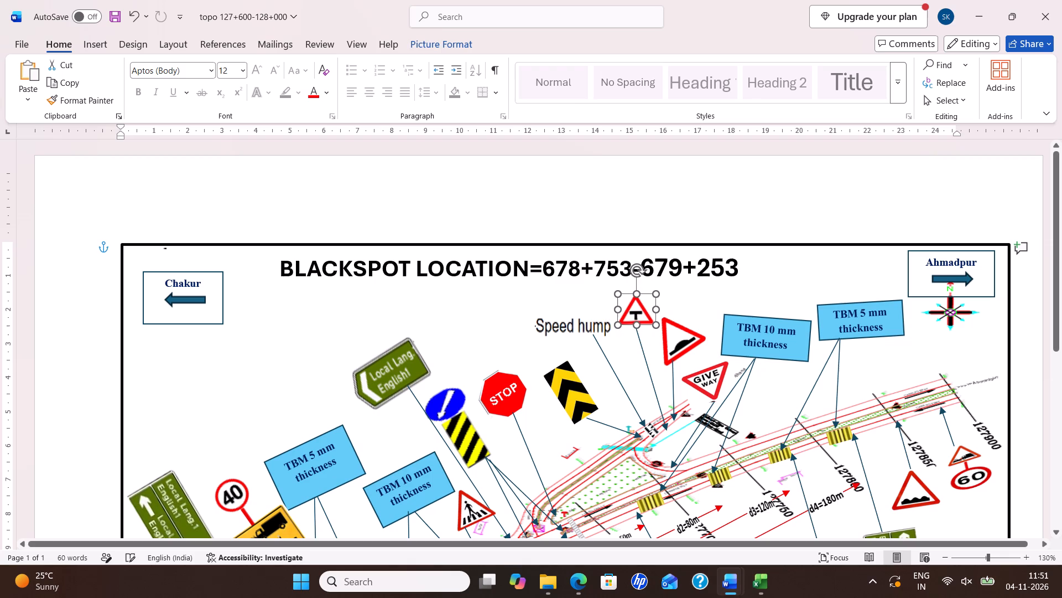
{"action": "left_click_drag", "start_coordinate": [636, 315], "coordinate": [635, 315]}
{"action": "left_click", "coordinate": [713, 298]}
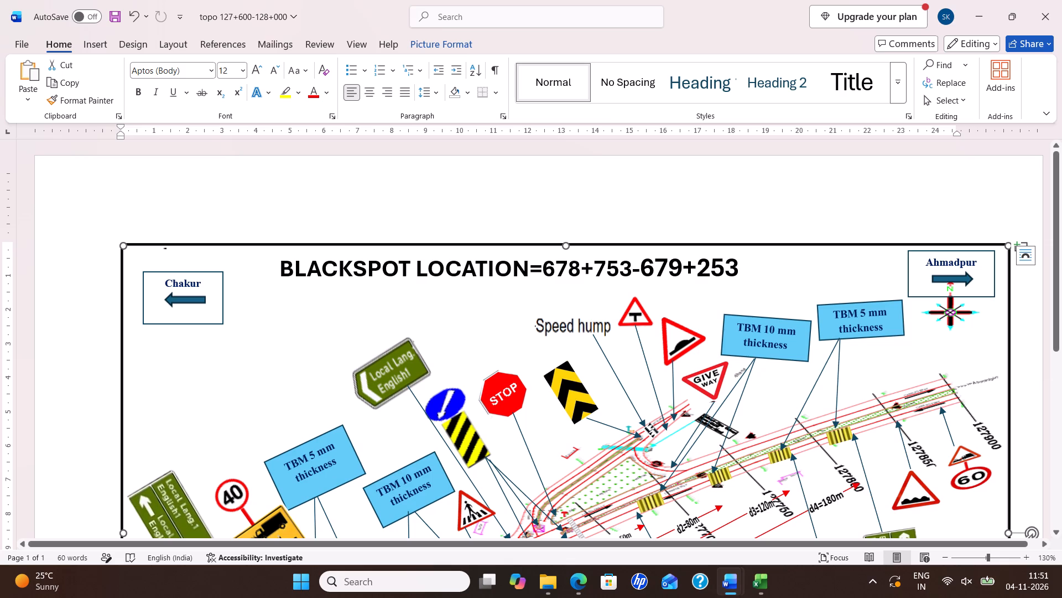
Replace the start chainage in the BLACKSPOT LOCATION title with 127+600.
{"action": "left_click", "coordinate": [632, 268]}
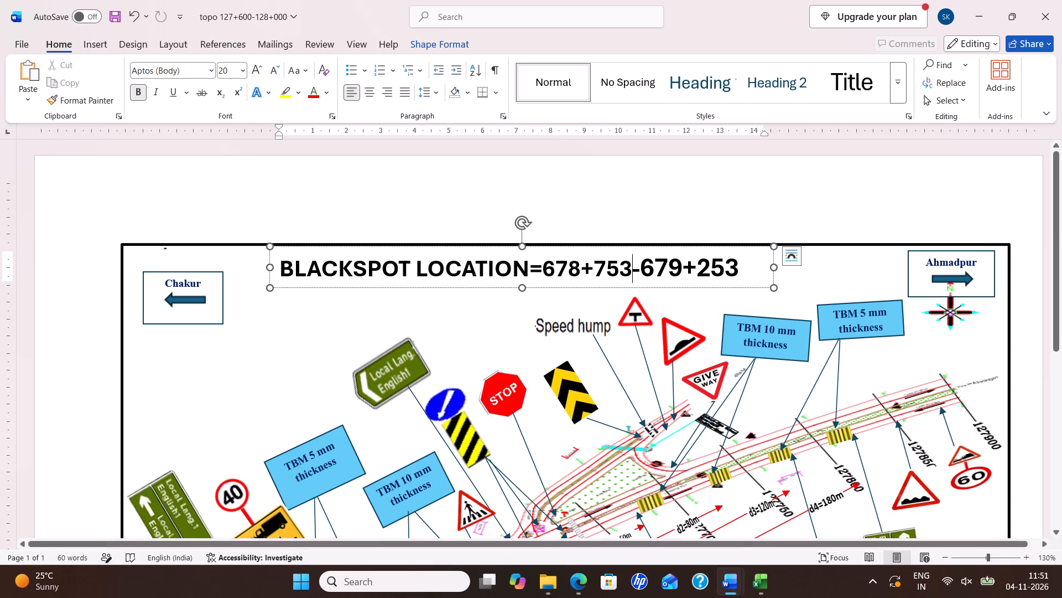
{"action": "key", "text": "BackSpace"}
{"action": "key", "text": "BackSpace"}
{"action": "key", "text": "BackSpace"}
{"action": "key", "text": "BackSpace"}
{"action": "key", "text": "BackSpace"}
{"action": "key", "text": "BackSpace"}
{"action": "key", "text": "BackSpace"}
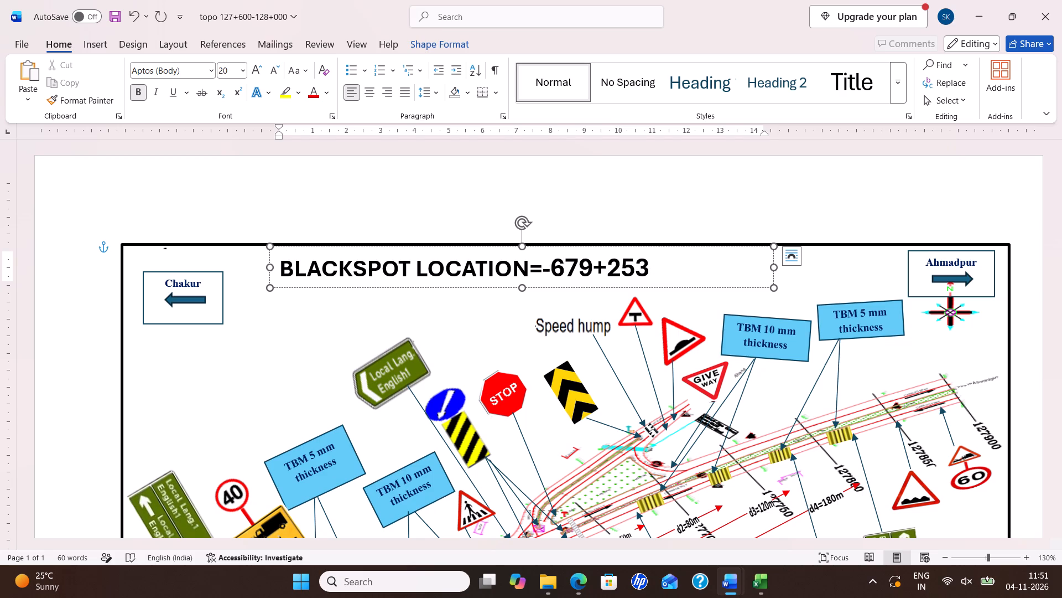
{"action": "type", "text": "127+600"}
Replace the end chainage in the BLACKSPOT LOCATION title with 128+000.
{"action": "key", "text": "Right"}
{"action": "key", "text": "Right"}
{"action": "key", "text": "Right"}
{"action": "key", "text": "Right"}
{"action": "key", "text": "Right"}
{"action": "key", "text": "Right"}
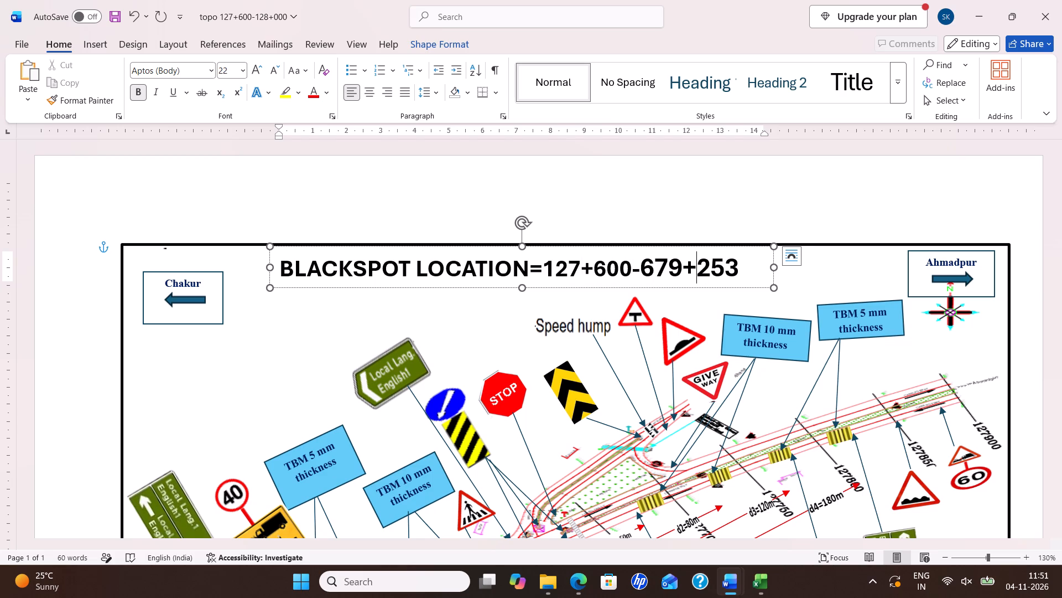
{"action": "key", "text": "Right"}
{"action": "key", "text": "Right"}
{"action": "key", "text": "Right"}
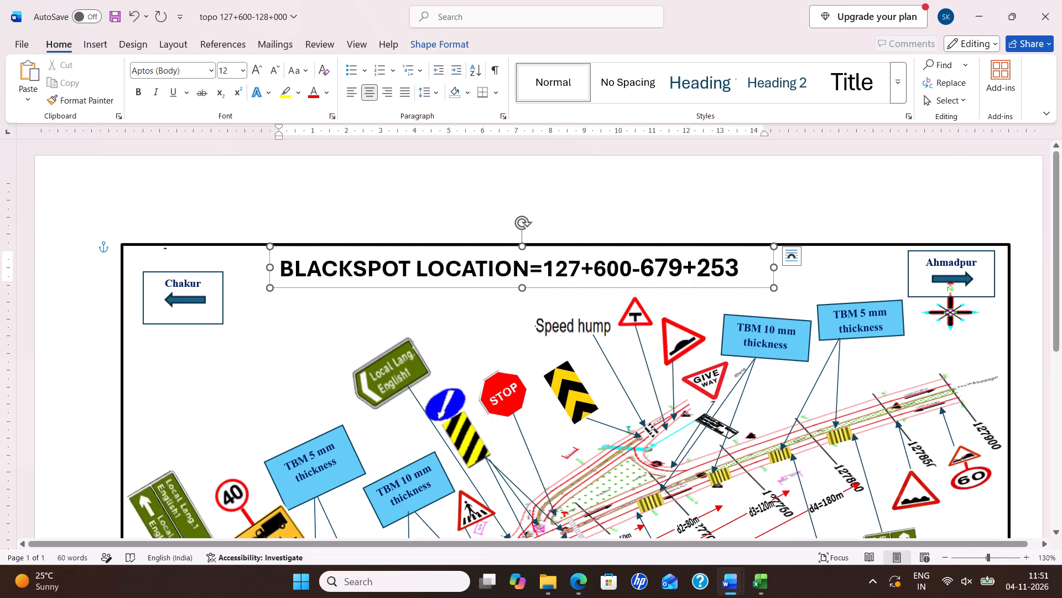
{"action": "left_click", "coordinate": [751, 251]}
{"action": "left_click", "coordinate": [737, 272]}
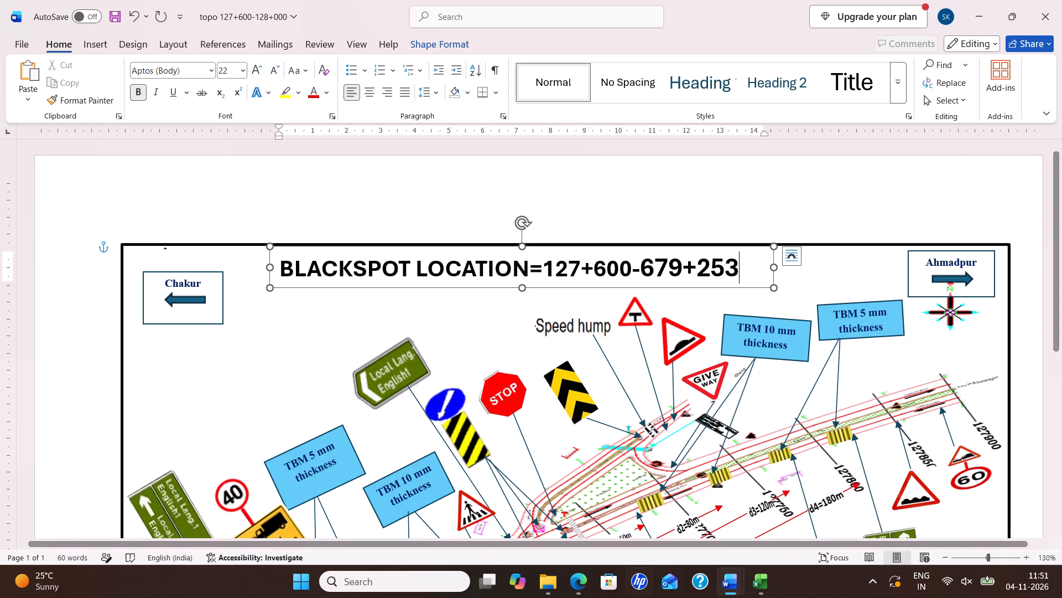
{"action": "key", "text": "BackSpace"}
{"action": "key", "text": "BackSpace"}
{"action": "key", "text": "BackSpace"}
{"action": "key", "text": "BackSpace"}
{"action": "key", "text": "BackSpace"}
{"action": "key", "text": "BackSpace"}
{"action": "key", "text": "BackSpace"}
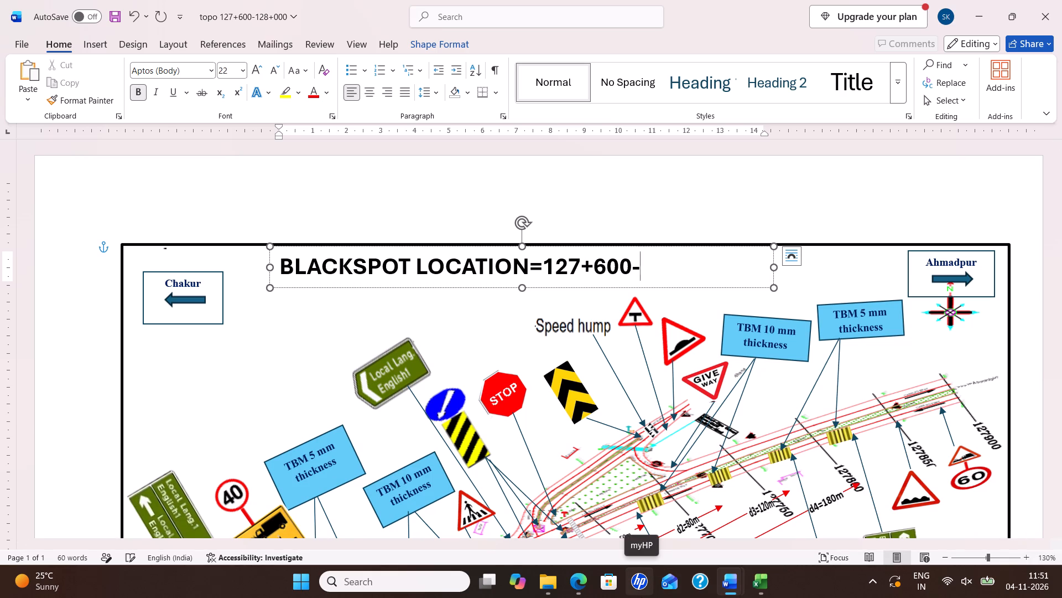
{"action": "type", "text": "128+000"}
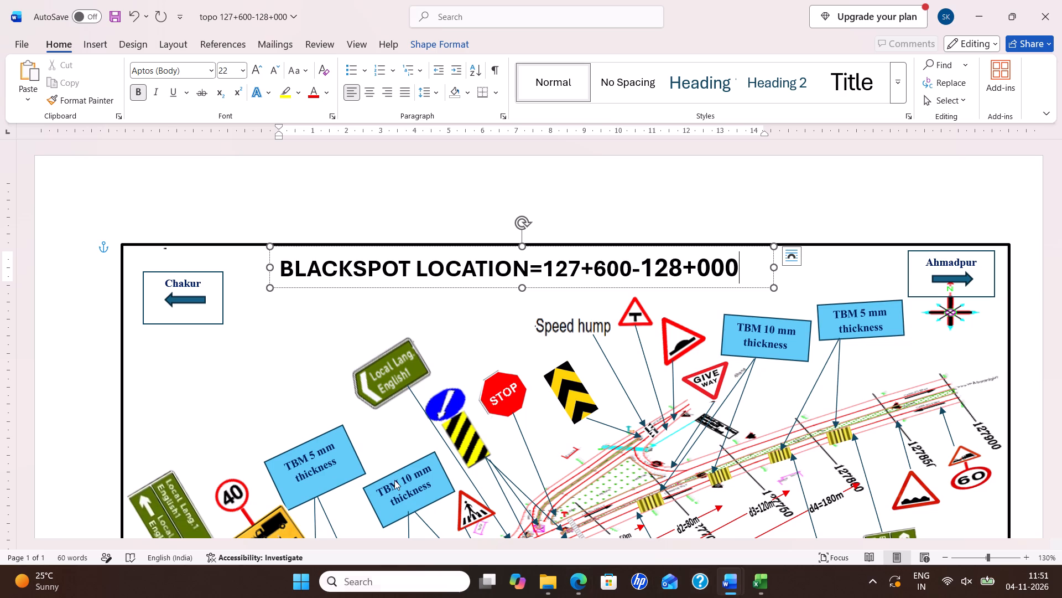
Move the Chakur direction box closer to the upper corner of the plan frame.
{"action": "left_click", "coordinate": [238, 384]}
{"action": "left_click_drag", "start_coordinate": [171, 274], "coordinate": [170, 273]}
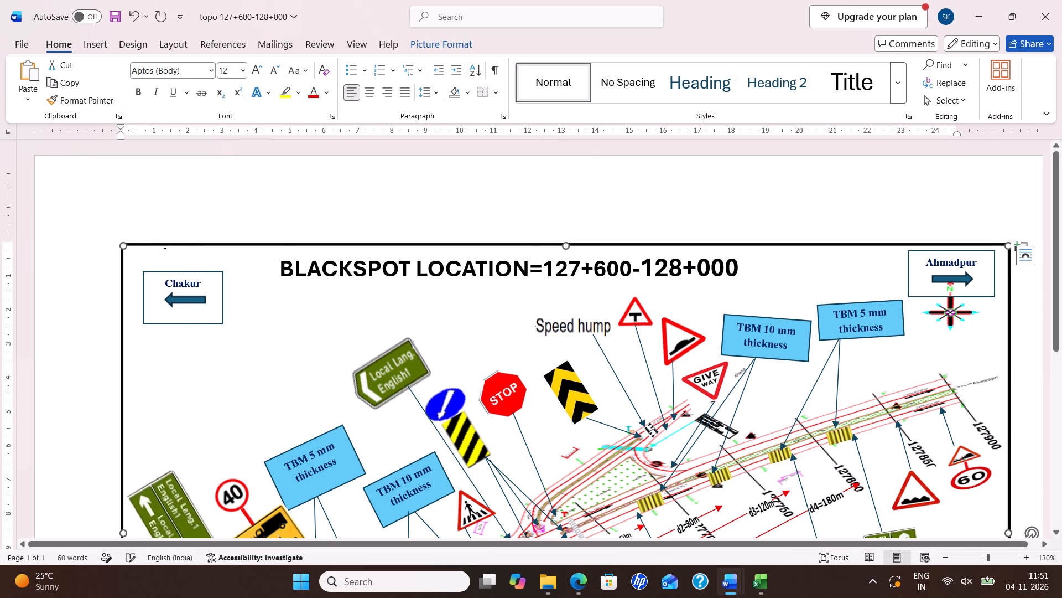
{"action": "left_click_drag", "start_coordinate": [170, 273], "coordinate": [164, 260]}
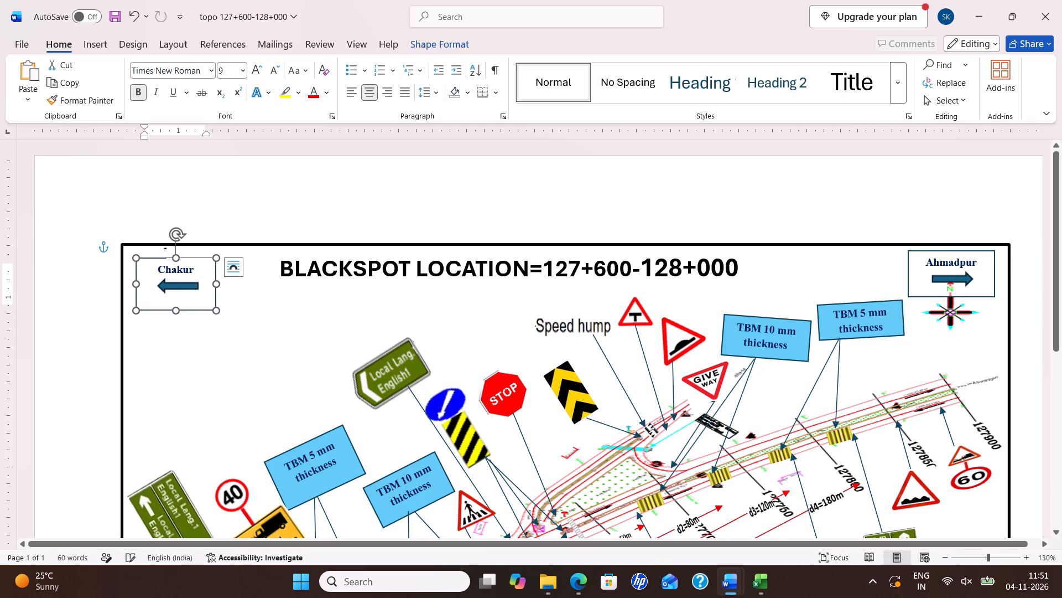
Cover the north symbol below the Ahmadpur direction box with a blank text box about 0.8 cm high and 1.79 cm wide.
{"action": "left_click", "coordinate": [959, 318]}
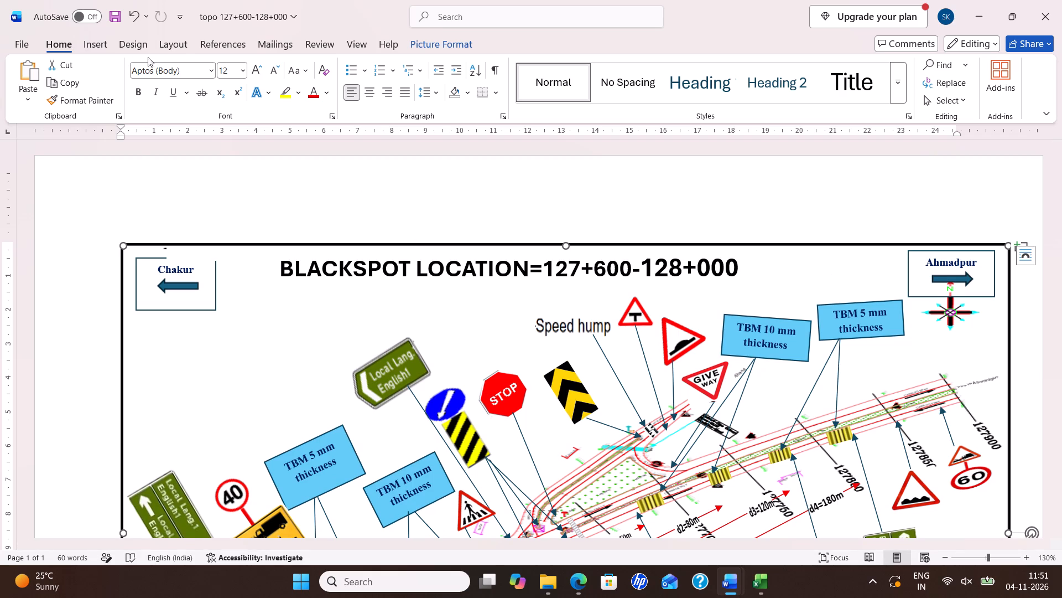
{"action": "left_click", "coordinate": [91, 48]}
{"action": "left_click", "coordinate": [181, 87]}
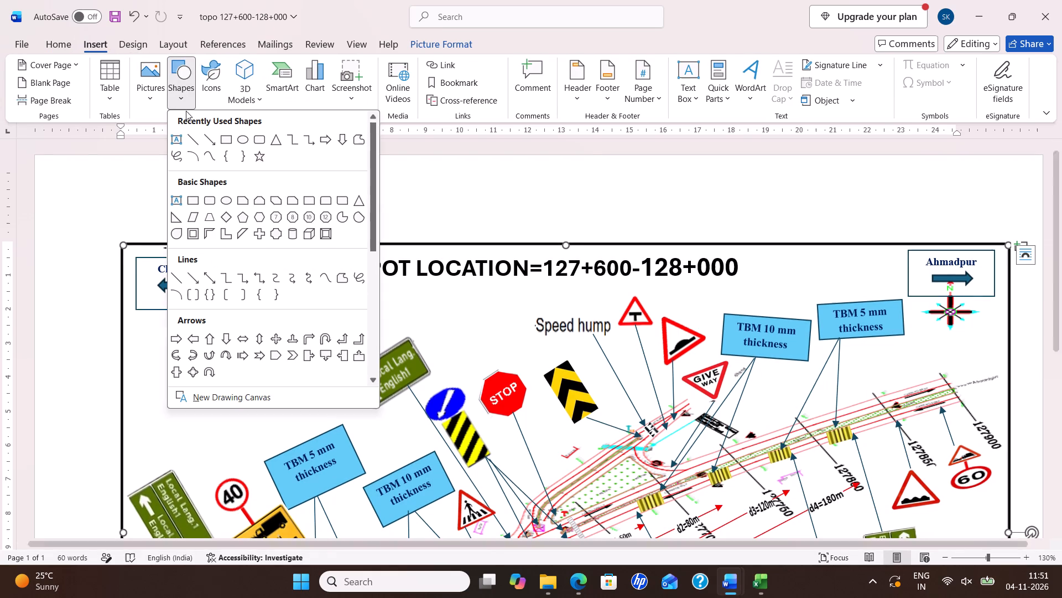
{"action": "left_click", "coordinate": [181, 140]}
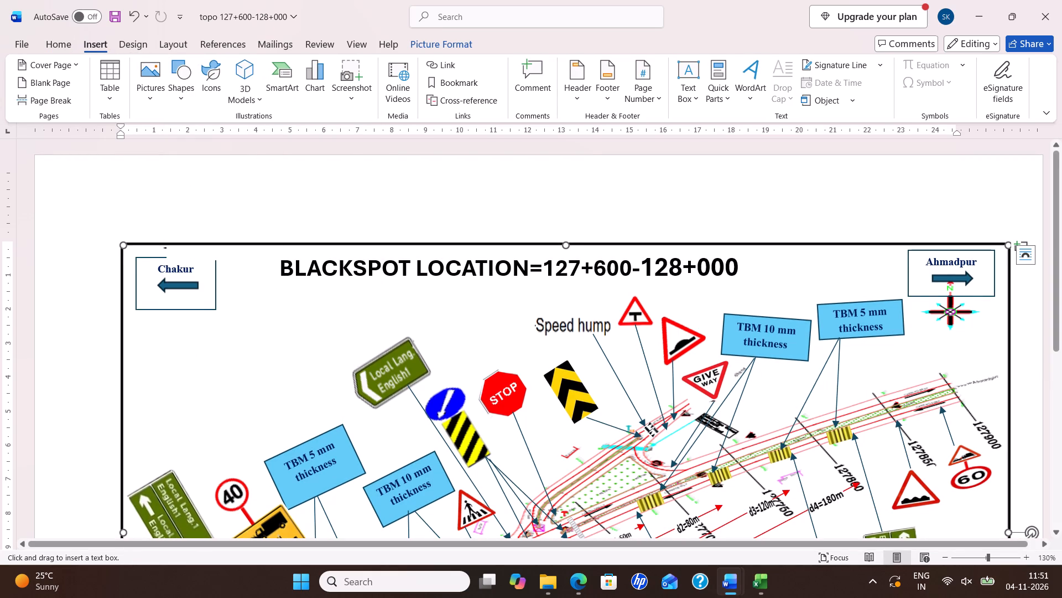
{"action": "left_click_drag", "start_coordinate": [936, 301], "coordinate": [986, 328]}
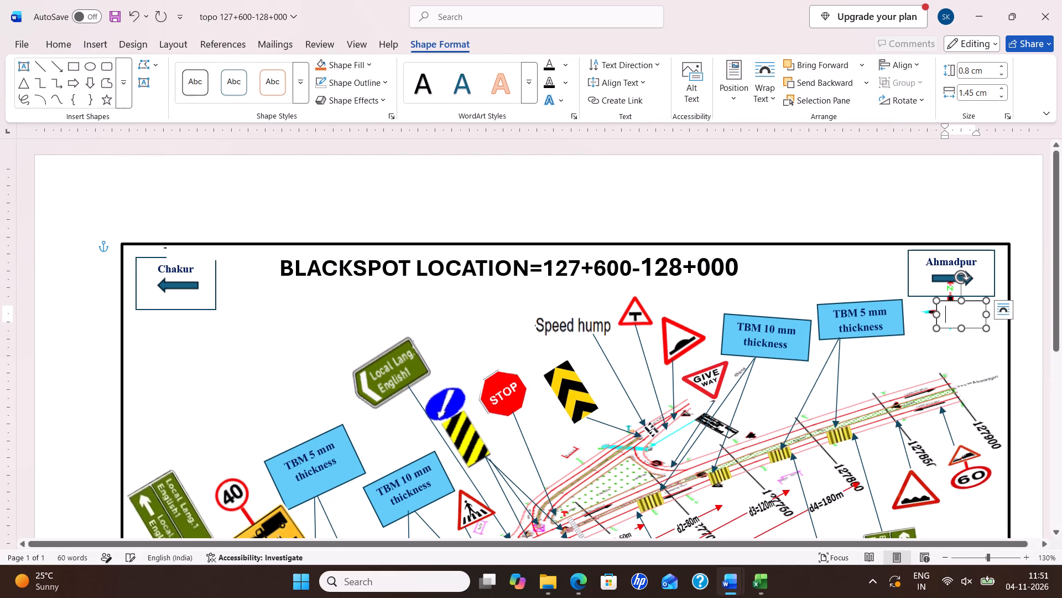
{"action": "left_click_drag", "start_coordinate": [938, 312], "coordinate": [925, 312]}
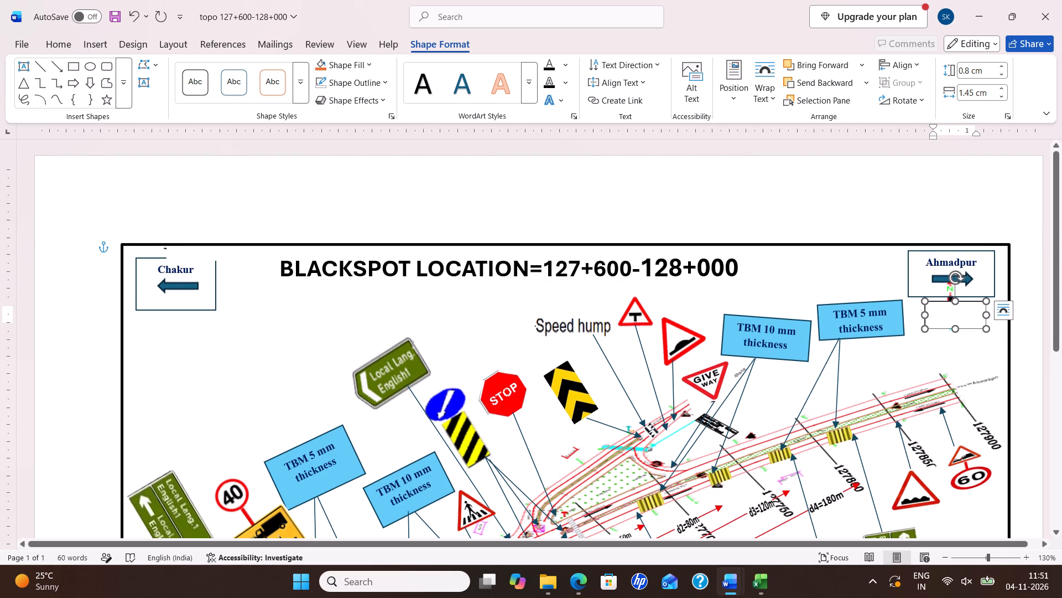
{"action": "left_click", "coordinate": [952, 307]}
{"action": "left_click", "coordinate": [956, 298]}
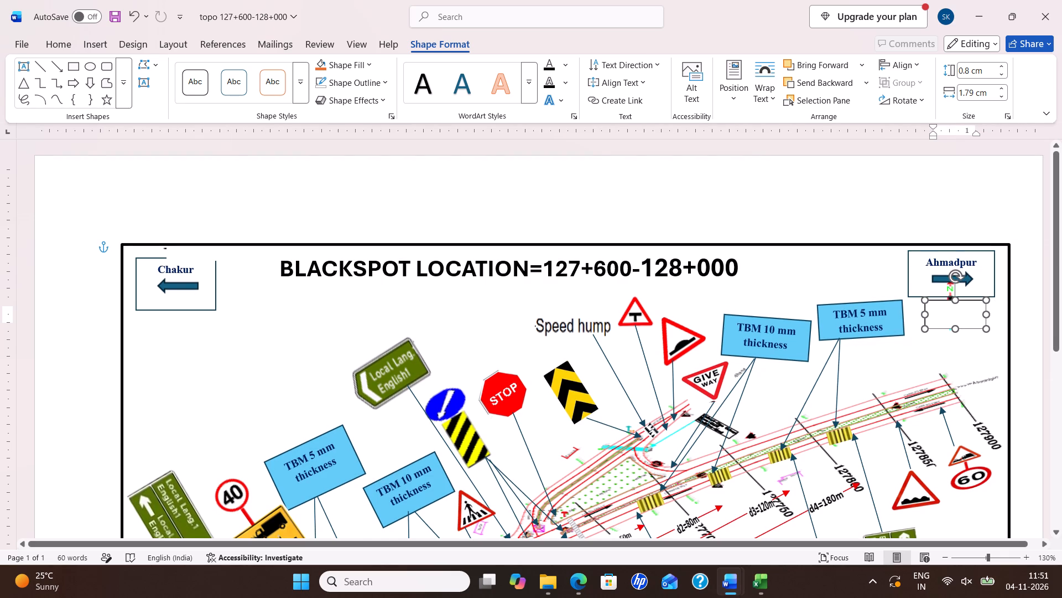
{"action": "left_click", "coordinate": [939, 360]}
{"action": "left_click", "coordinate": [915, 354]}
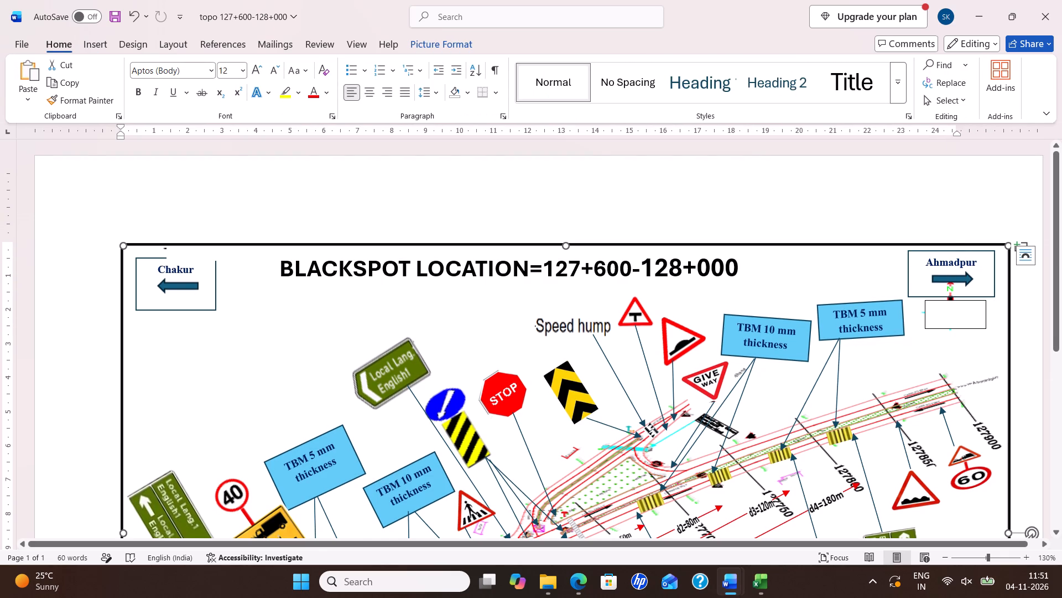
Remove the outline from the blank text box covering the north symbol.
{"action": "left_click", "coordinate": [933, 329]}
{"action": "right_click", "coordinate": [931, 321]}
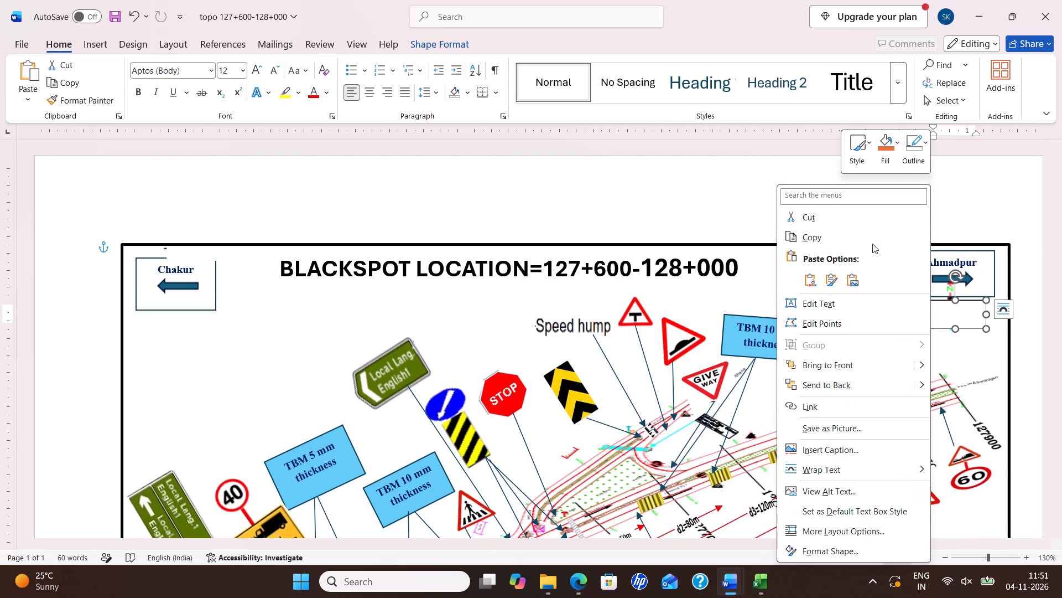
{"action": "left_click", "coordinate": [926, 146]}
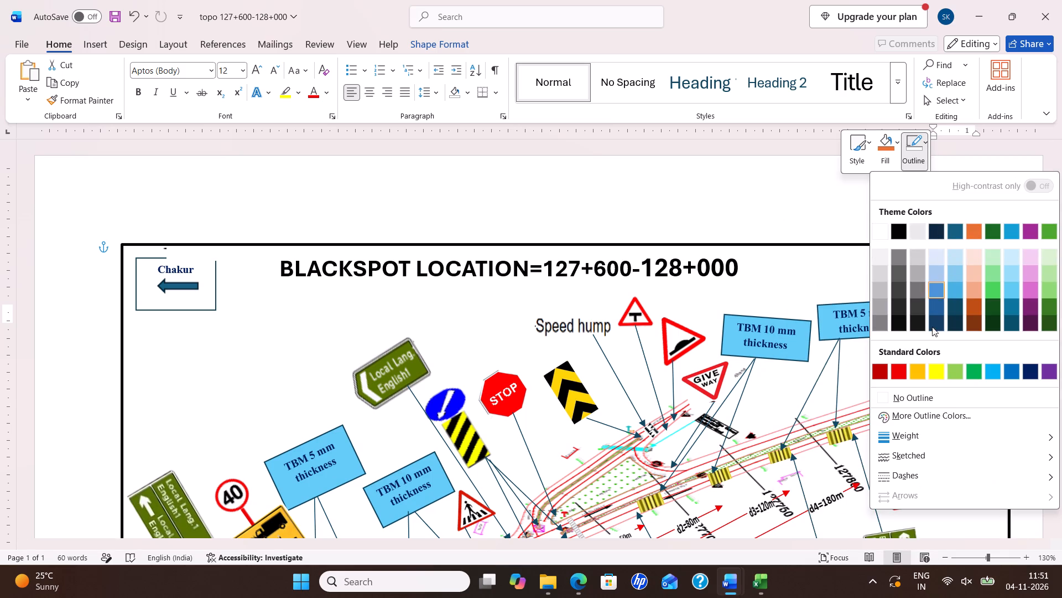
{"action": "left_click", "coordinate": [931, 396]}
{"action": "left_click", "coordinate": [922, 353]}
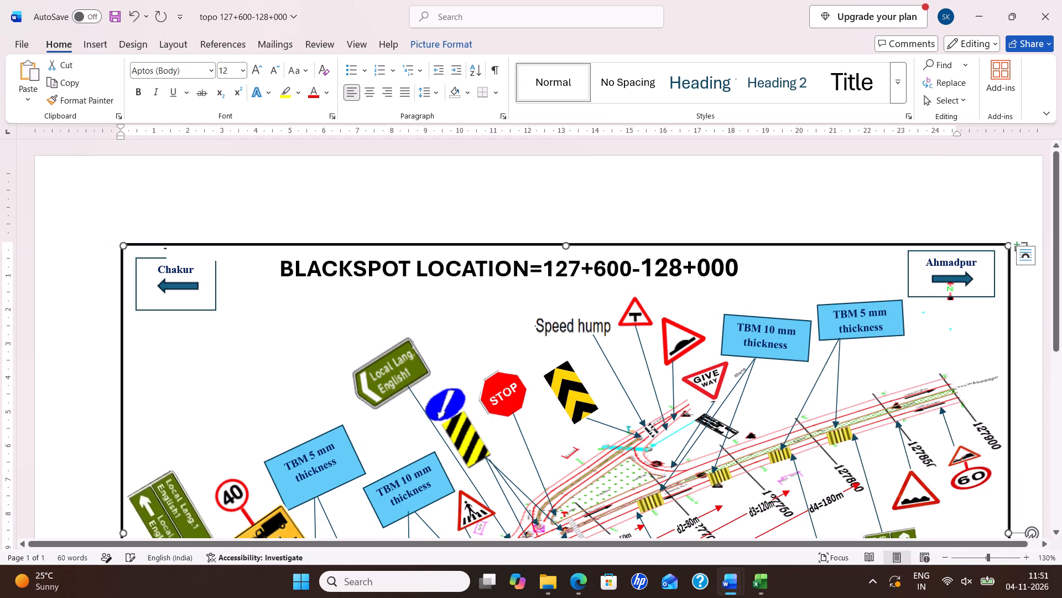
Save the topo 127+600-128+000 document.
{"action": "scroll", "coordinate": [700, 325], "scroll_direction": "down", "scroll_amount": 6}
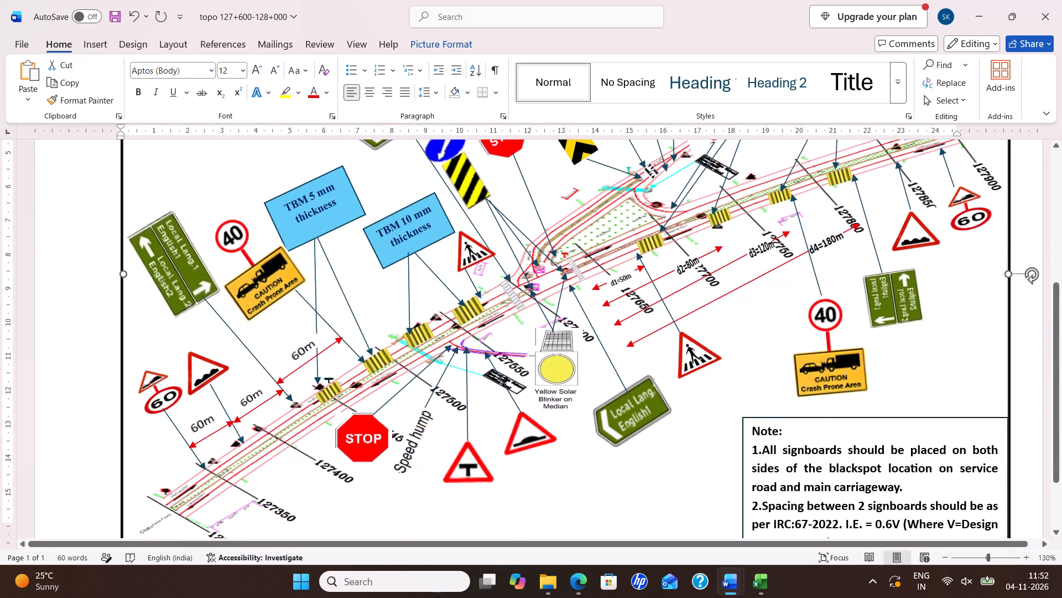
{"action": "scroll", "coordinate": [645, 318], "scroll_direction": "down", "scroll_amount": 3}
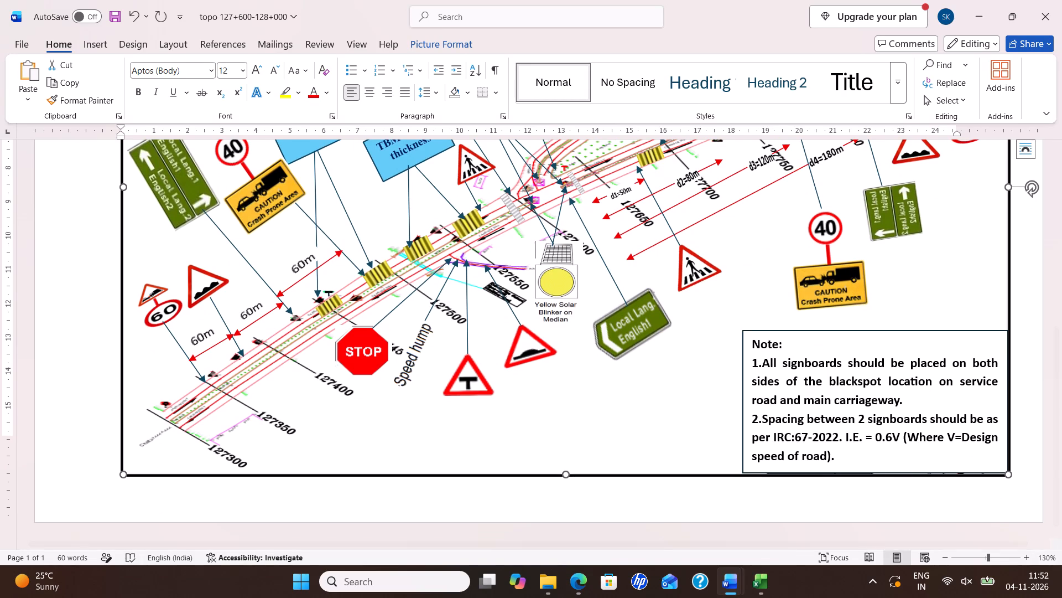
{"action": "key", "text": "ctrl+s"}
{"action": "key", "text": "ctrl+s"}
{"action": "key", "text": "ctrl+s"}
{"action": "key", "text": "ctrl+s"}
{"action": "key", "text": "ctrl+s"}
{"action": "key", "text": "ctrl+s"}
{"action": "key", "text": "ctrl+s"}
Close the topo plan, the 678+753-679+253 document, the IdentifiedBlackspot workbook, the 2nd Crash Mitigation Report and the Final Report folder.
{"action": "scroll", "coordinate": [681, 380], "scroll_direction": "down", "scroll_amount": 3, "text": "ctrl"}
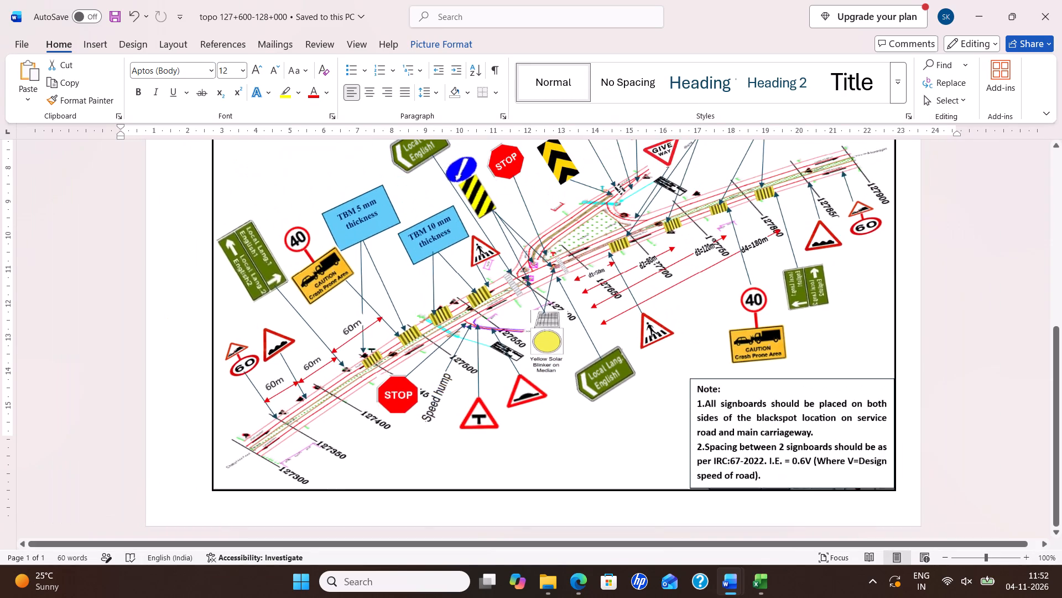
{"action": "scroll", "coordinate": [651, 360], "scroll_direction": "down", "scroll_amount": 2, "text": "ctrl"}
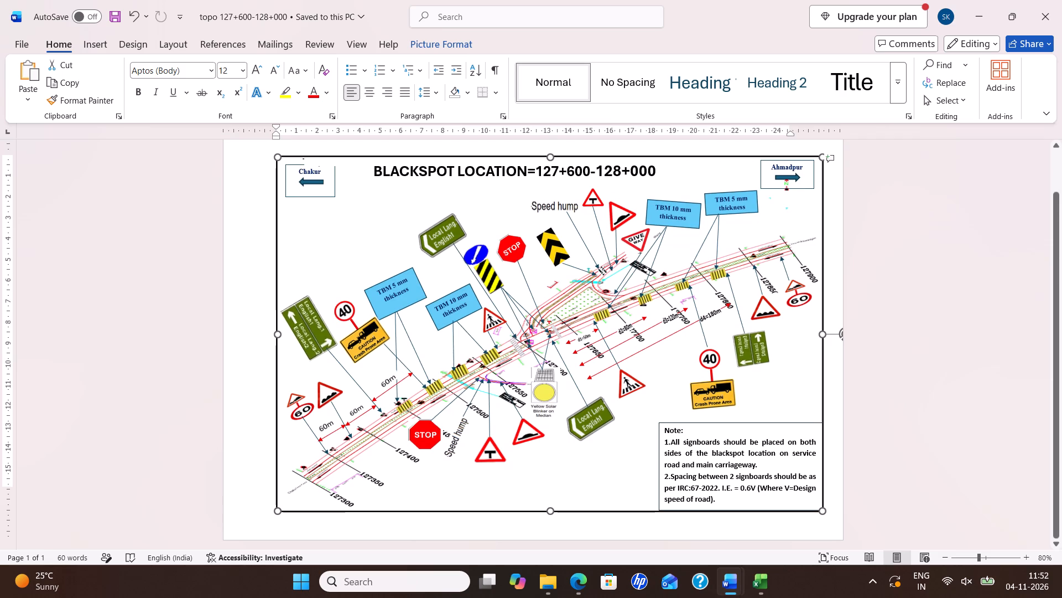
{"action": "left_click", "coordinate": [1058, 12]}
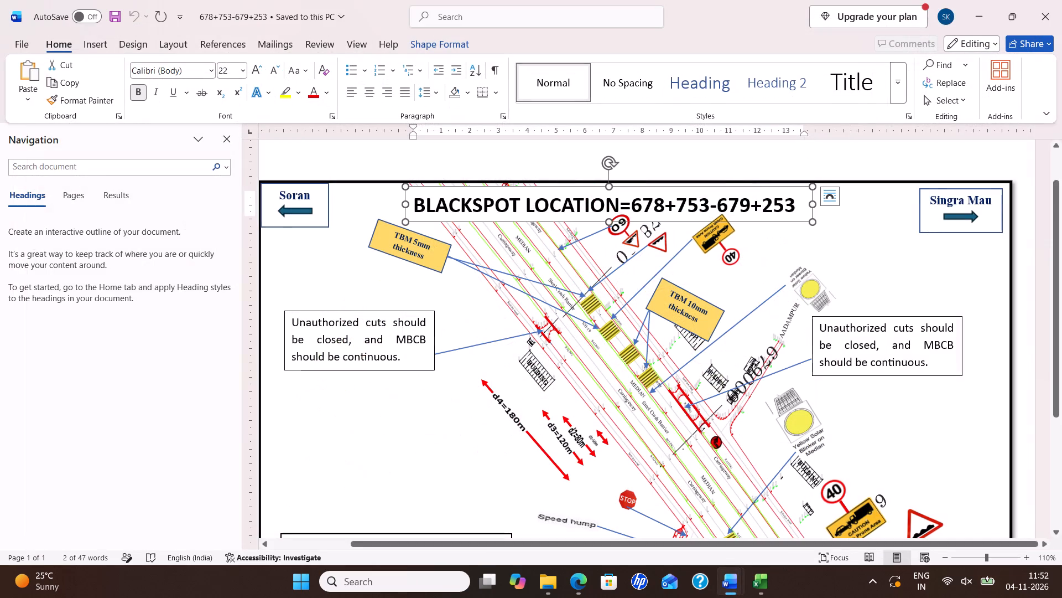
{"action": "left_click", "coordinate": [1050, 6]}
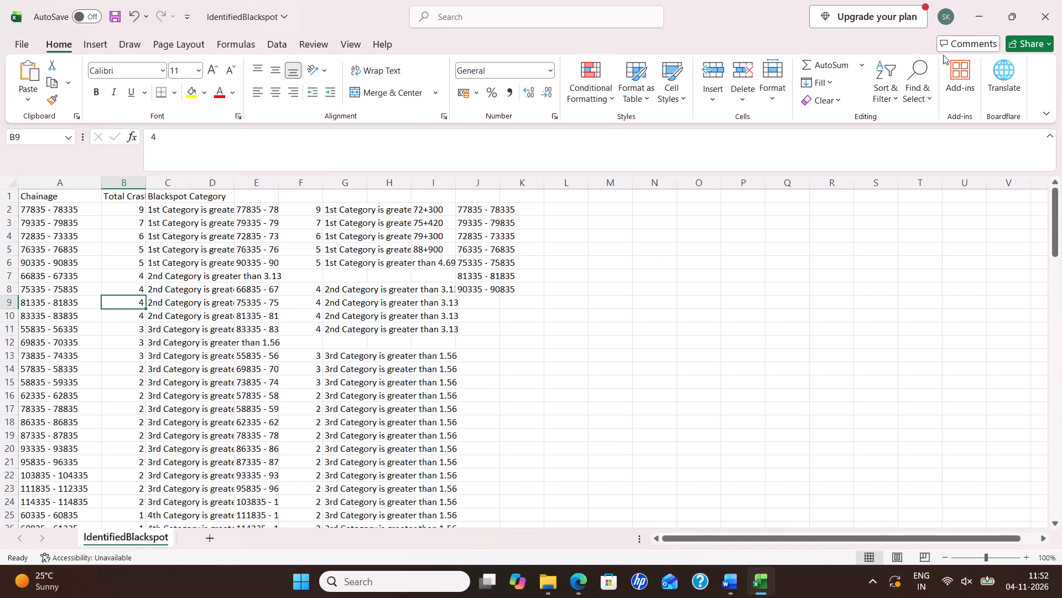
{"action": "left_click", "coordinate": [1052, 14]}
{"action": "left_click", "coordinate": [549, 315]}
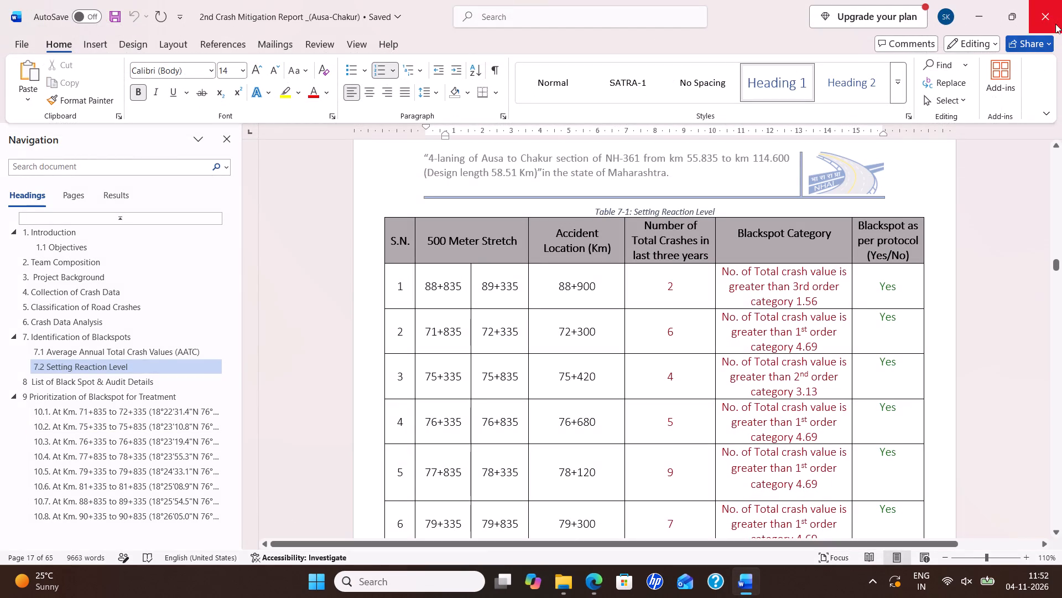
{"action": "left_click", "coordinate": [1048, 8]}
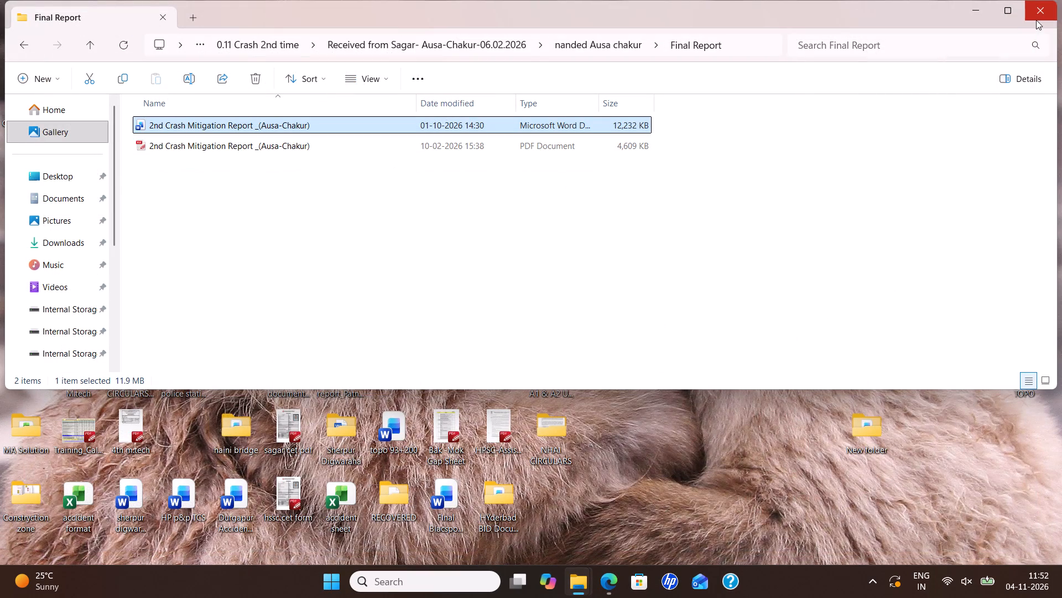
{"action": "left_click", "coordinate": [1037, 17]}
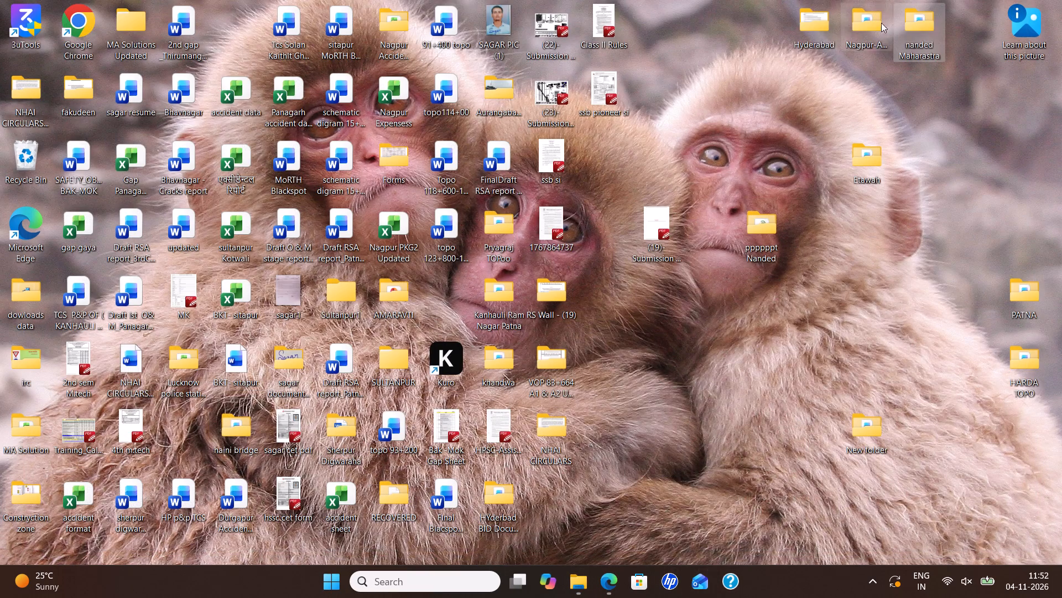
Look through the topo Chakur- Loha folder, inside 0.15 2nd Detailed Design Report under nanded Maharastra.
{"action": "double_click", "coordinate": [914, 27]}
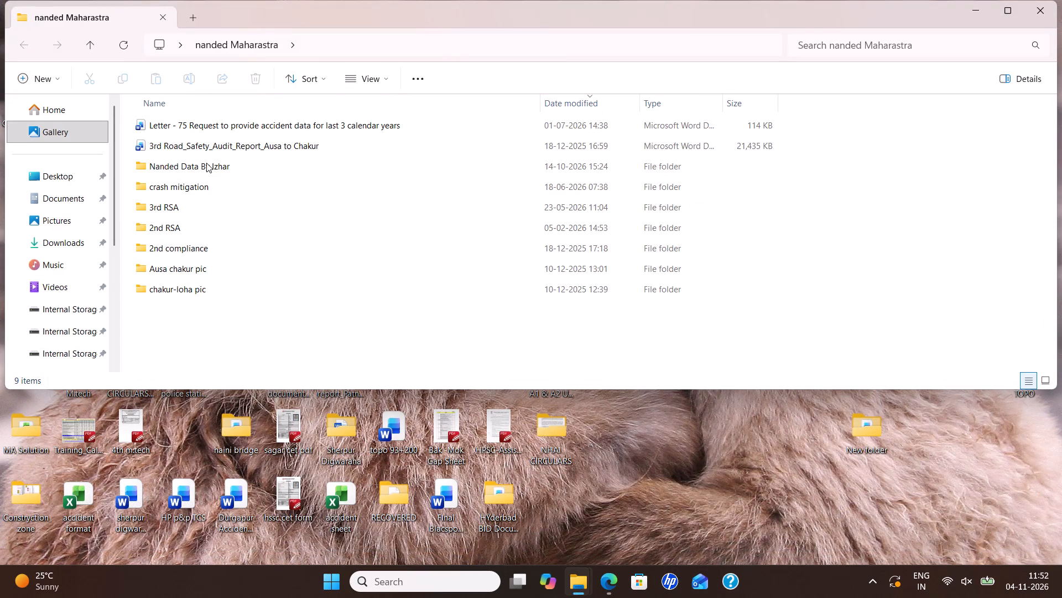
{"action": "double_click", "coordinate": [206, 163]}
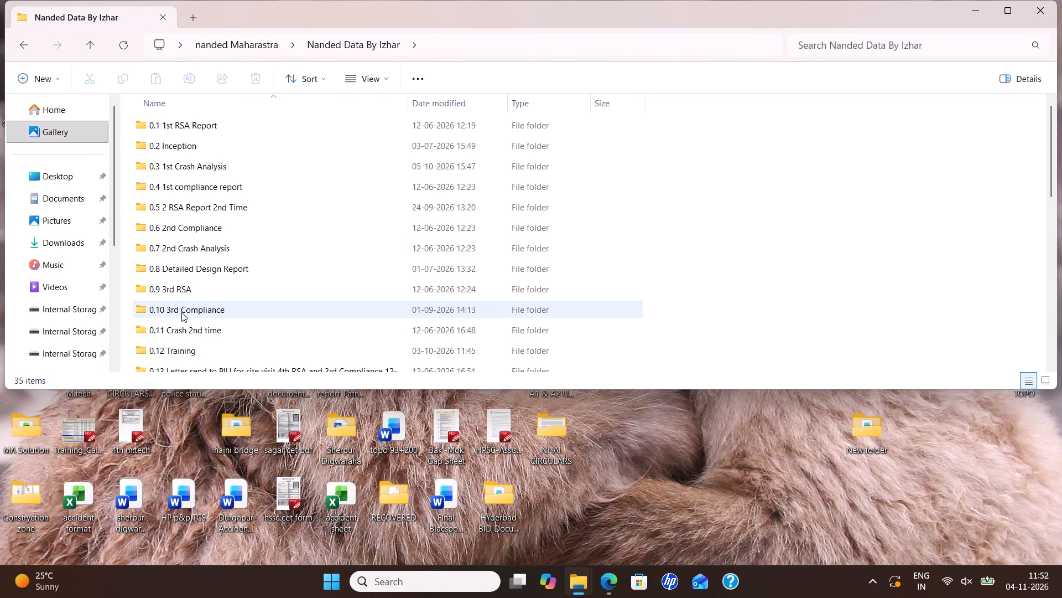
{"action": "scroll", "coordinate": [182, 303], "scroll_direction": "down", "scroll_amount": 2}
{"action": "double_click", "coordinate": [180, 296]}
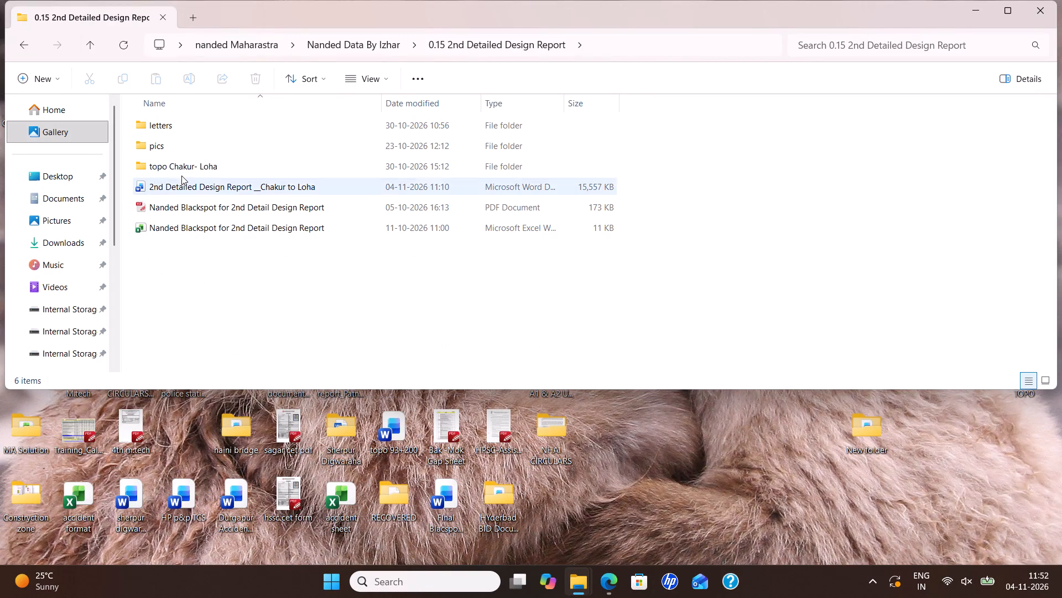
{"action": "left_click", "coordinate": [174, 174]}
{"action": "double_click", "coordinate": [173, 170]}
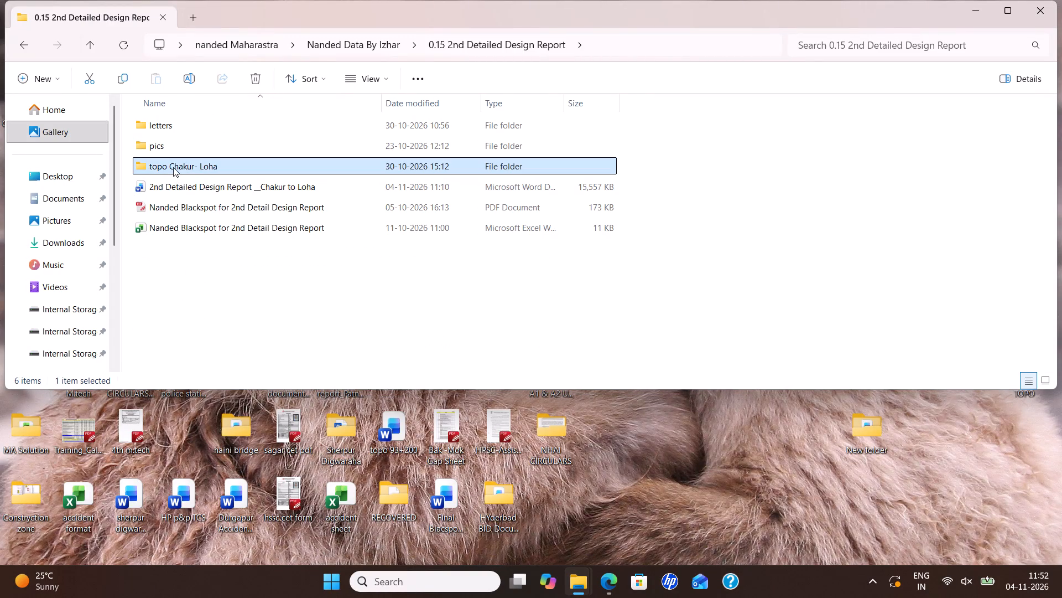
{"action": "double_click", "coordinate": [173, 167]}
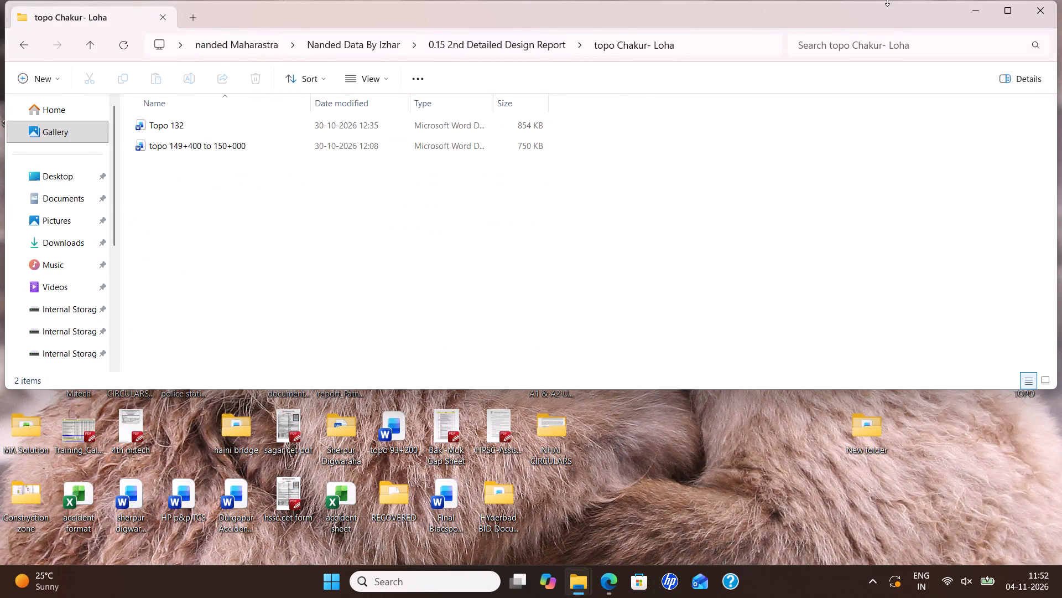
{"action": "left_click", "coordinate": [971, 8]}
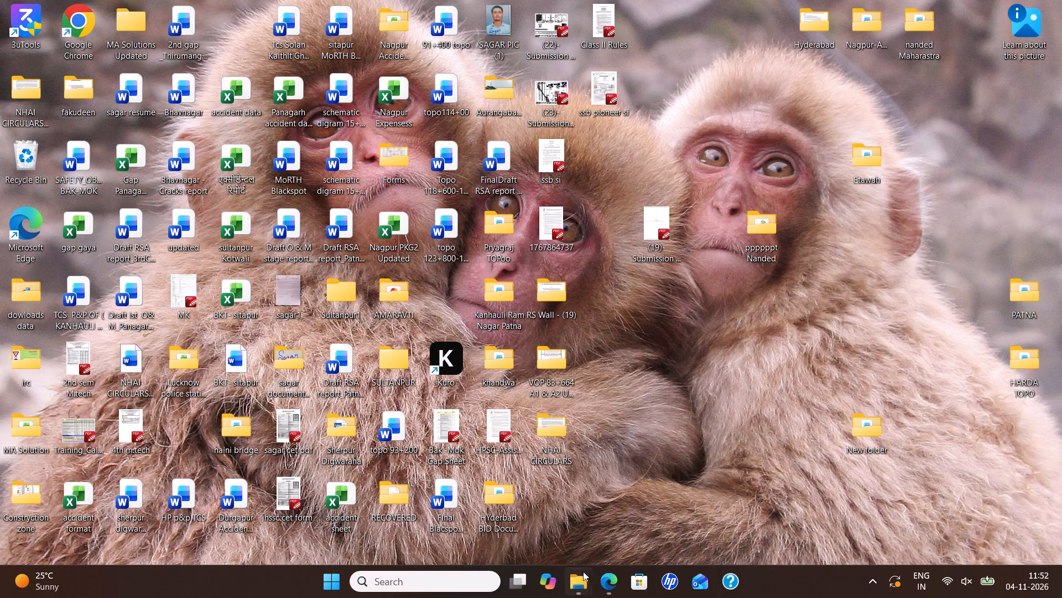
Cut the topo 127+600-128+000 document from the Downloads folder.
{"action": "left_click", "coordinate": [586, 573]}
{"action": "left_click", "coordinate": [350, 524]}
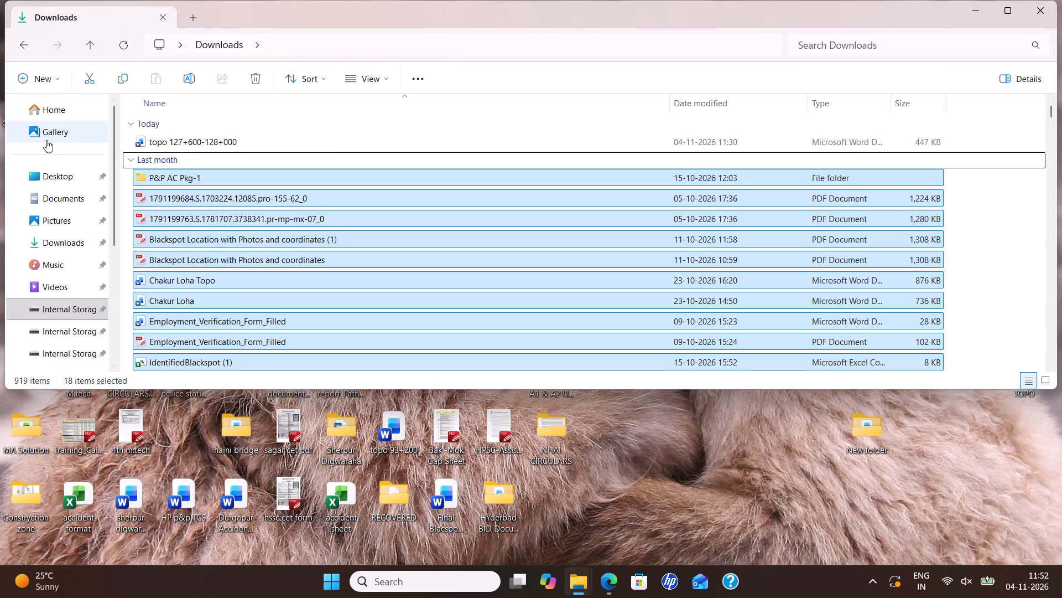
{"action": "left_click", "coordinate": [155, 145]}
{"action": "key", "text": "ctrl+x"}
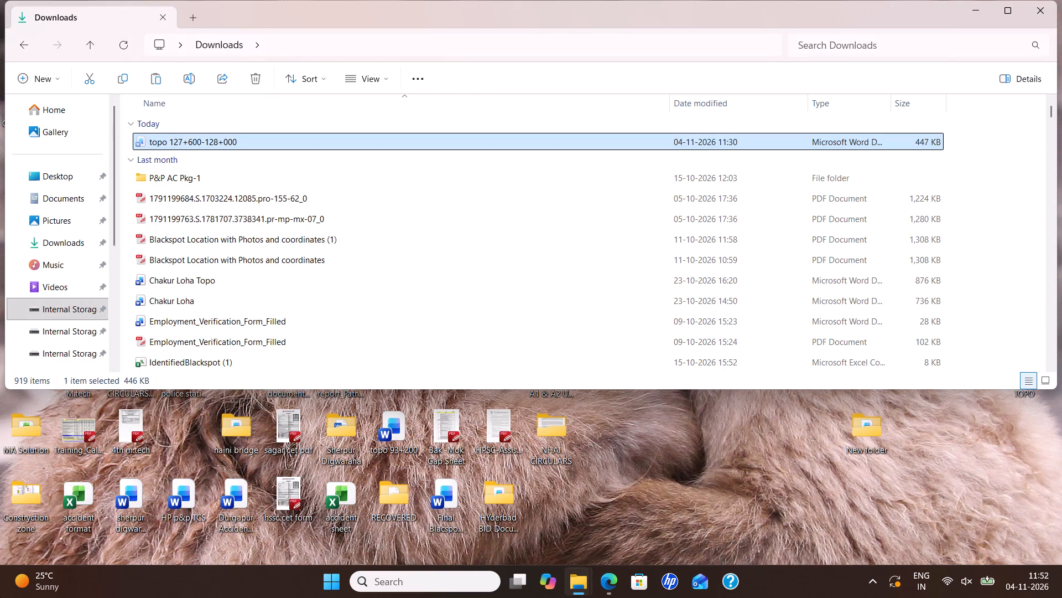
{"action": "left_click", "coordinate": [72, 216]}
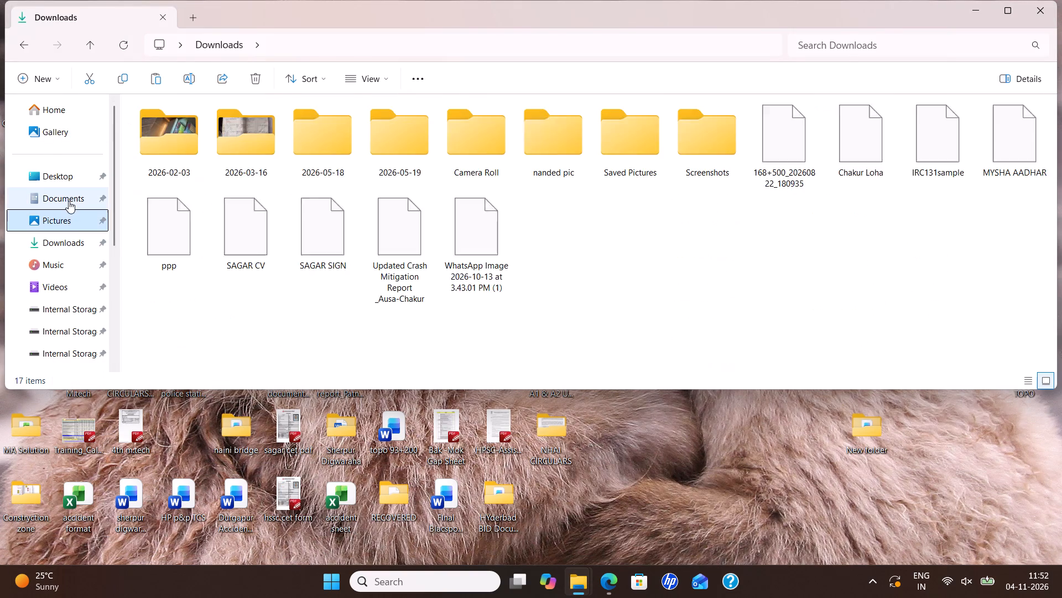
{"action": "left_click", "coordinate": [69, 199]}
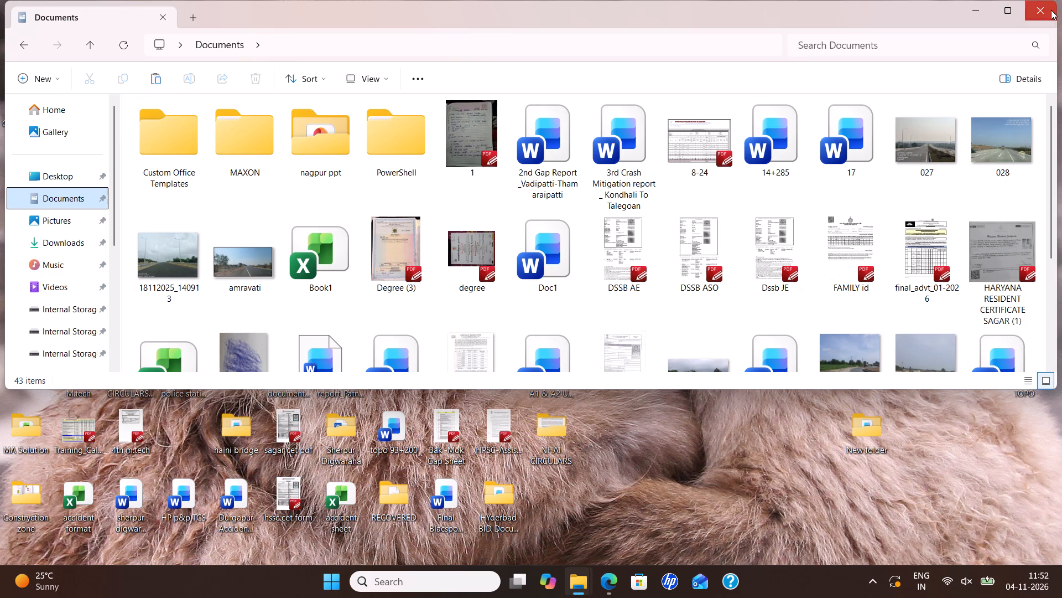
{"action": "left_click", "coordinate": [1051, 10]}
Paste the cut document into the topo Chakur- Loha folder of 0.15 2nd Detailed Design Report, under nanded Maharastra.
{"action": "double_click", "coordinate": [906, 39]}
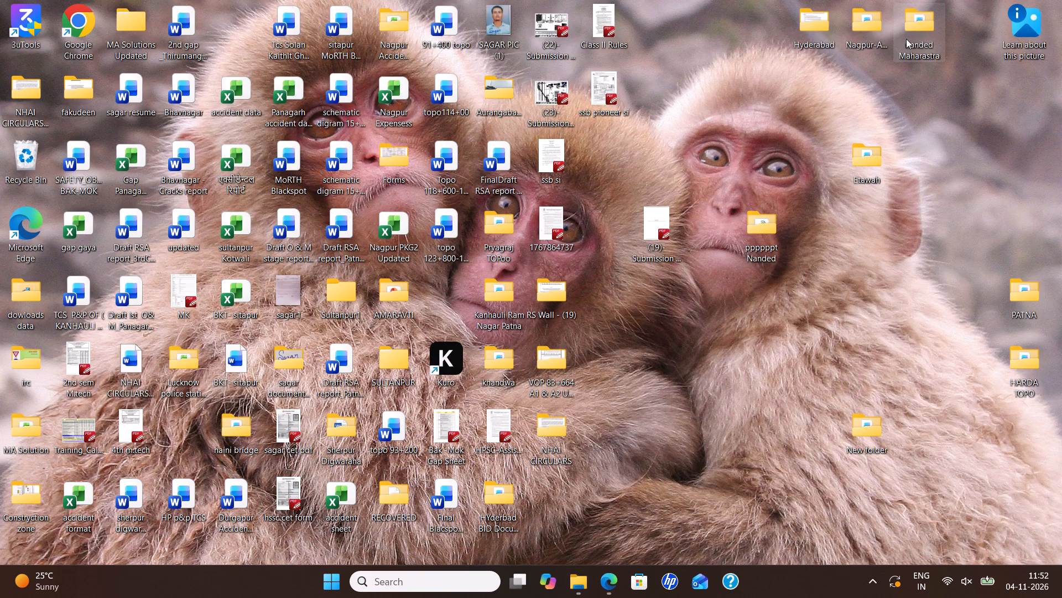
{"action": "double_click", "coordinate": [205, 166]}
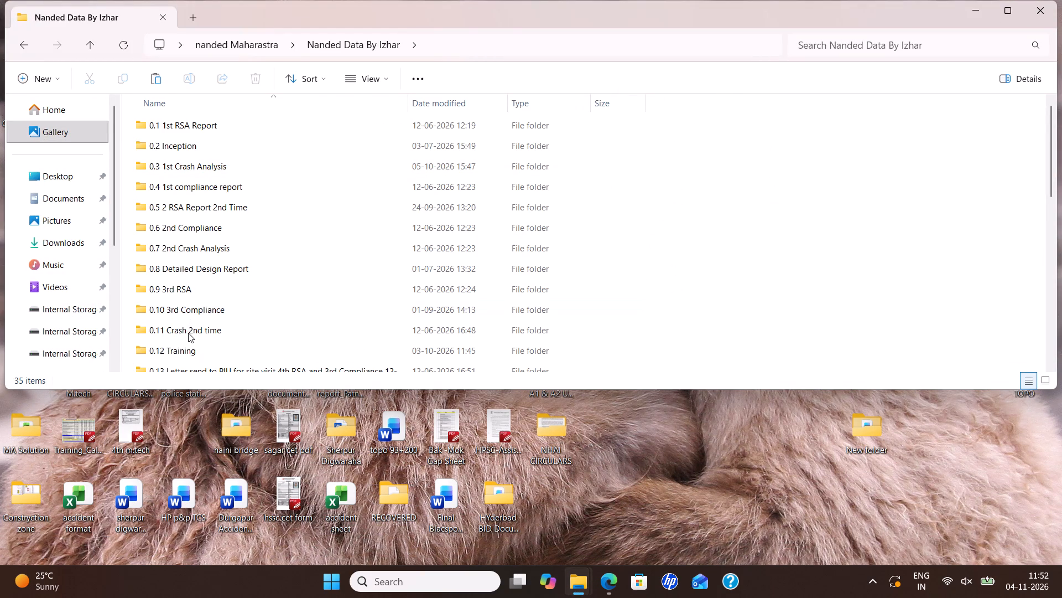
{"action": "scroll", "coordinate": [187, 333], "scroll_direction": "down", "scroll_amount": 2}
{"action": "double_click", "coordinate": [185, 304]}
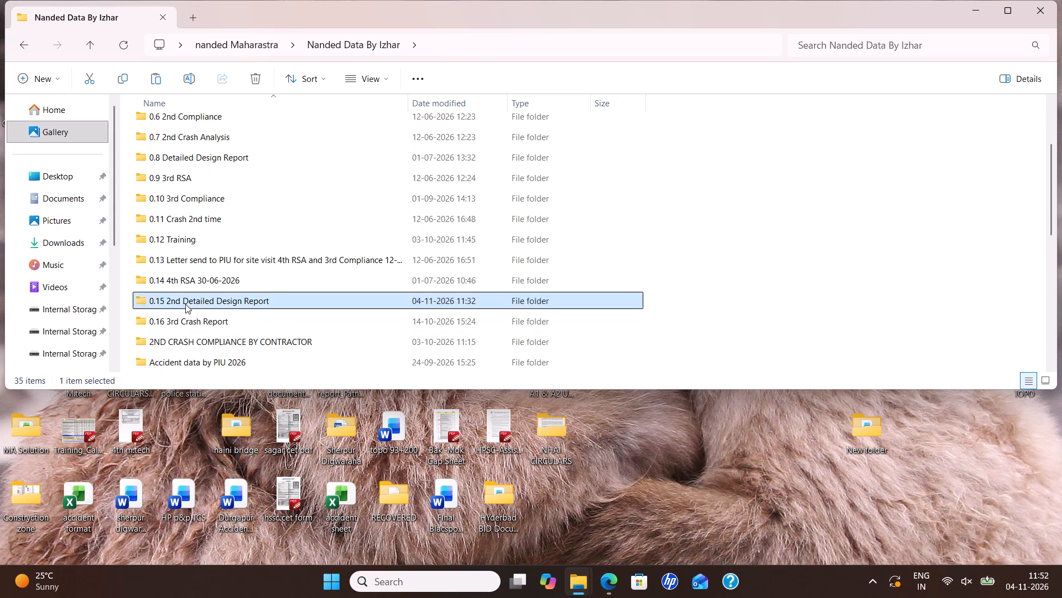
{"action": "left_click", "coordinate": [200, 155]}
{"action": "double_click", "coordinate": [199, 169]}
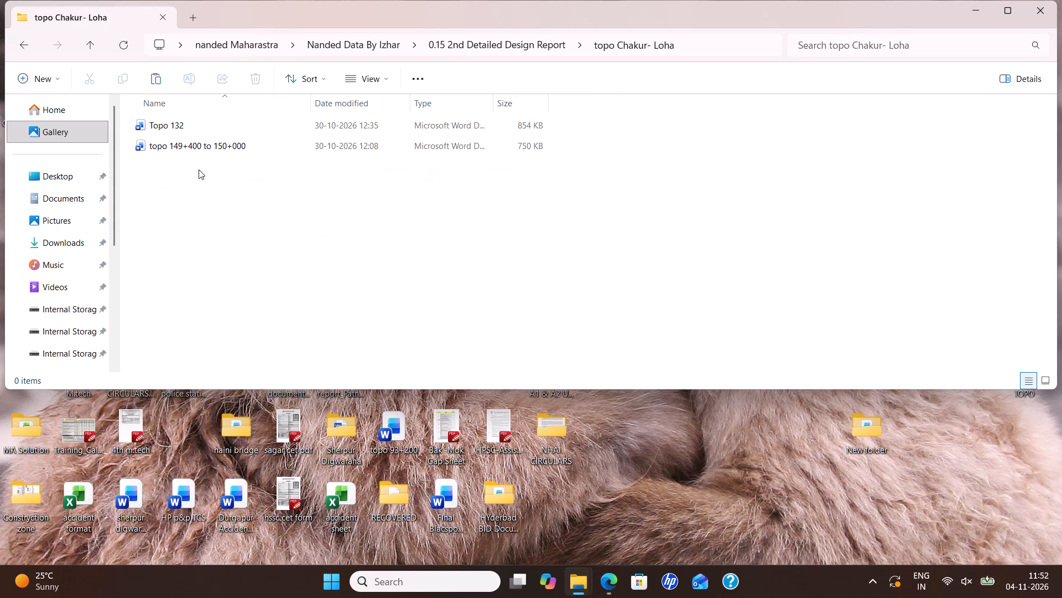
{"action": "left_click", "coordinate": [160, 82]}
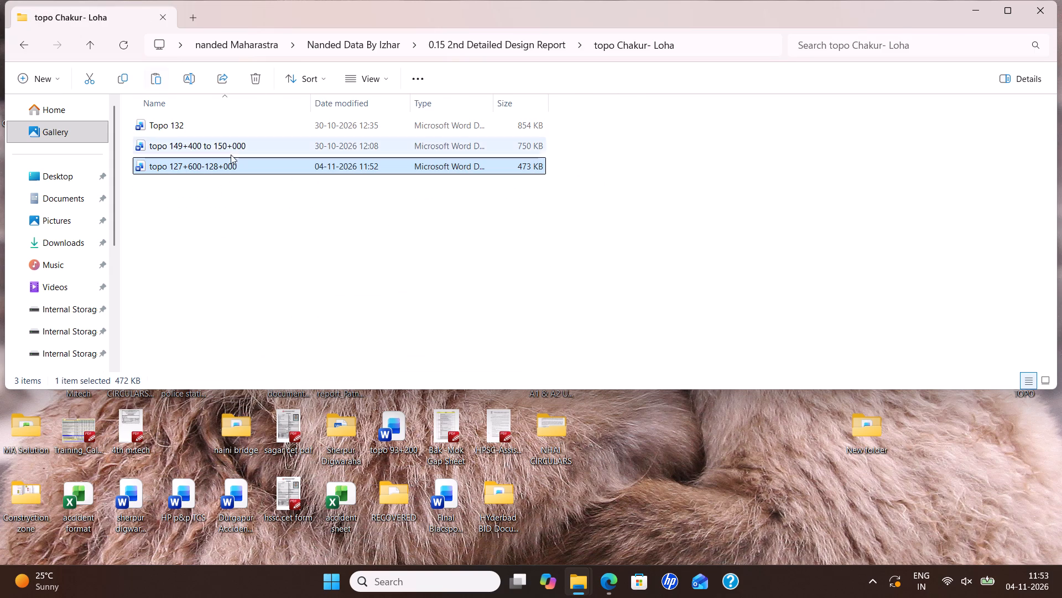
Open the 2nd Detailed Design Report __Chakur to Loha document from the 0.15 2nd Detailed Design Report folder.
{"action": "left_click", "coordinate": [89, 35]}
{"action": "double_click", "coordinate": [175, 186]}
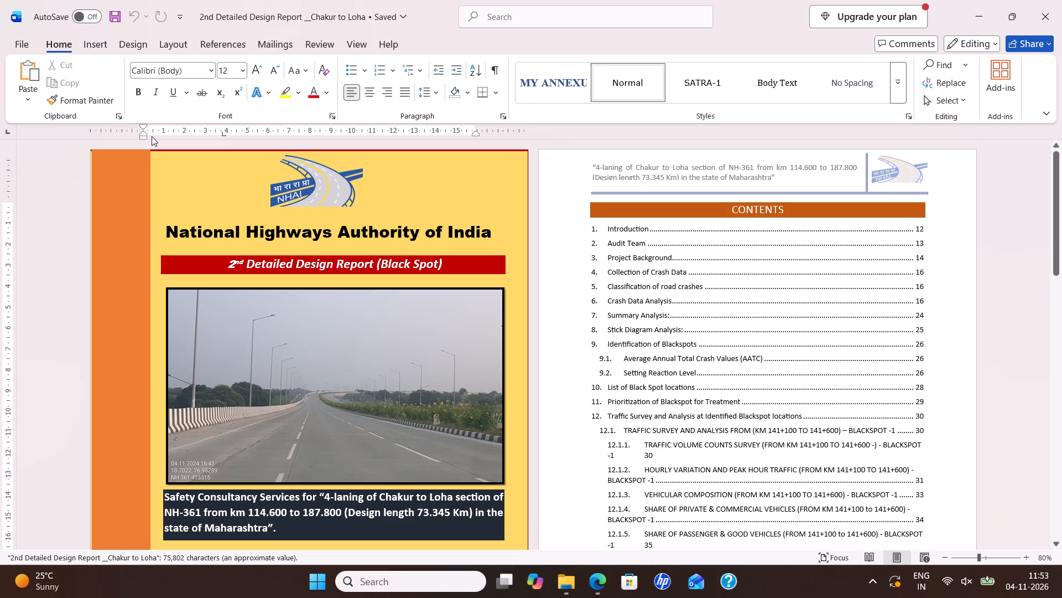
{"action": "scroll", "coordinate": [421, 389], "scroll_direction": "up", "scroll_amount": 5, "text": "ctrl"}
{"action": "scroll", "coordinate": [507, 362], "scroll_direction": "down", "scroll_amount": 10}
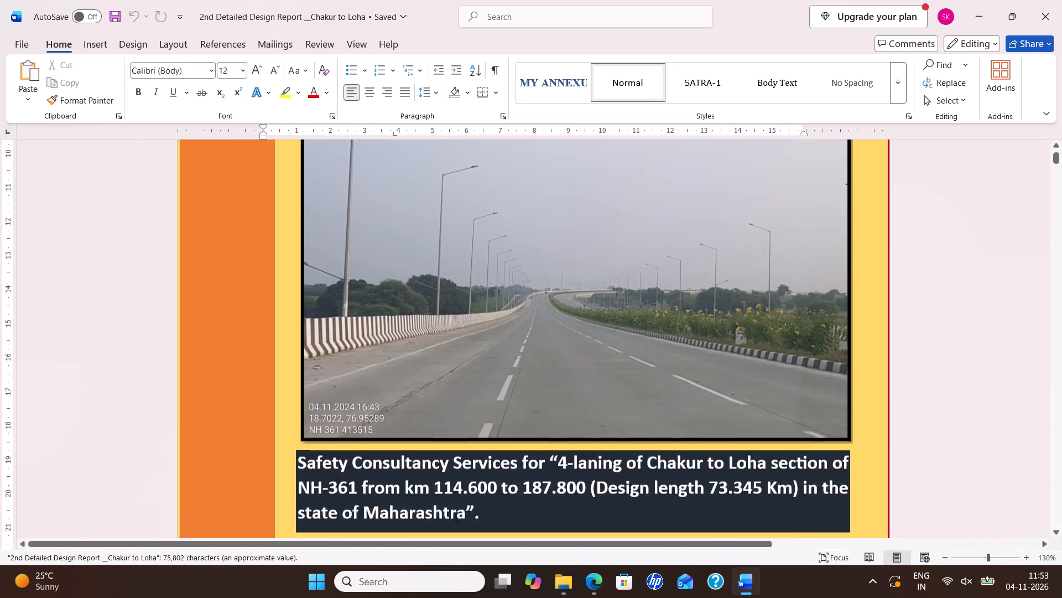
{"action": "scroll", "coordinate": [606, 357], "scroll_direction": "down", "scroll_amount": 2}
{"action": "scroll", "coordinate": [870, 229], "scroll_direction": "down", "scroll_amount": 9}
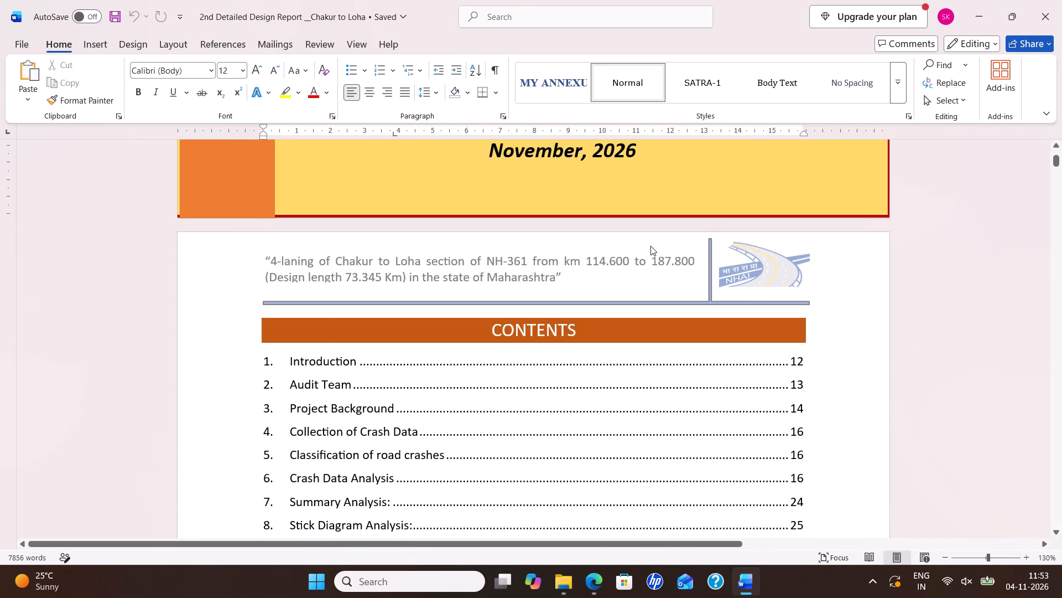
Navigate the report by its headings to section 13.1.2, Topographical Survey and Schematic Design, for Black Spot 01.
{"action": "key", "text": "ctrl+f"}
{"action": "left_click", "coordinate": [33, 197]}
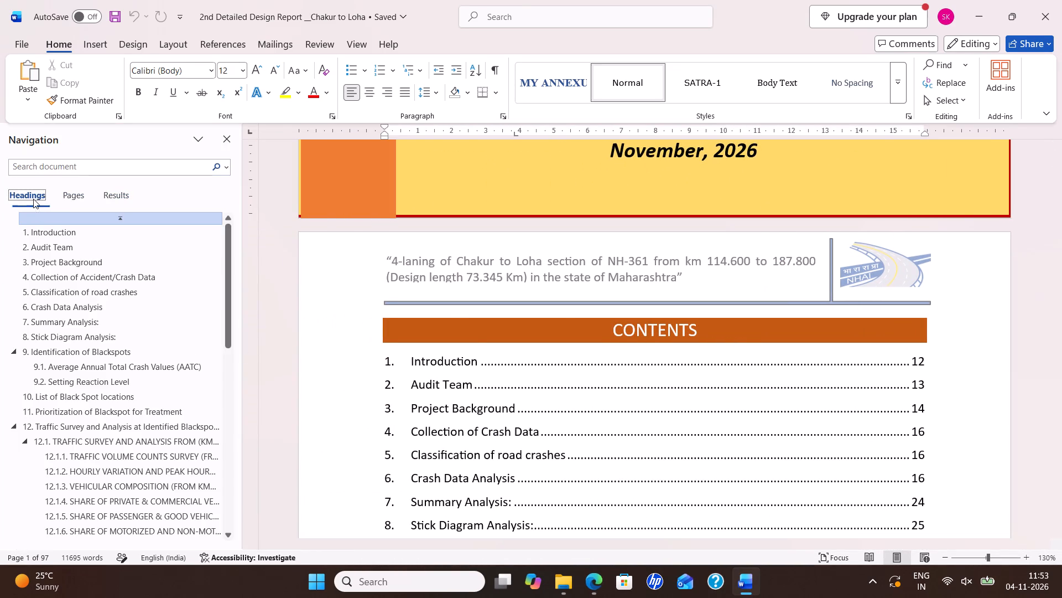
{"action": "scroll", "coordinate": [136, 388], "scroll_direction": "down", "scroll_amount": 5}
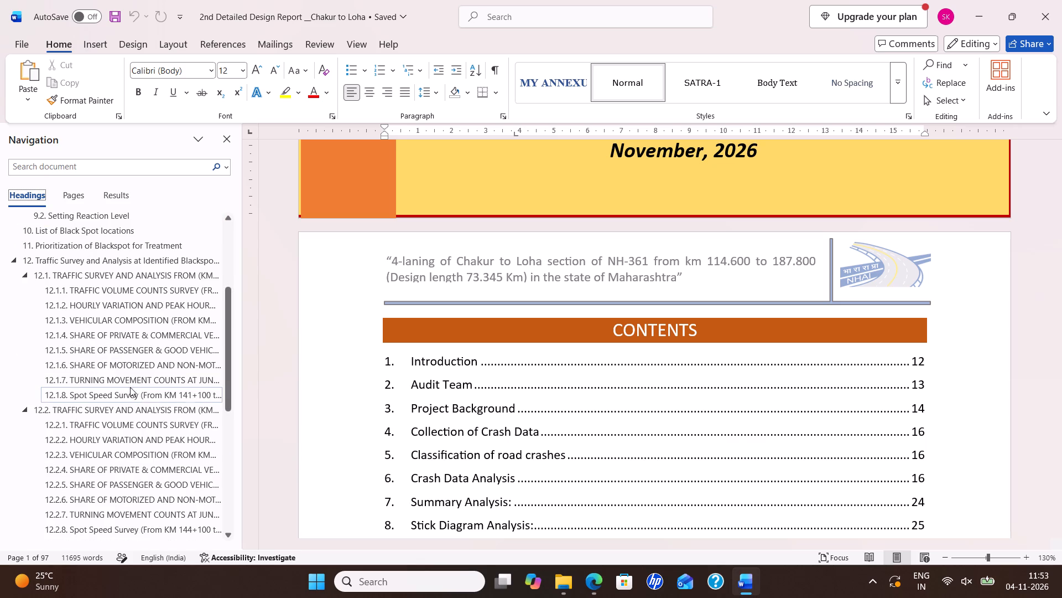
{"action": "scroll", "coordinate": [149, 394], "scroll_direction": "down", "scroll_amount": 11}
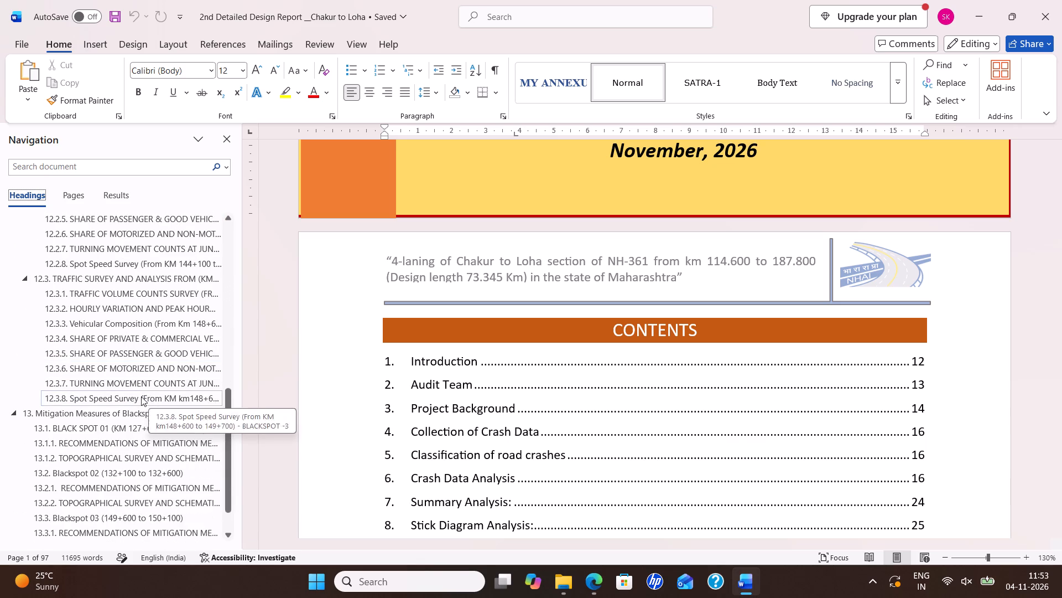
{"action": "scroll", "coordinate": [141, 396], "scroll_direction": "down", "scroll_amount": 4}
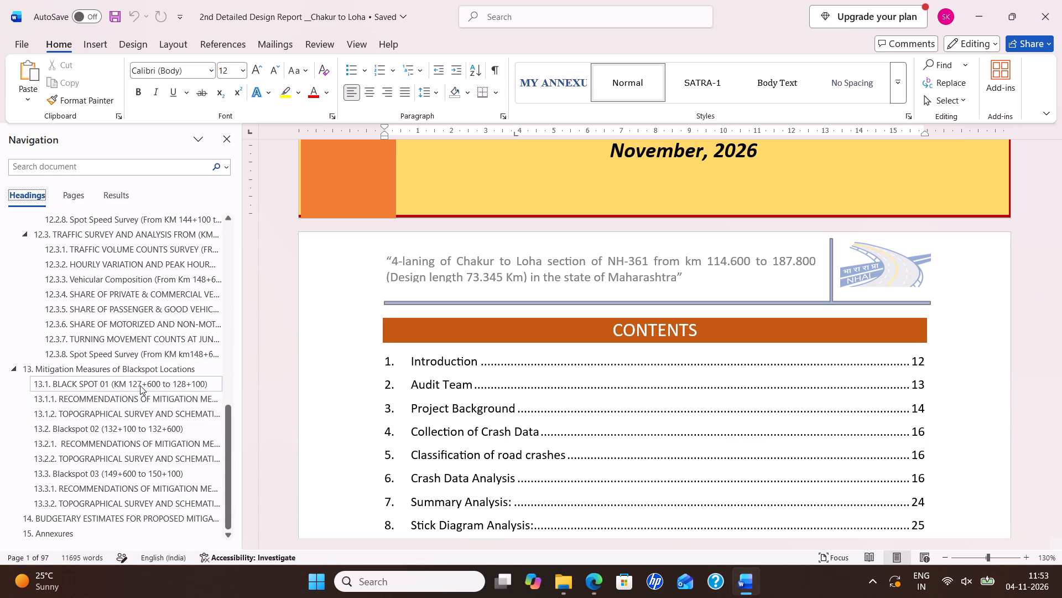
{"action": "left_click", "coordinate": [138, 396]}
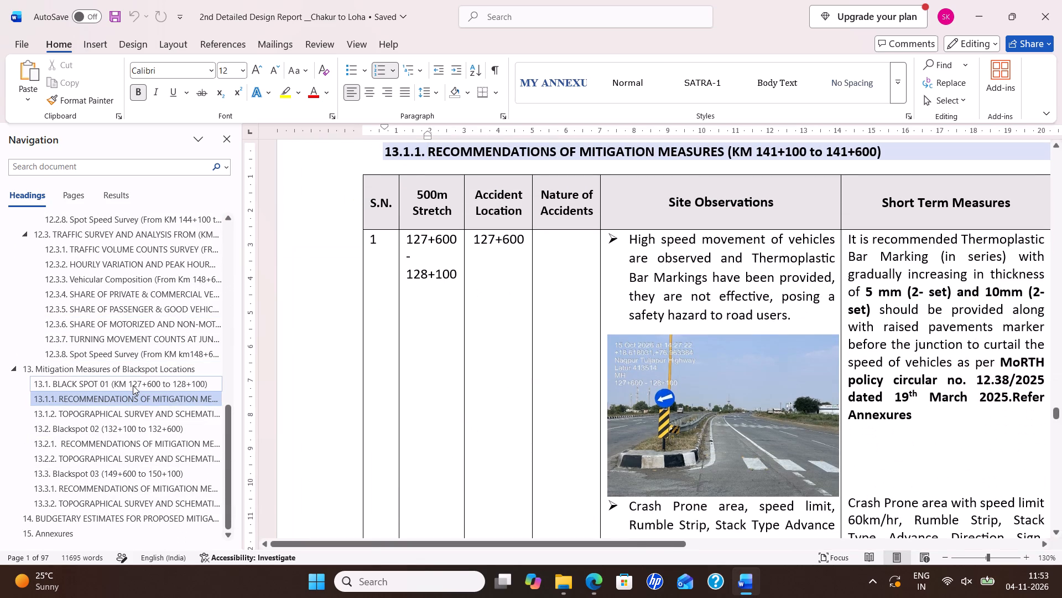
{"action": "left_click", "coordinate": [133, 385]}
{"action": "left_click", "coordinate": [135, 411]}
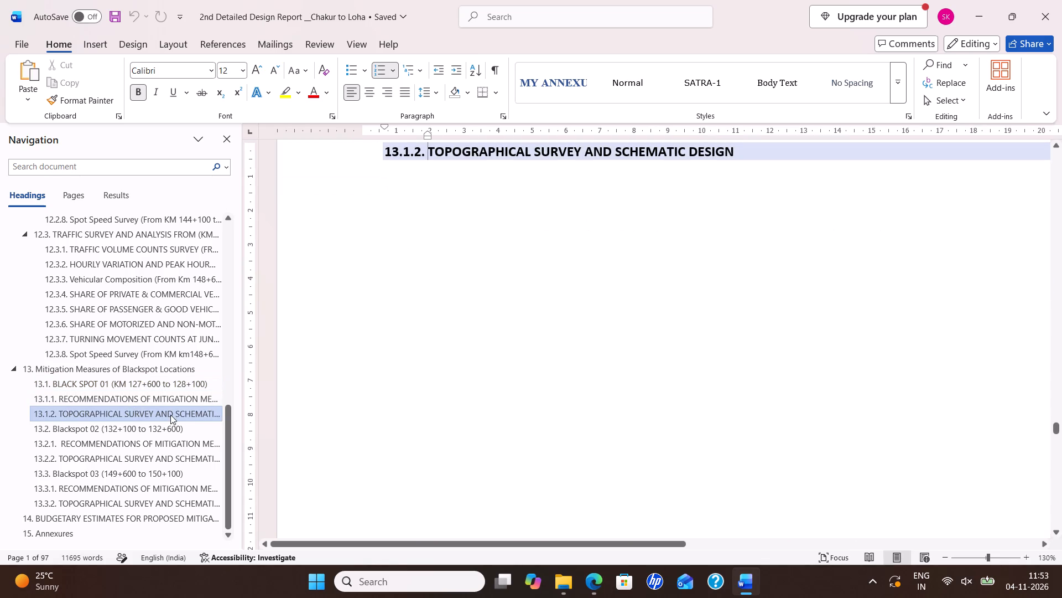
Open the topo 127+600-128+000 document from the topo Chakur- Loha folder and enable it for editing.
{"action": "key", "text": "alt+Tab"}
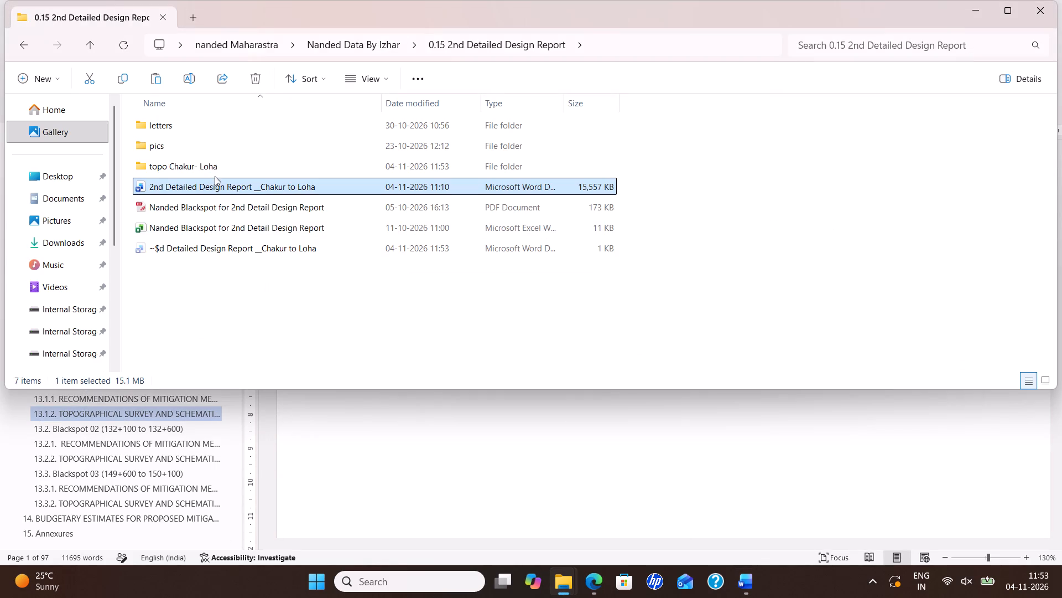
{"action": "double_click", "coordinate": [188, 168]}
{"action": "left_click", "coordinate": [198, 164]}
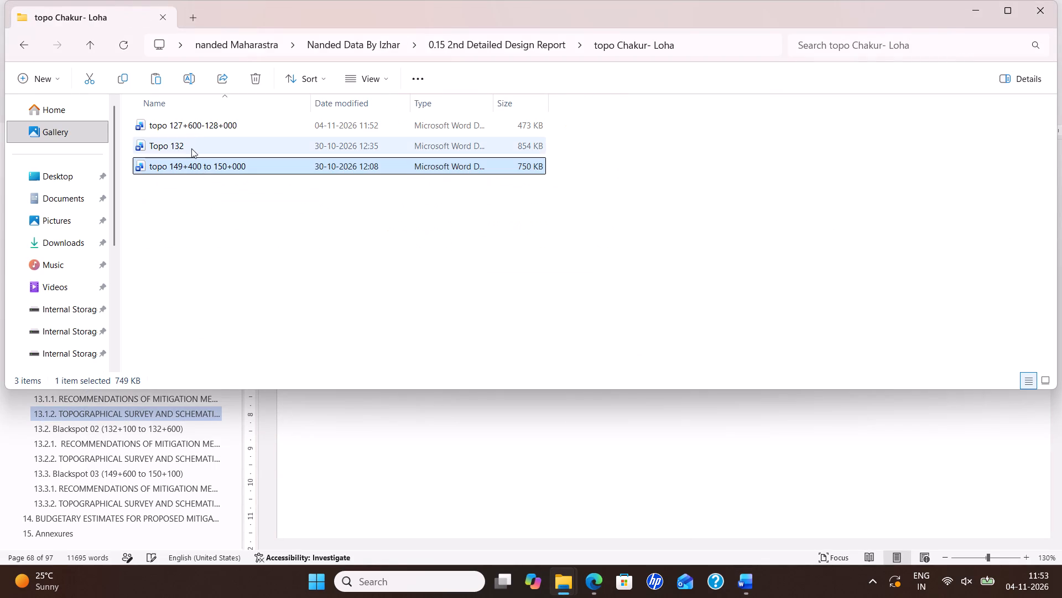
{"action": "double_click", "coordinate": [183, 123]}
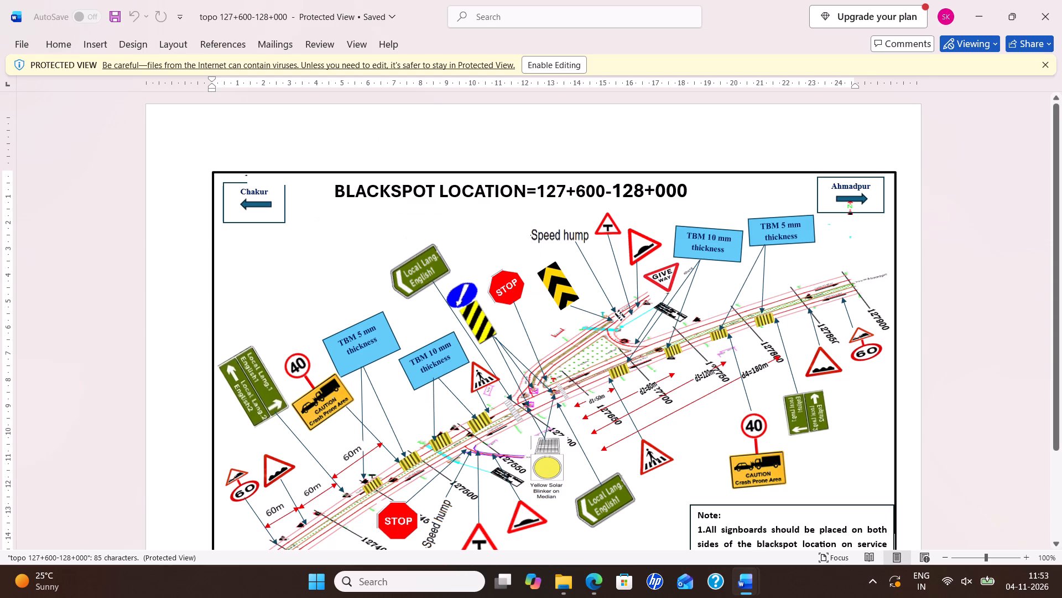
{"action": "left_click", "coordinate": [298, 213]}
{"action": "left_click", "coordinate": [569, 73]}
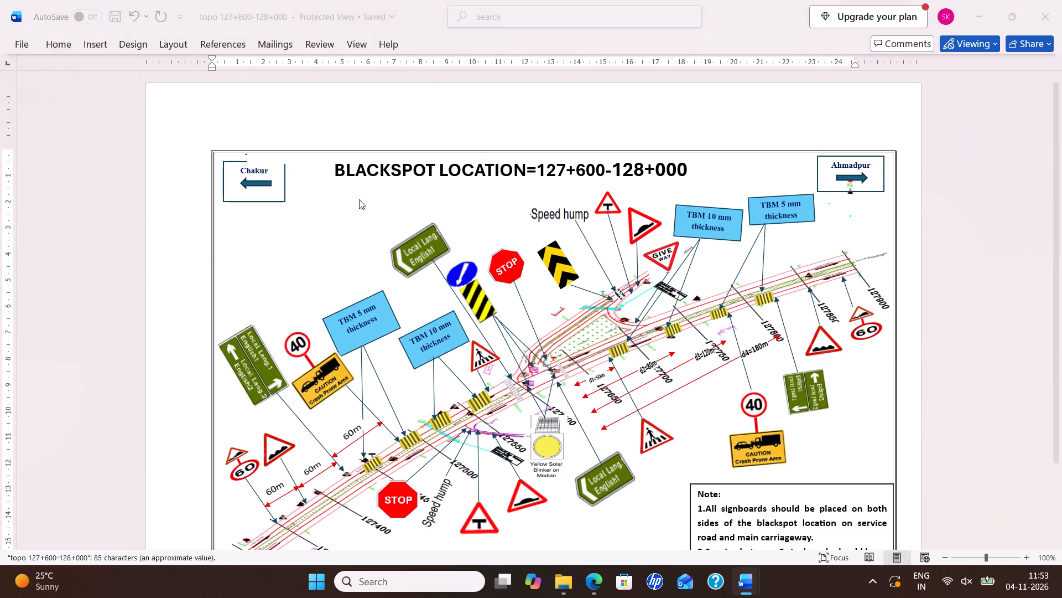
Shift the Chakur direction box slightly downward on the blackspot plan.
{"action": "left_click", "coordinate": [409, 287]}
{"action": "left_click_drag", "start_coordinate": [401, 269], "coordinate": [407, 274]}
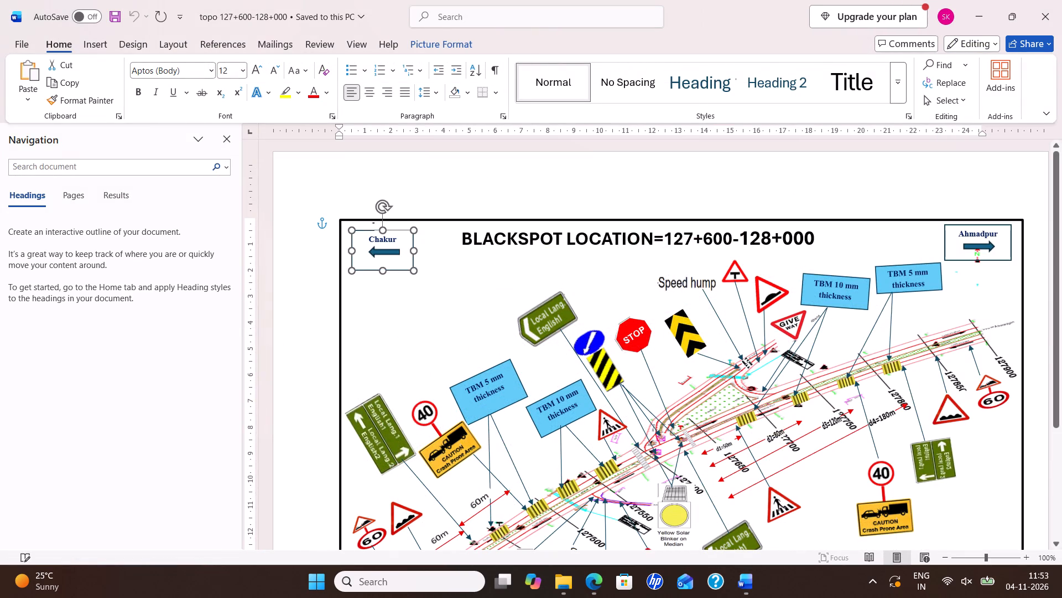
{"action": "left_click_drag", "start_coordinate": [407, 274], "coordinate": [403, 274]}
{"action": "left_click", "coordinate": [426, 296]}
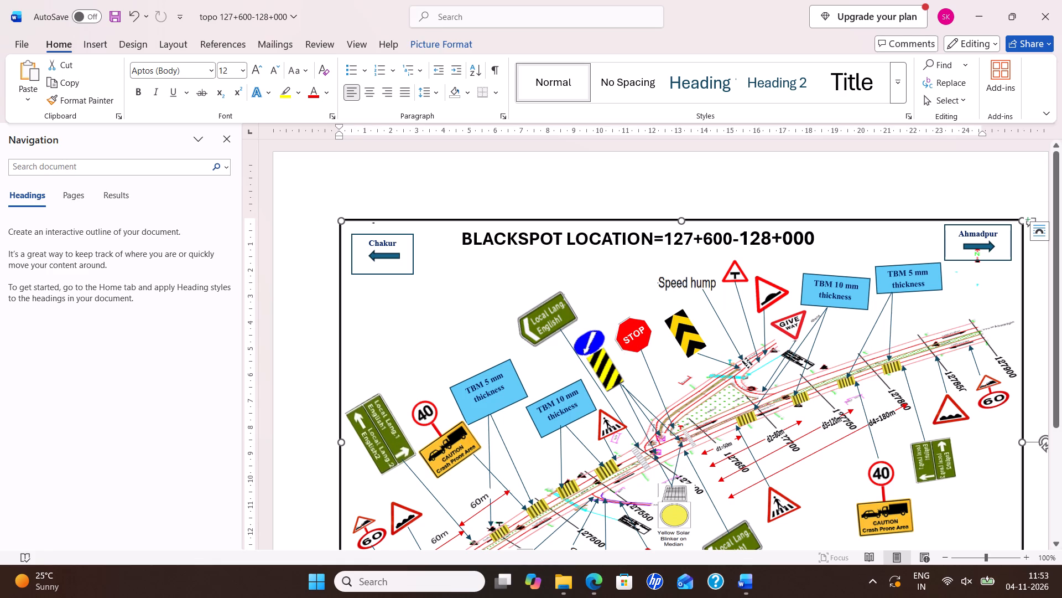
Shift the blank text strip along the plan's top border slightly left and up.
{"action": "left_click", "coordinate": [384, 227]}
{"action": "left_click", "coordinate": [386, 234]}
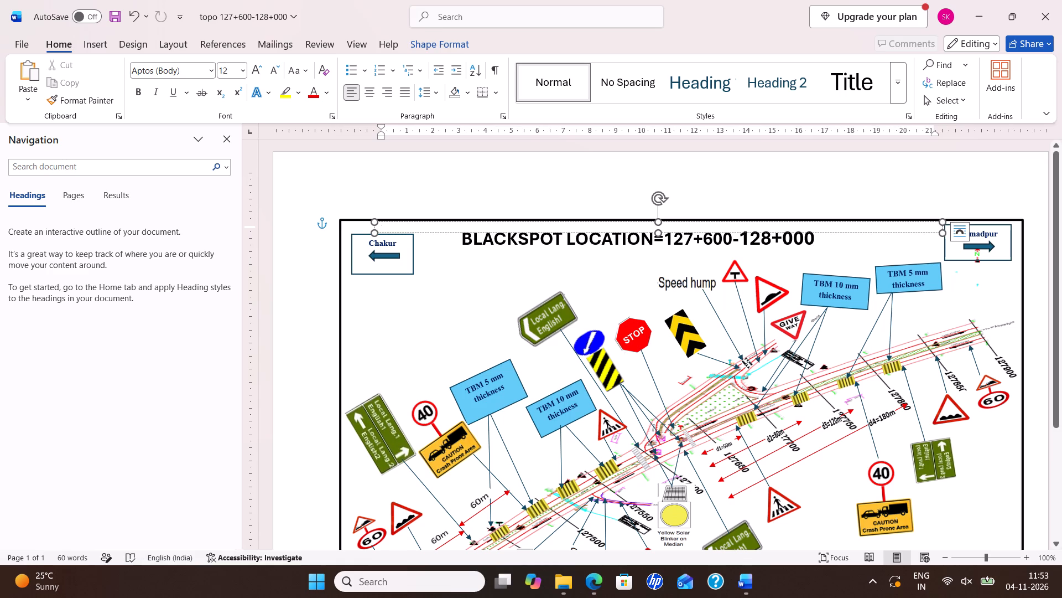
{"action": "left_click_drag", "start_coordinate": [386, 235], "coordinate": [381, 233]}
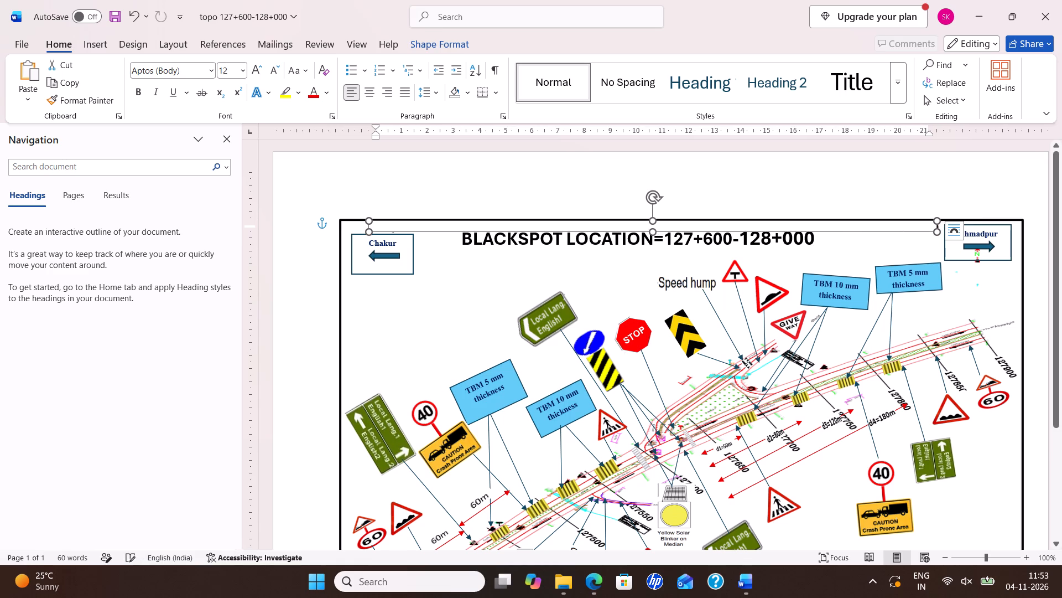
{"action": "left_click", "coordinate": [426, 273]}
Move the Chakur direction box closer to the upper-left corner of the plan's frame.
{"action": "left_click", "coordinate": [411, 256]}
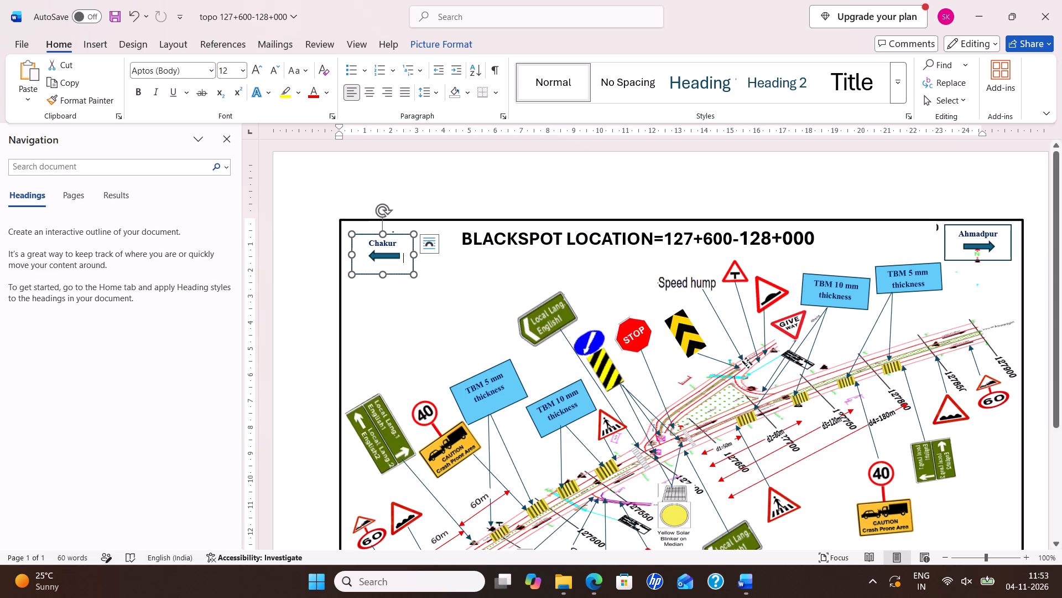
{"action": "left_click_drag", "start_coordinate": [400, 275], "coordinate": [396, 265]}
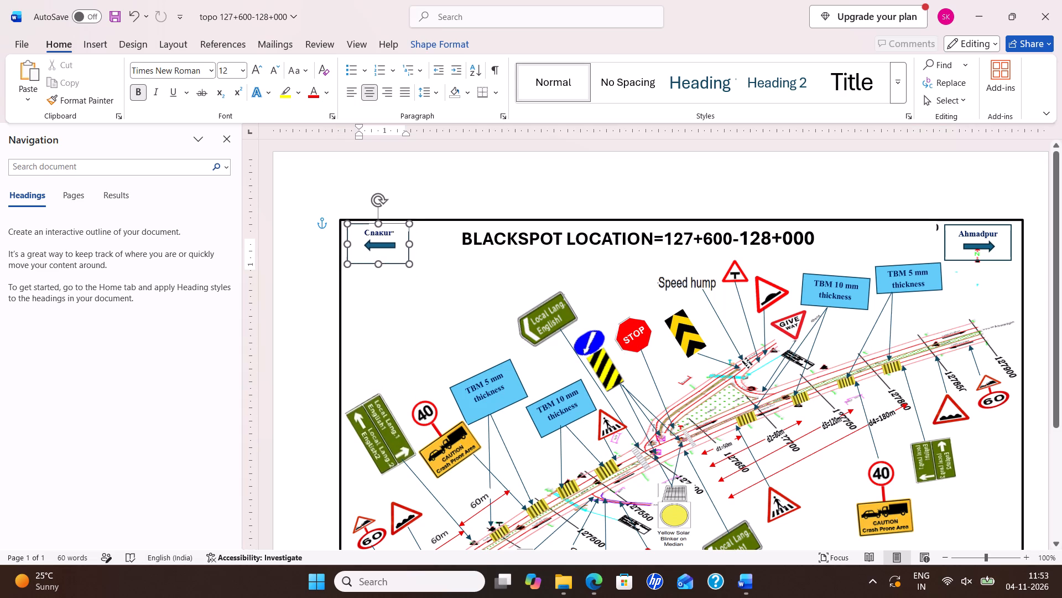
{"action": "left_click_drag", "start_coordinate": [396, 265], "coordinate": [392, 269]}
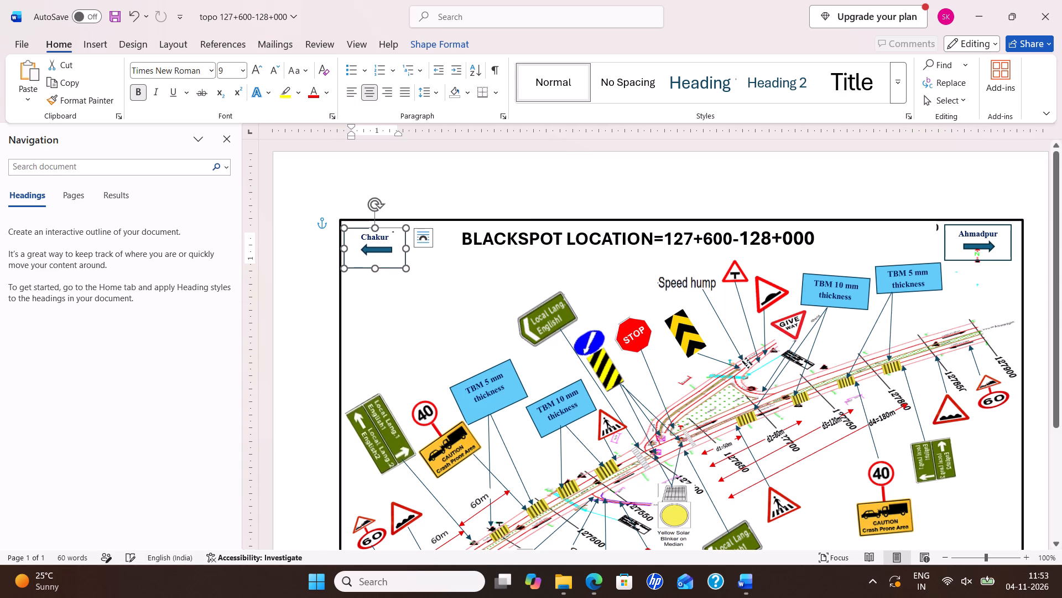
{"action": "left_click", "coordinate": [403, 261]}
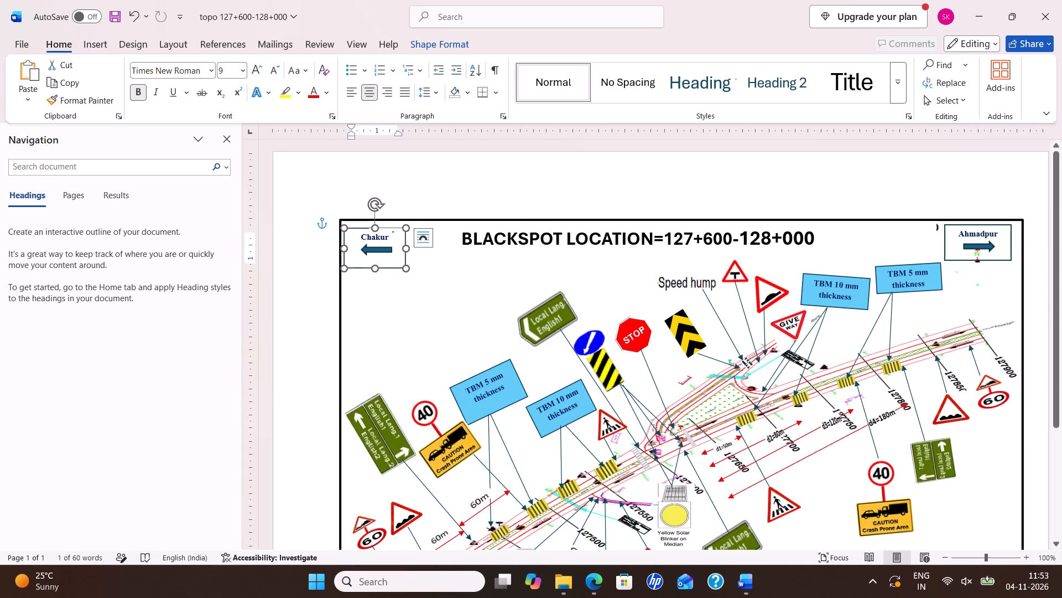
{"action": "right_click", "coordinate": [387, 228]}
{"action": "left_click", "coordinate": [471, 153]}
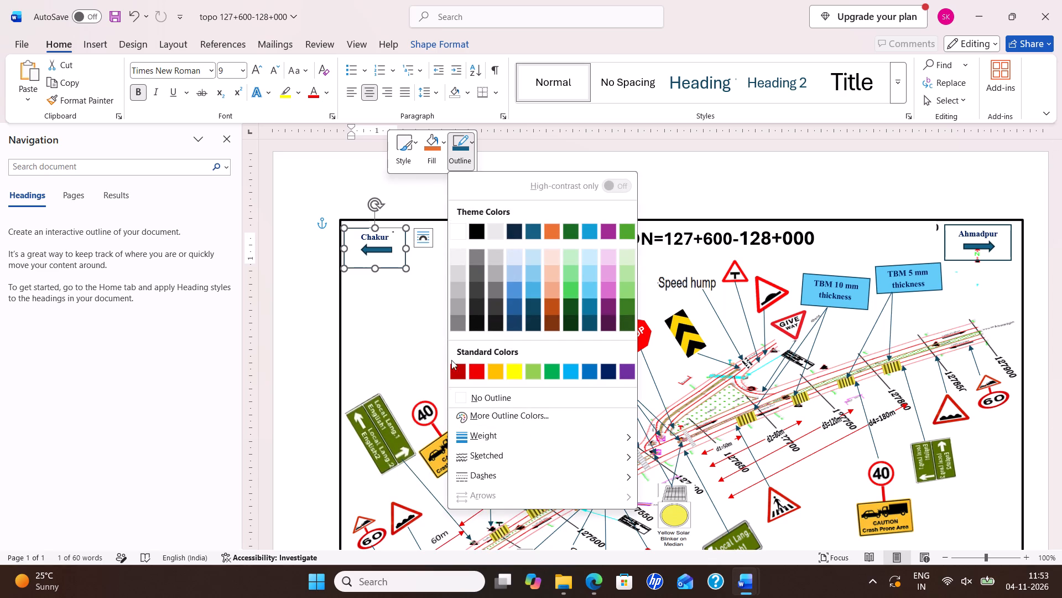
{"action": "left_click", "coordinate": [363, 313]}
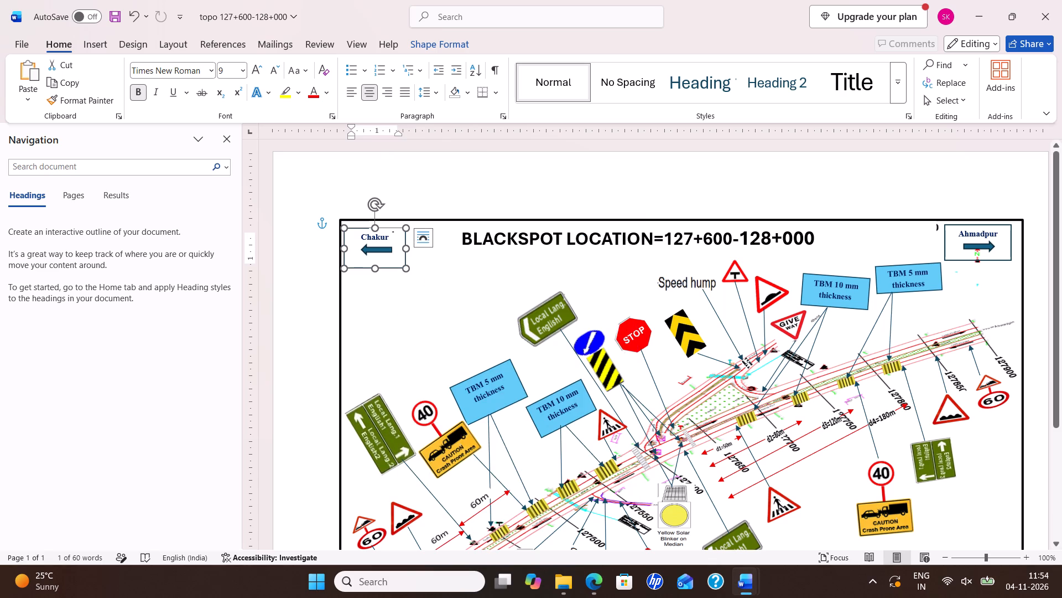
Send the Chakur direction box to the back of the overlapping shapes.
{"action": "left_click", "coordinate": [391, 228]}
{"action": "right_click", "coordinate": [387, 228]}
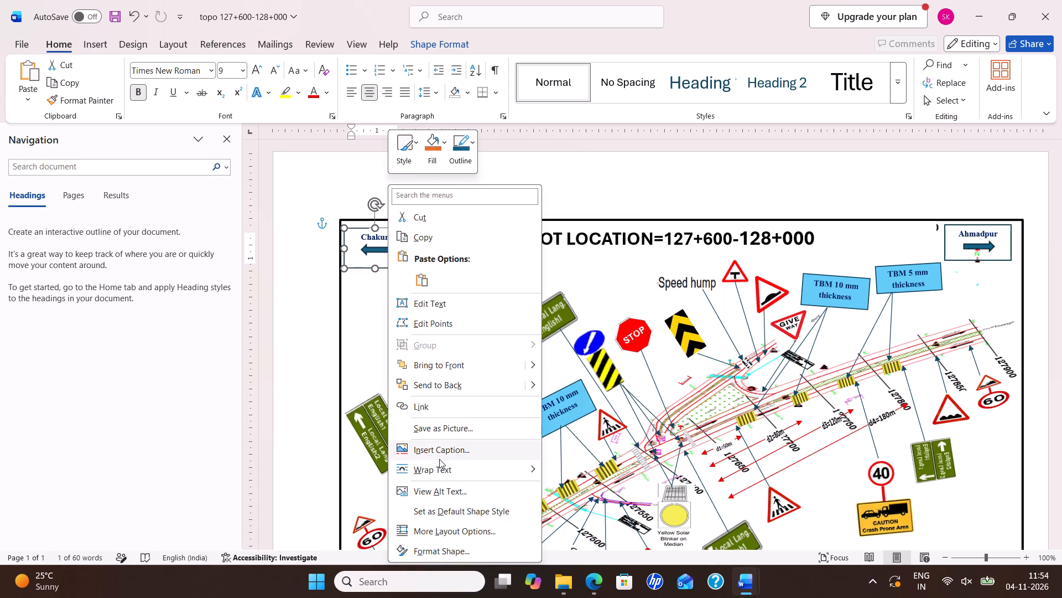
{"action": "scroll", "coordinate": [441, 424], "scroll_direction": "down", "scroll_amount": 9}
{"action": "left_click", "coordinate": [441, 381]}
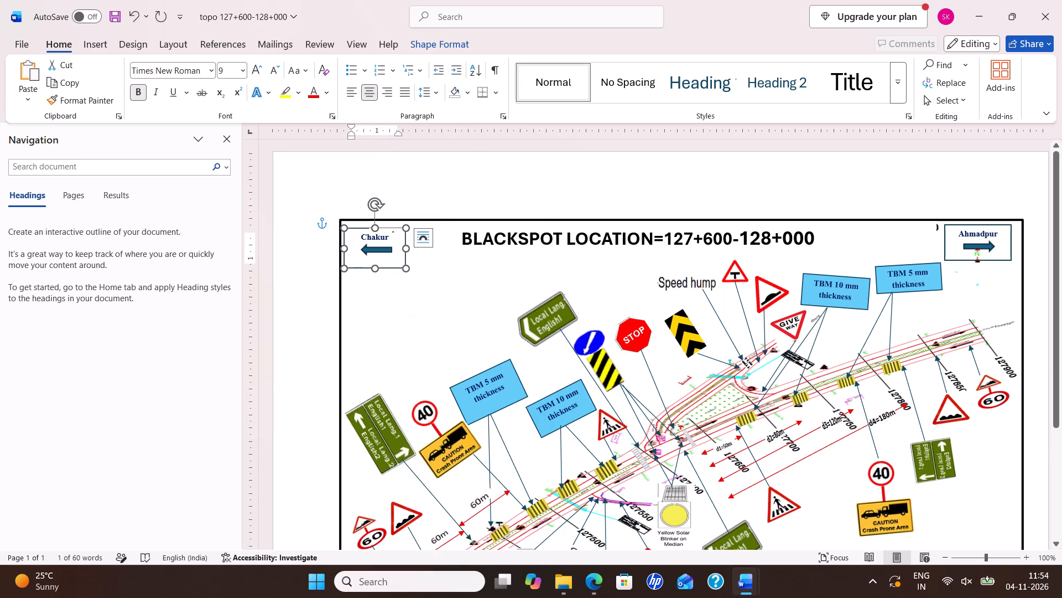
{"action": "left_click", "coordinate": [399, 311]}
{"action": "left_click", "coordinate": [382, 224]}
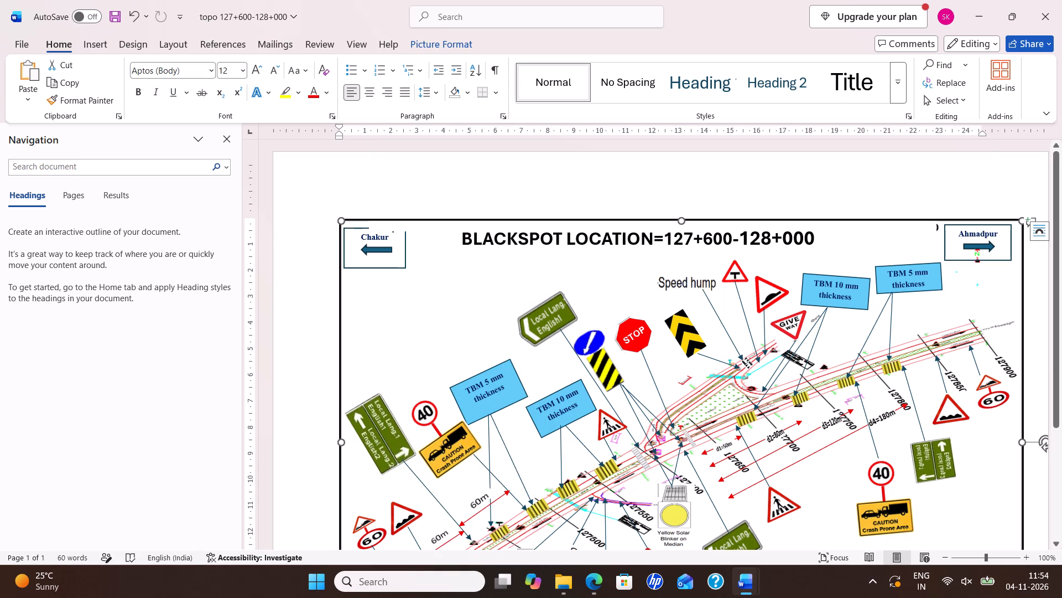
Lower the Chakur direction box slightly so its top edge clears the blank strip.
{"action": "left_click", "coordinate": [365, 229]}
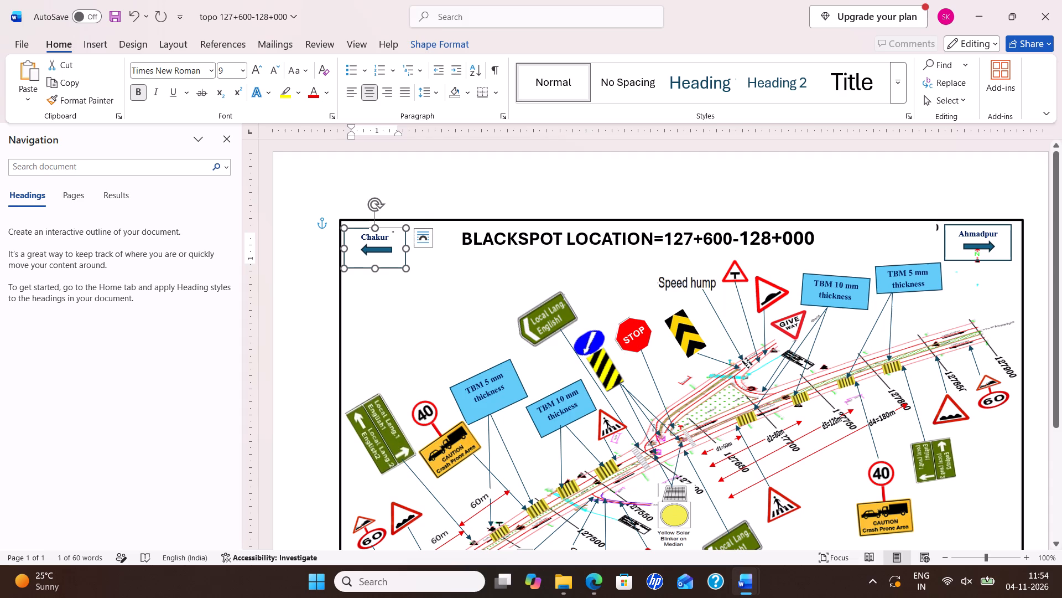
{"action": "left_click", "coordinate": [391, 267]}
{"action": "left_click", "coordinate": [413, 290]}
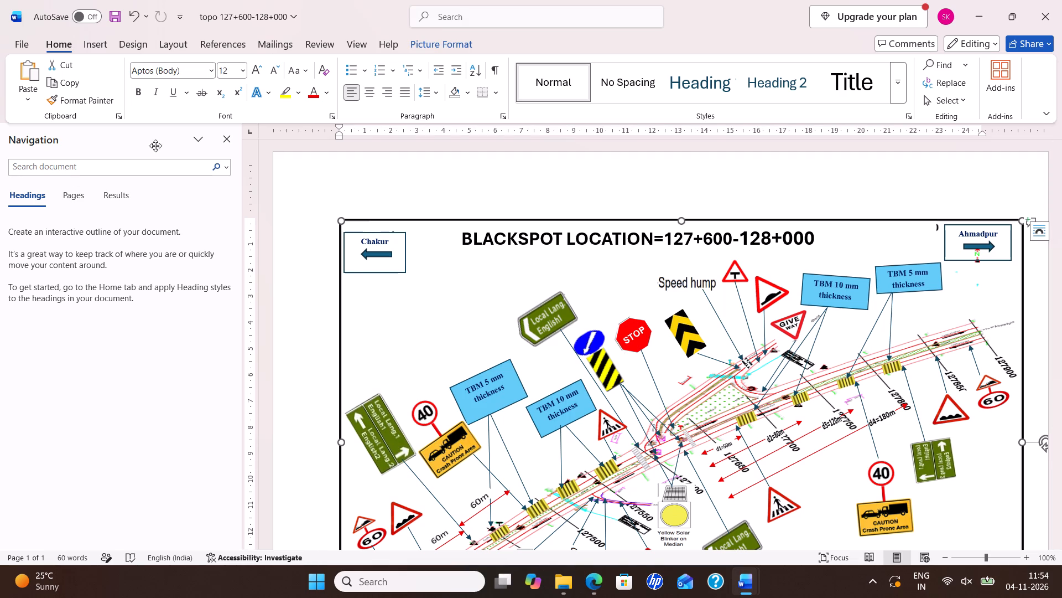
Close the navigation pane and move the Note box left and up, inside the lower-right corner of the plan's frame.
{"action": "left_click", "coordinate": [220, 147]}
{"action": "scroll", "coordinate": [585, 206], "scroll_direction": "down", "scroll_amount": 1}
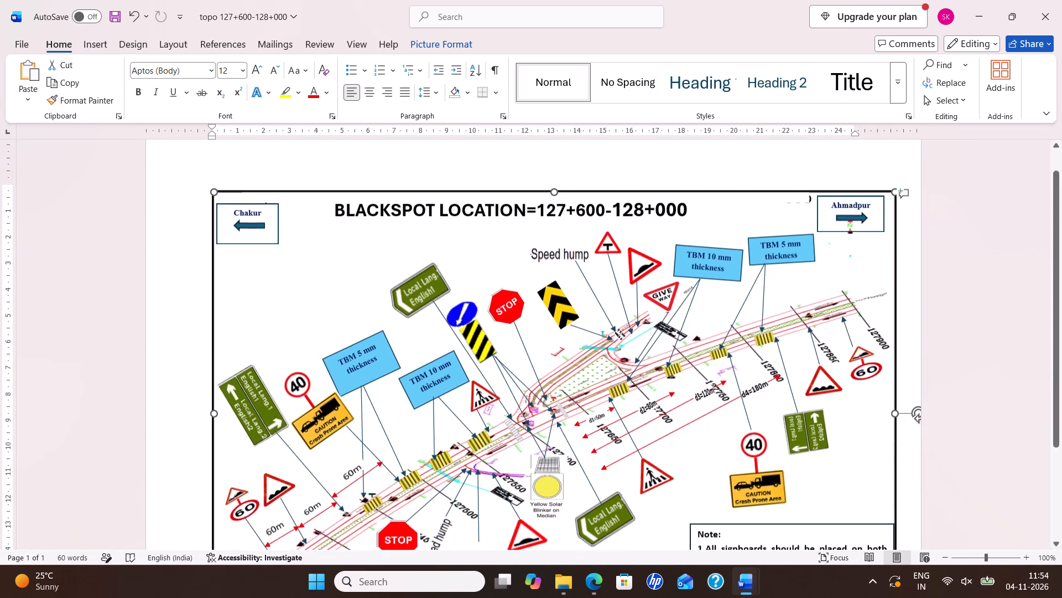
{"action": "scroll", "coordinate": [585, 206], "scroll_direction": "down", "scroll_amount": 2}
{"action": "scroll", "coordinate": [582, 209], "scroll_direction": "up", "scroll_amount": 1}
{"action": "scroll", "coordinate": [582, 209], "scroll_direction": "down", "scroll_amount": 1}
{"action": "scroll", "coordinate": [582, 209], "scroll_direction": "down", "scroll_amount": 1, "text": "ctrl"}
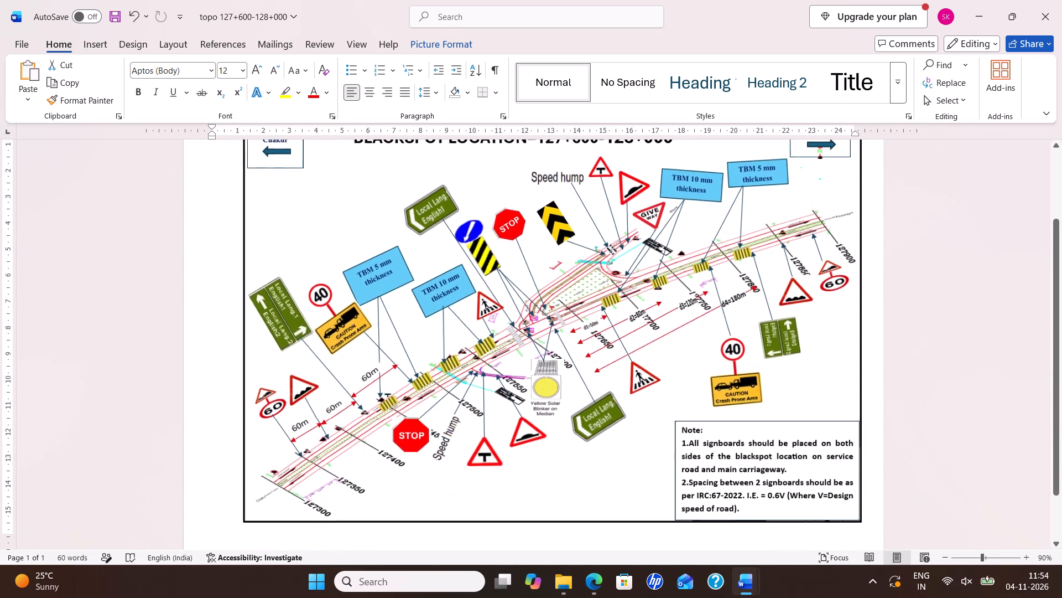
{"action": "left_click_drag", "start_coordinate": [798, 420], "coordinate": [796, 419]}
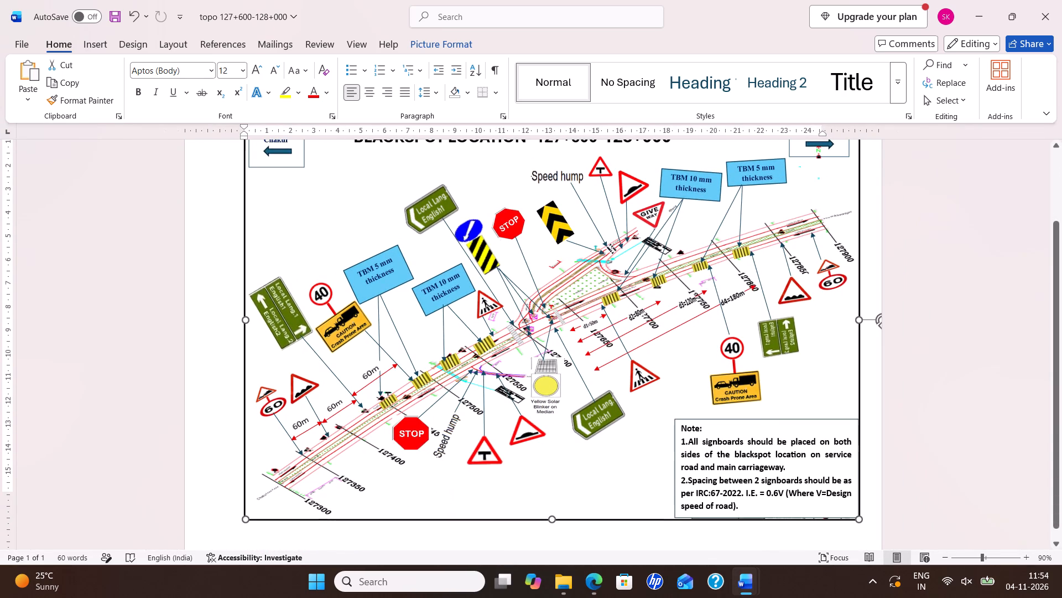
{"action": "left_click_drag", "start_coordinate": [796, 419], "coordinate": [780, 413]}
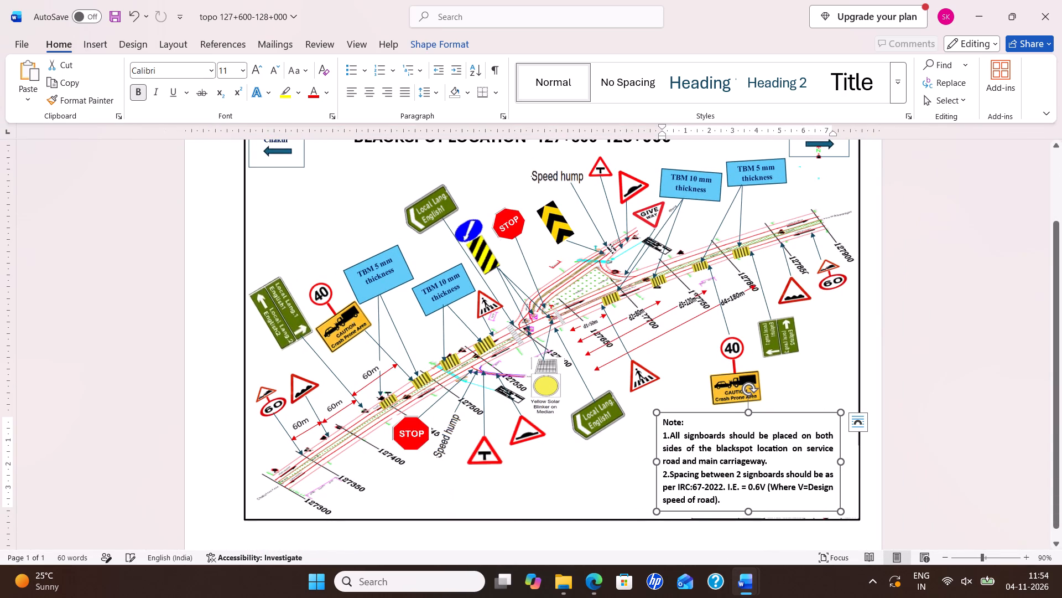
Deselect the Note box and capture a screen snip of the whole framed BLACKSPOT LOCATION=127+600-128+000 plan.
{"action": "left_click", "coordinate": [868, 368]}
{"action": "scroll", "coordinate": [748, 363], "scroll_direction": "up", "scroll_amount": 2}
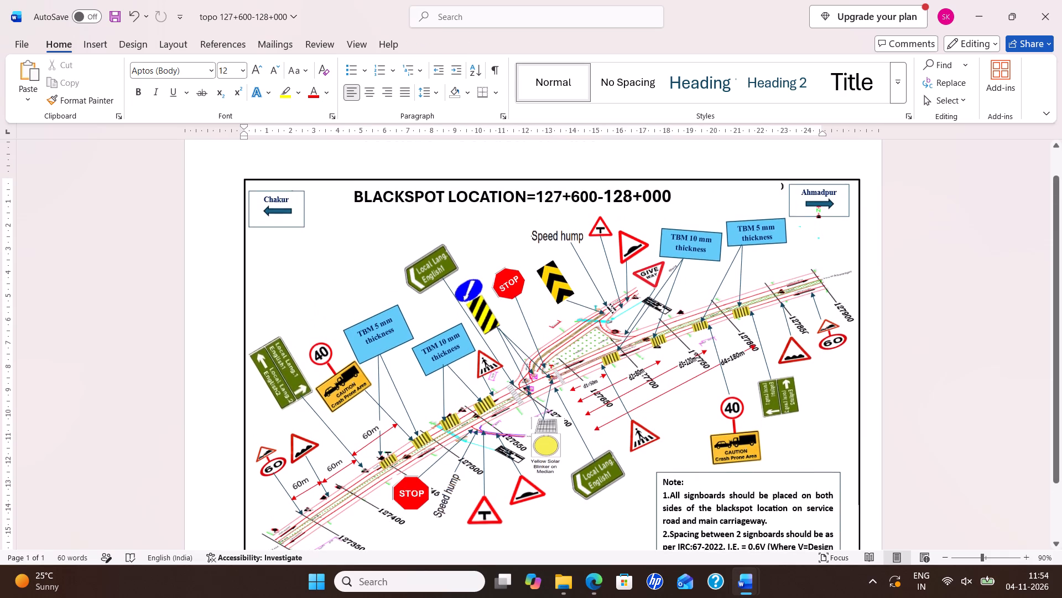
{"action": "scroll", "coordinate": [742, 360], "scroll_direction": "down", "scroll_amount": 1}
{"action": "scroll", "coordinate": [617, 330], "scroll_direction": "down", "scroll_amount": 1, "text": "ctrl"}
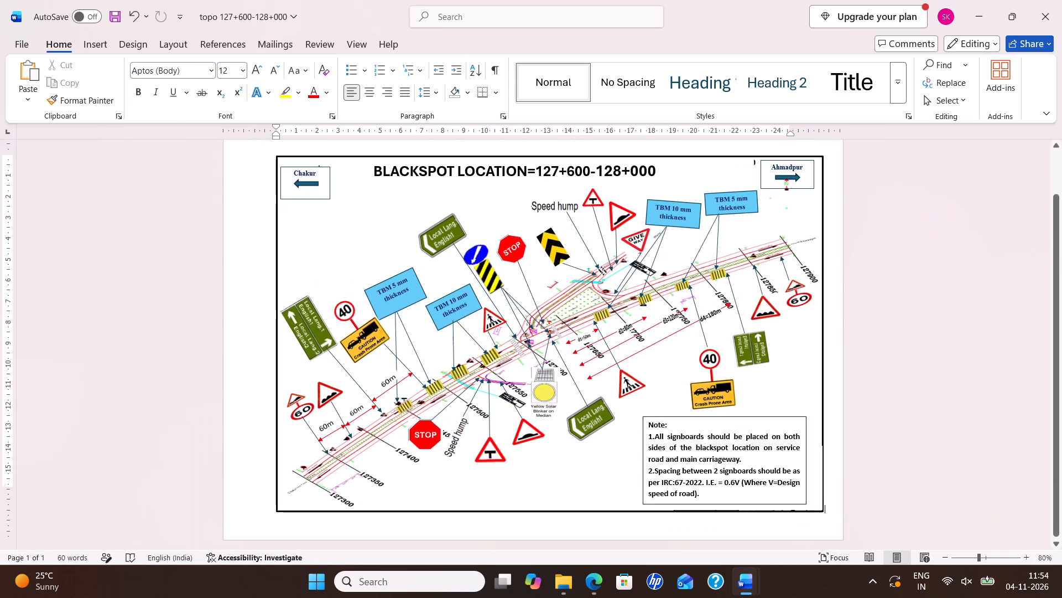
{"action": "key", "text": "Print"}
{"action": "left_click_drag", "start_coordinate": [274, 147], "coordinate": [810, 533]}
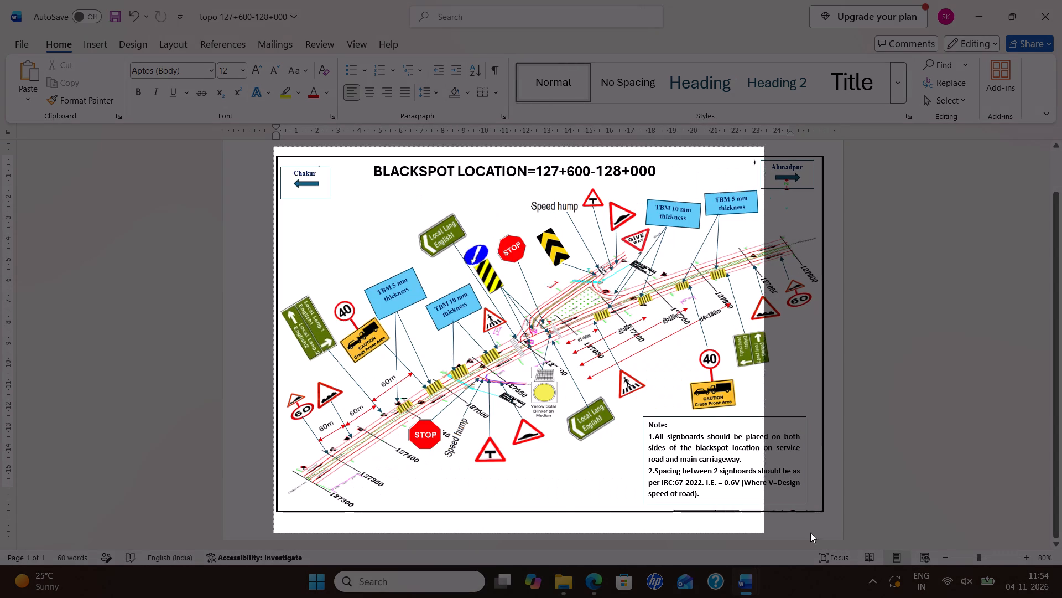
{"action": "left_click_drag", "start_coordinate": [810, 533], "coordinate": [832, 515]}
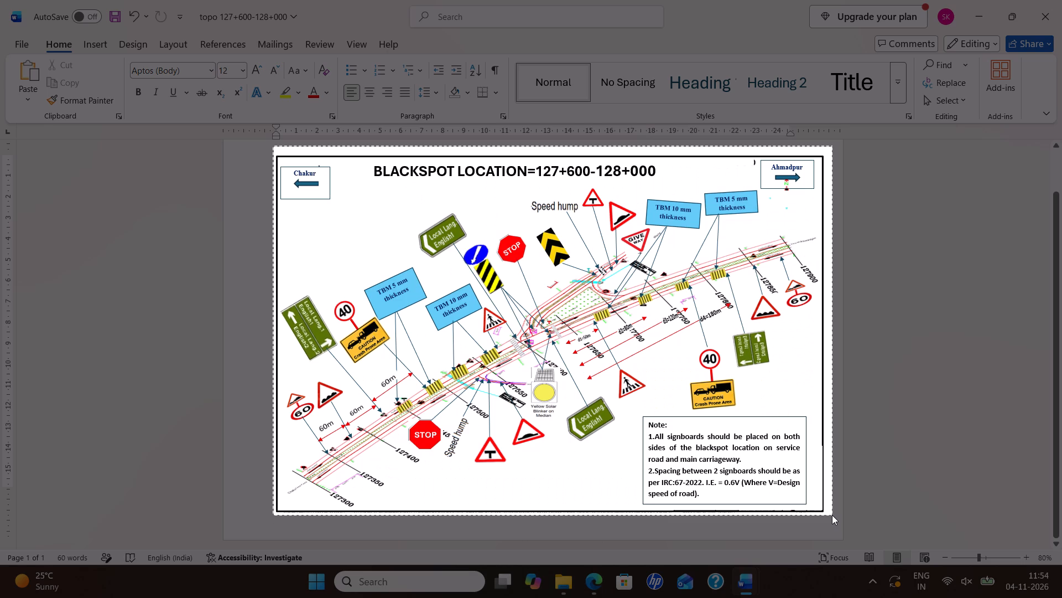
{"action": "left_click_drag", "start_coordinate": [832, 515], "coordinate": [830, 515]}
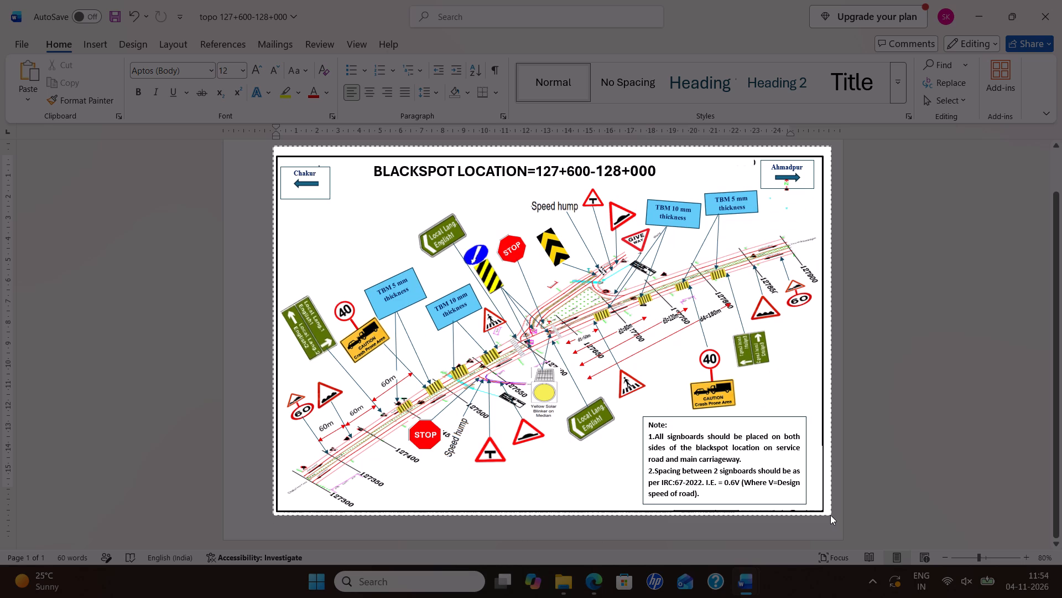
{"action": "left_click_drag", "start_coordinate": [830, 515], "coordinate": [830, 515]}
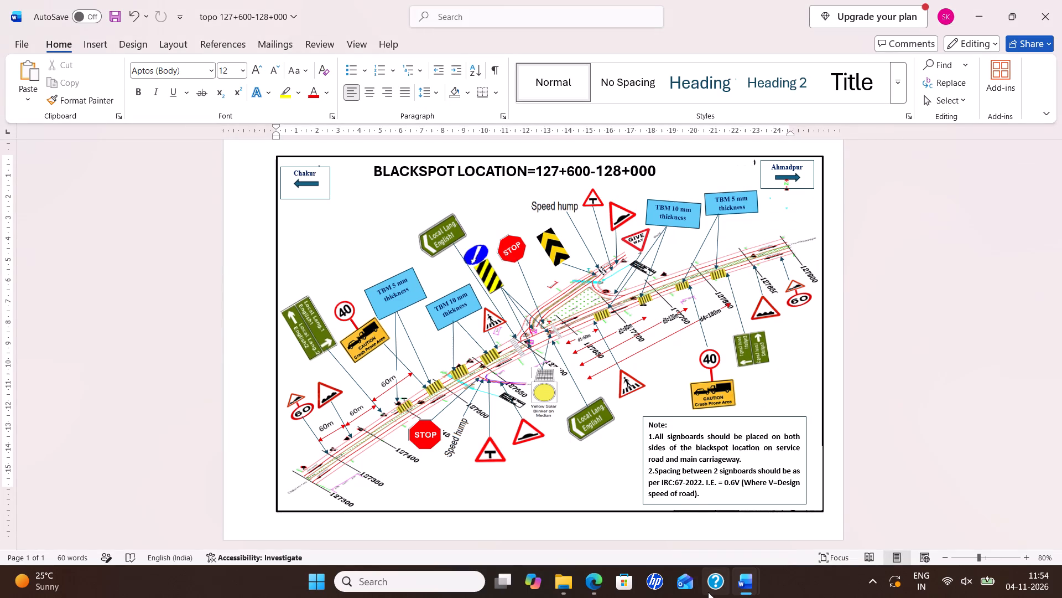
Switch to the 2nd Detailed Design Report, paste the captured plan under heading 13.1.2, and remove the blank line above it.
{"action": "left_click", "coordinate": [745, 591]}
{"action": "left_click", "coordinate": [660, 478]}
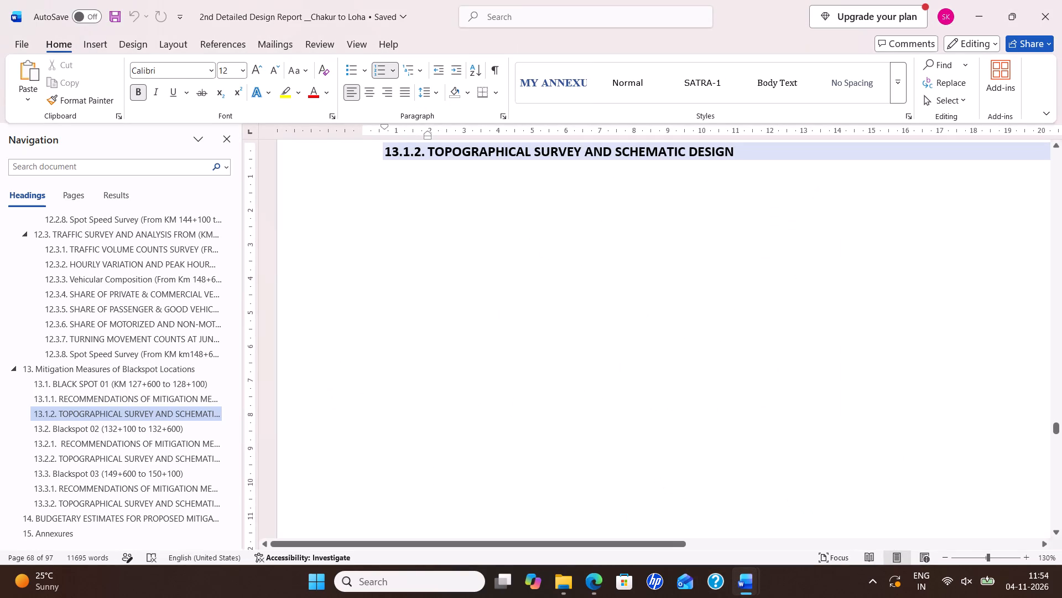
{"action": "left_click", "coordinate": [487, 213]}
{"action": "key", "text": "BackSpace"}
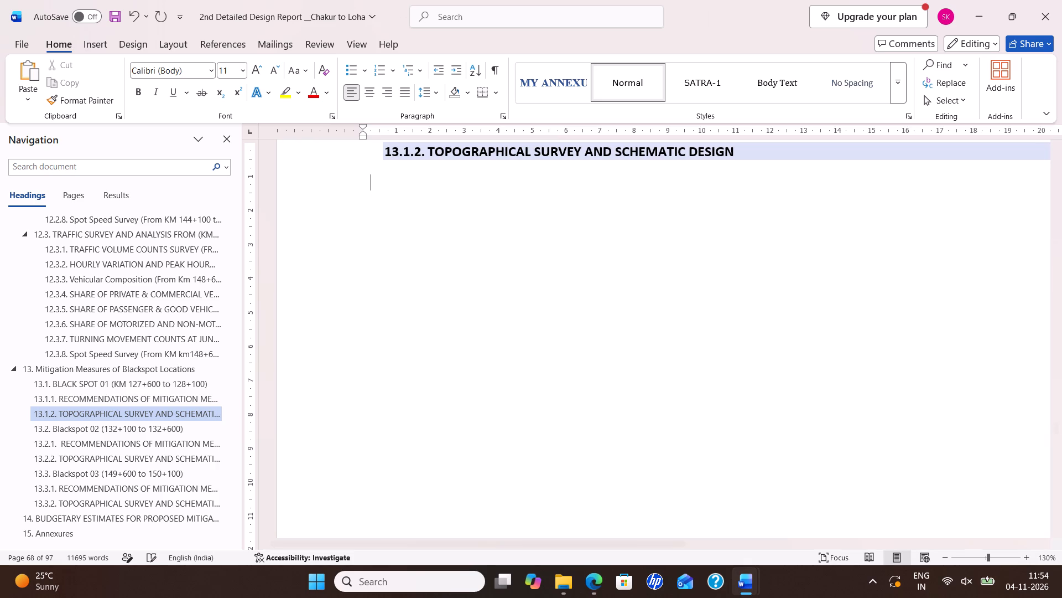
{"action": "key", "text": "ctrl+v"}
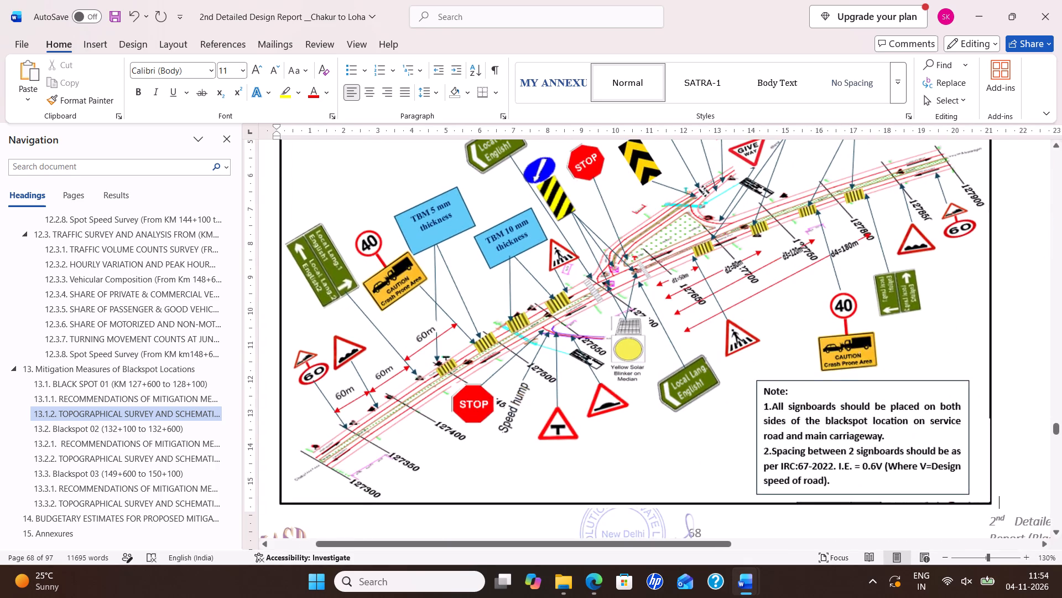
{"action": "scroll", "coordinate": [751, 348], "scroll_direction": "up", "scroll_amount": 6}
{"action": "left_click", "coordinate": [494, 282]}
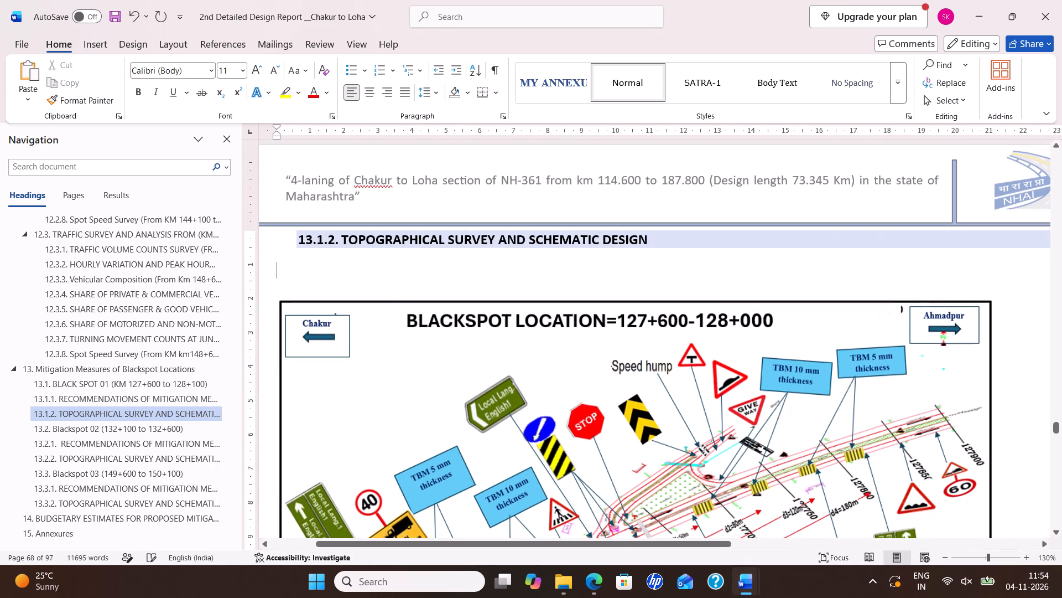
{"action": "key", "text": "BackSpace"}
Centre the pasted plan picture and stretch only its width until it spans the page between the side margins.
{"action": "left_click", "coordinate": [368, 319]}
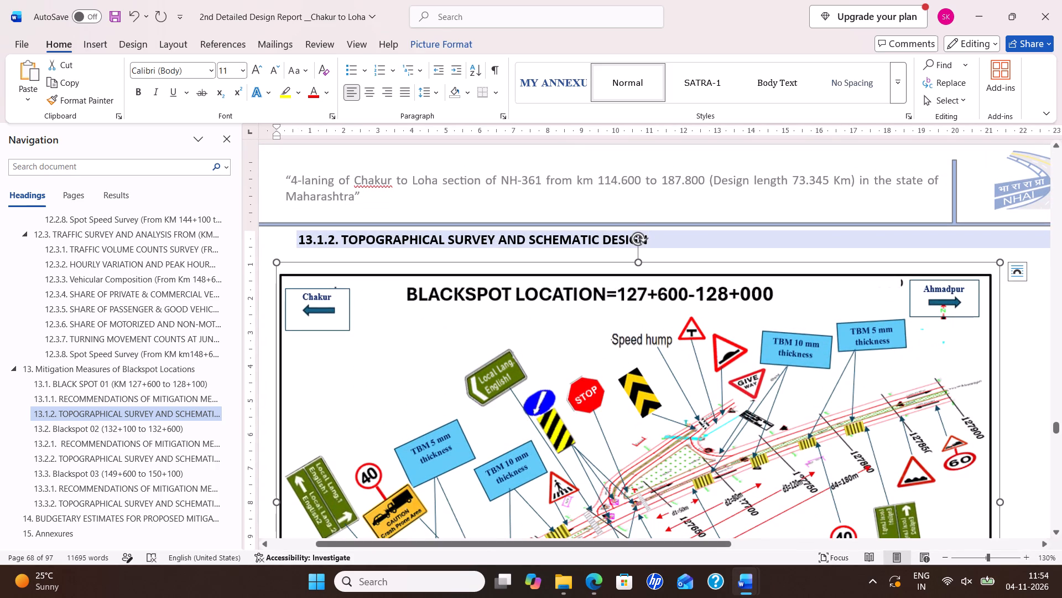
{"action": "left_click", "coordinate": [374, 91]}
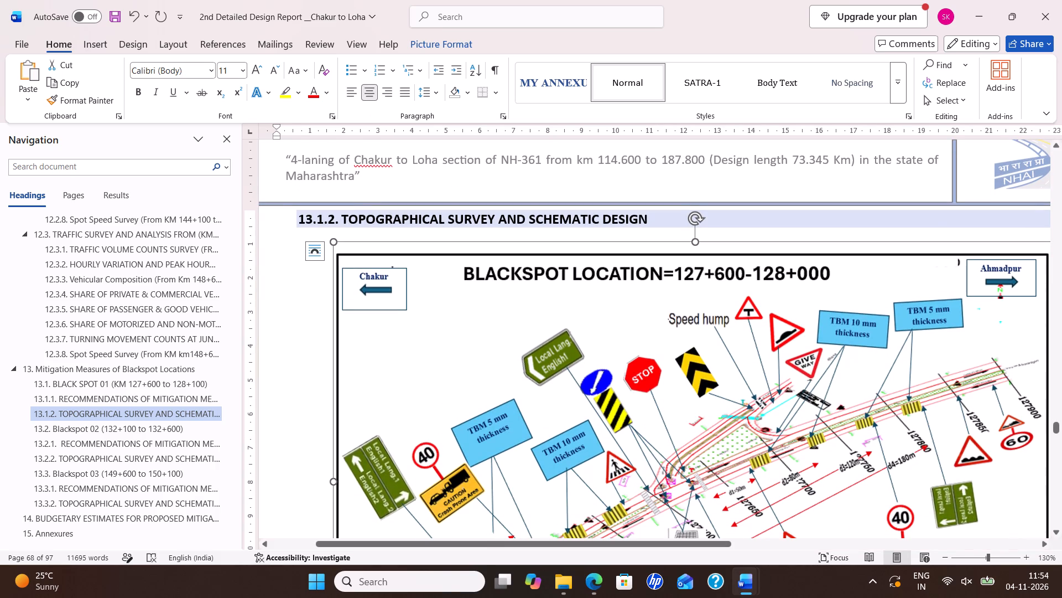
{"action": "scroll", "coordinate": [601, 279], "scroll_direction": "down", "scroll_amount": 3, "text": "ctrl"}
{"action": "scroll", "coordinate": [718, 314], "scroll_direction": "down", "scroll_amount": 5}
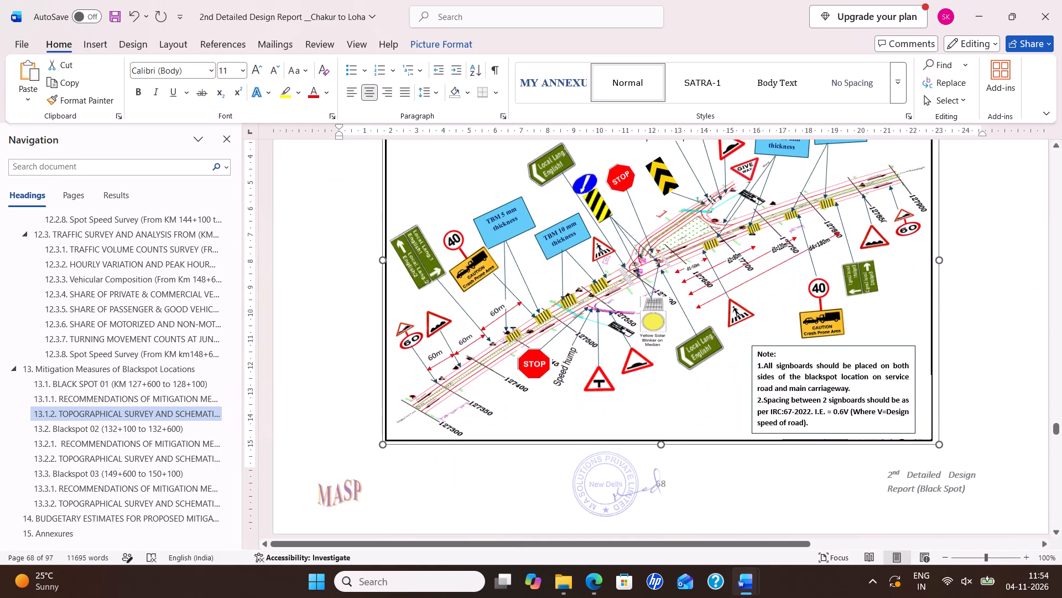
{"action": "left_click_drag", "start_coordinate": [942, 257], "coordinate": [985, 269]}
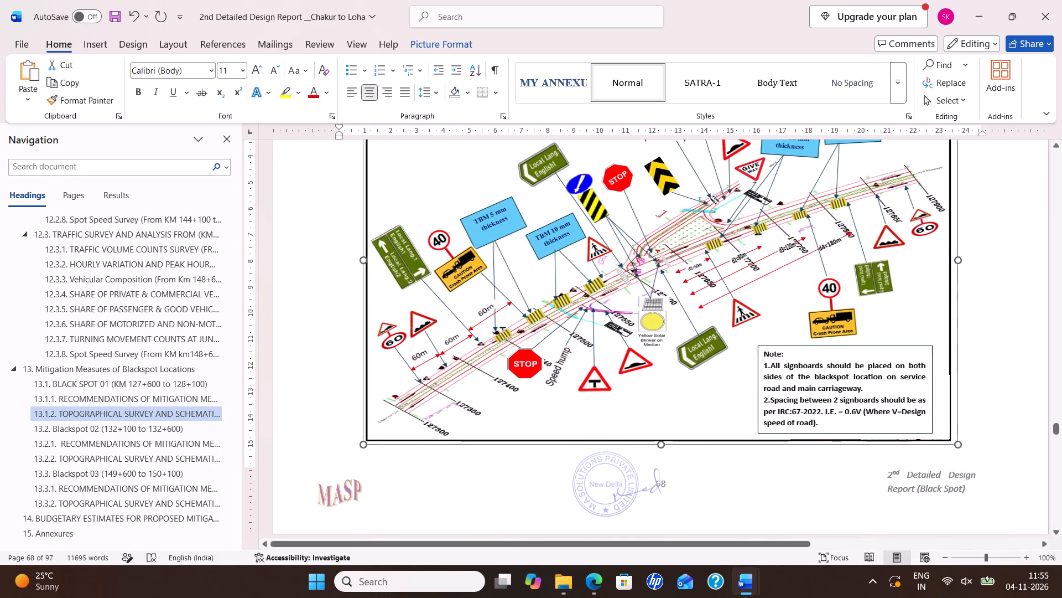
{"action": "left_click_drag", "start_coordinate": [985, 269], "coordinate": [1029, 289]}
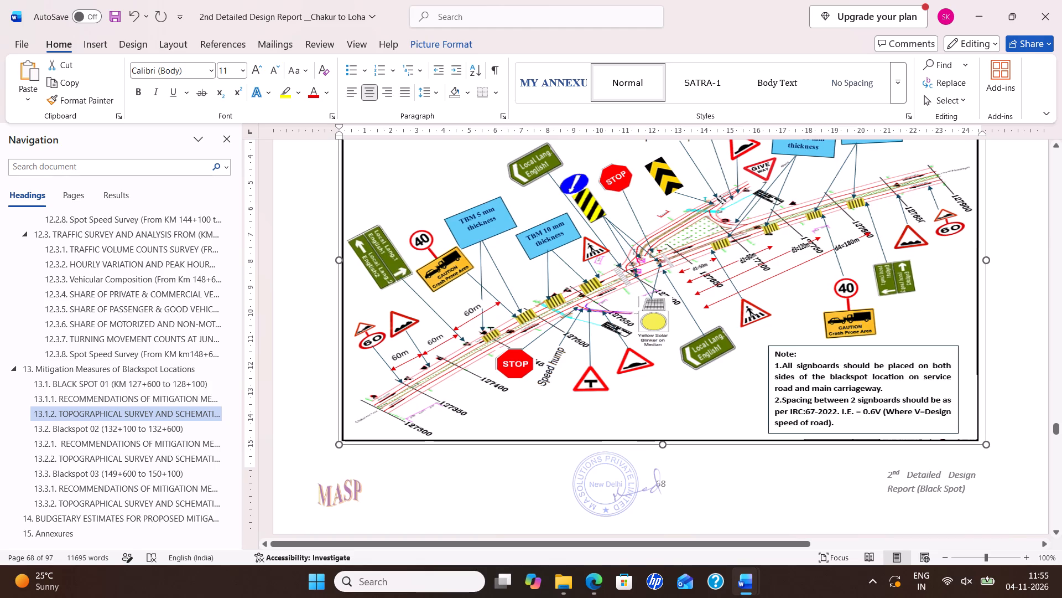
{"action": "left_click_drag", "start_coordinate": [1029, 289], "coordinate": [1033, 298]}
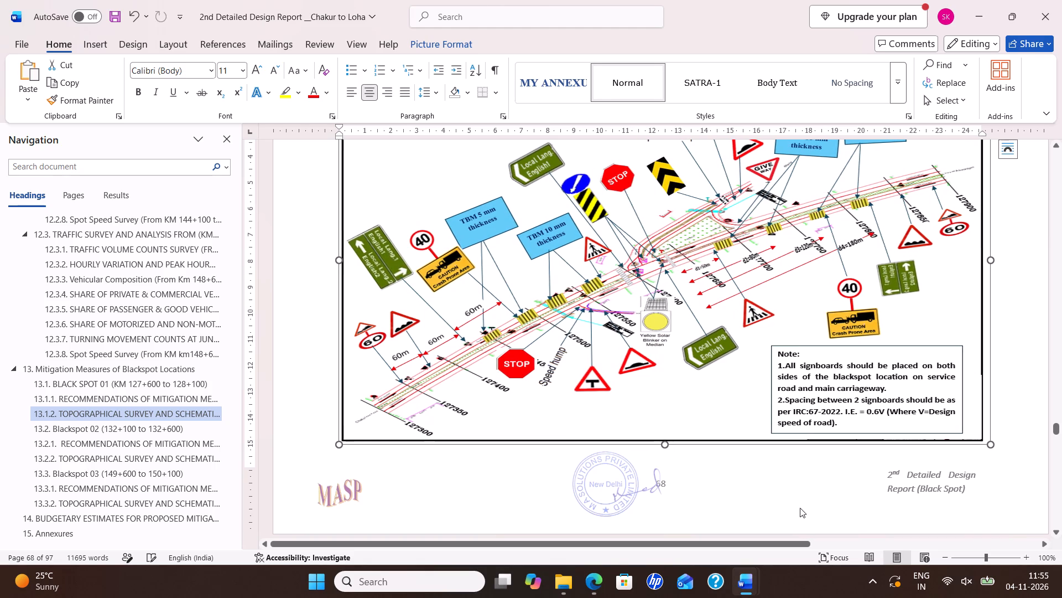
{"action": "left_click", "coordinate": [818, 454]}
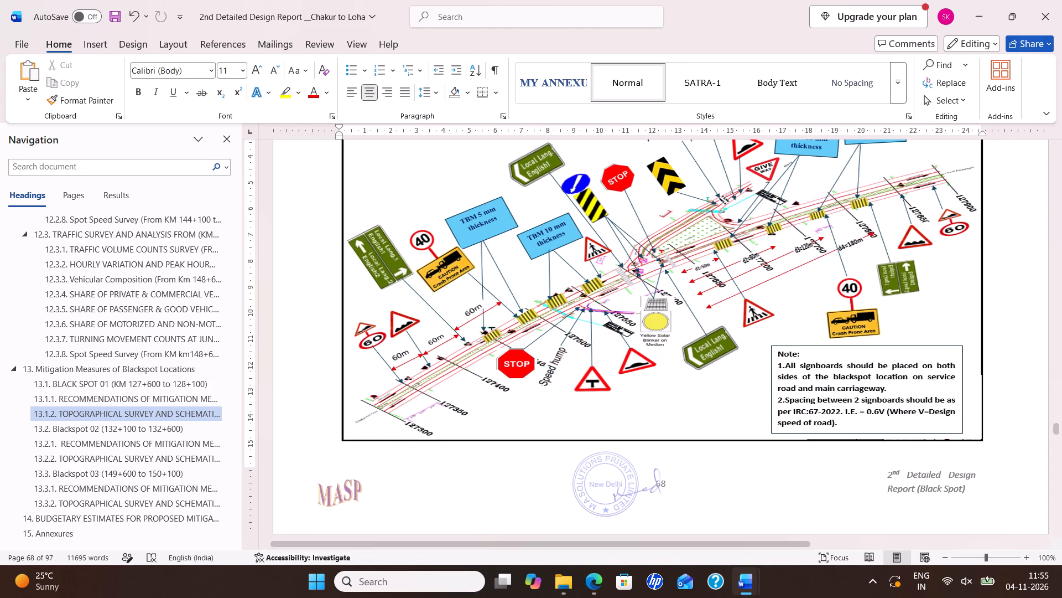
Save the 2nd Detailed Design Report.
{"action": "key", "text": "ctrl+s"}
{"action": "key", "text": "ctrl+s"}
{"action": "key", "text": "ctrl+s"}
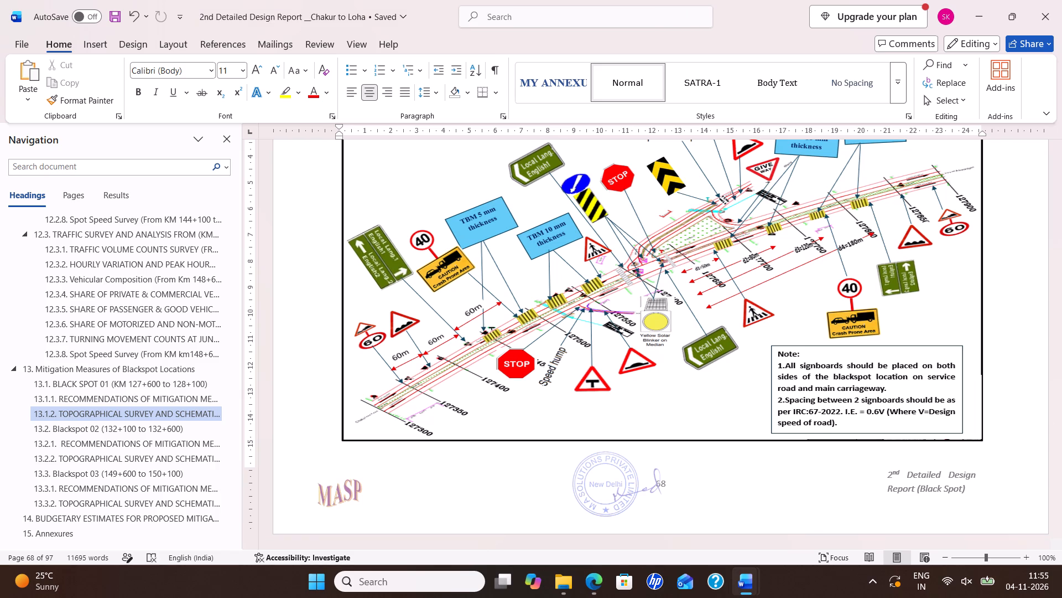
{"action": "key", "text": "ctrl+s"}
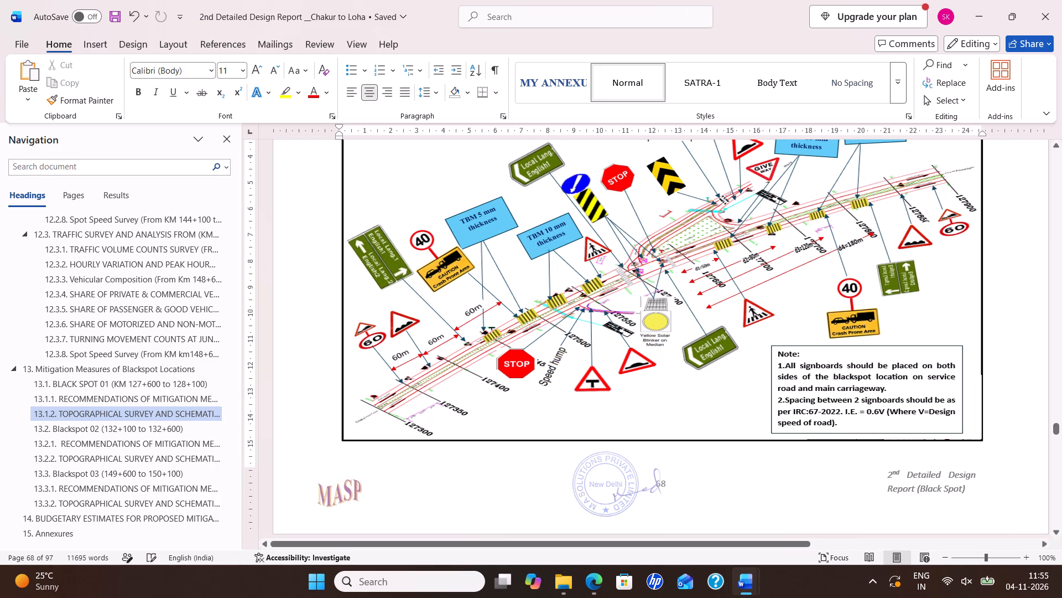
{"action": "key", "text": "ctrl+s"}
{"action": "left_click", "coordinate": [1006, 338]}
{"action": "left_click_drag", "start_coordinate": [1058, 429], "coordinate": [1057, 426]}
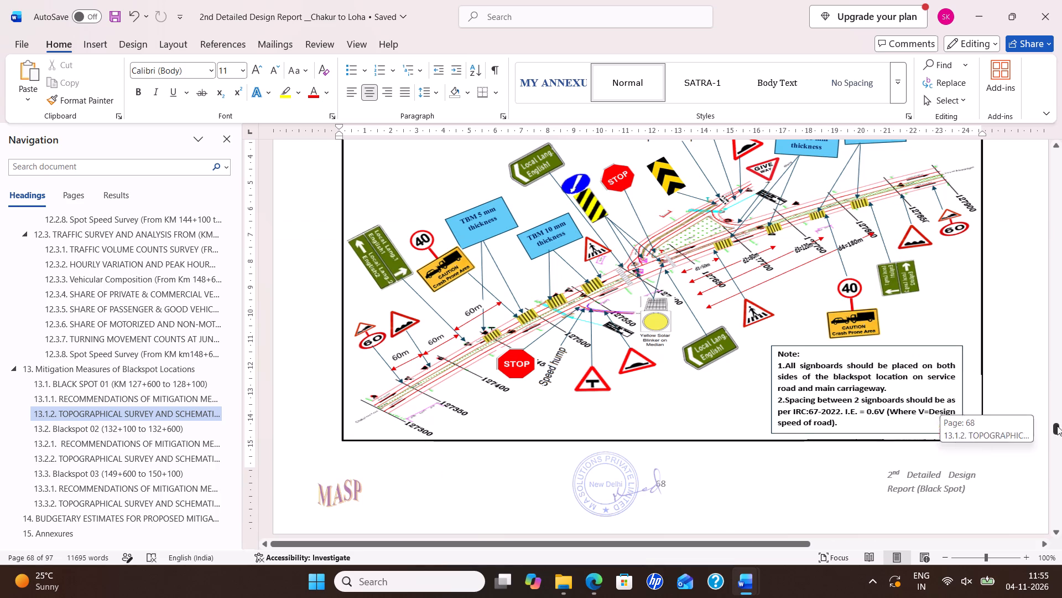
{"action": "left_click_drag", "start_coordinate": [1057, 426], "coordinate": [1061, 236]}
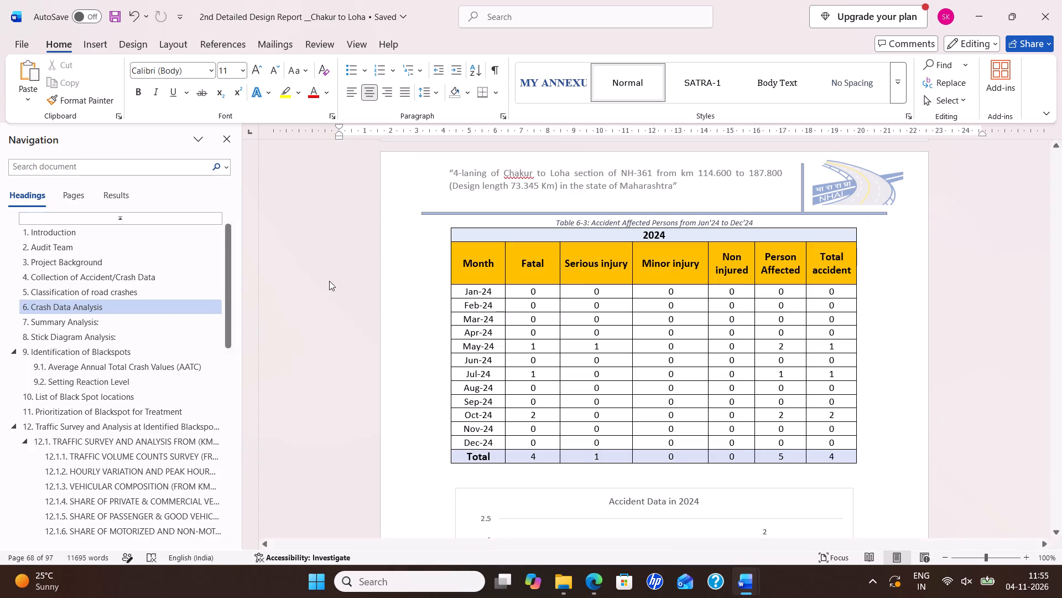
Minimise the report and close the topo 127+600-128+000 document, saving its changes.
{"action": "left_click", "coordinate": [982, 6]}
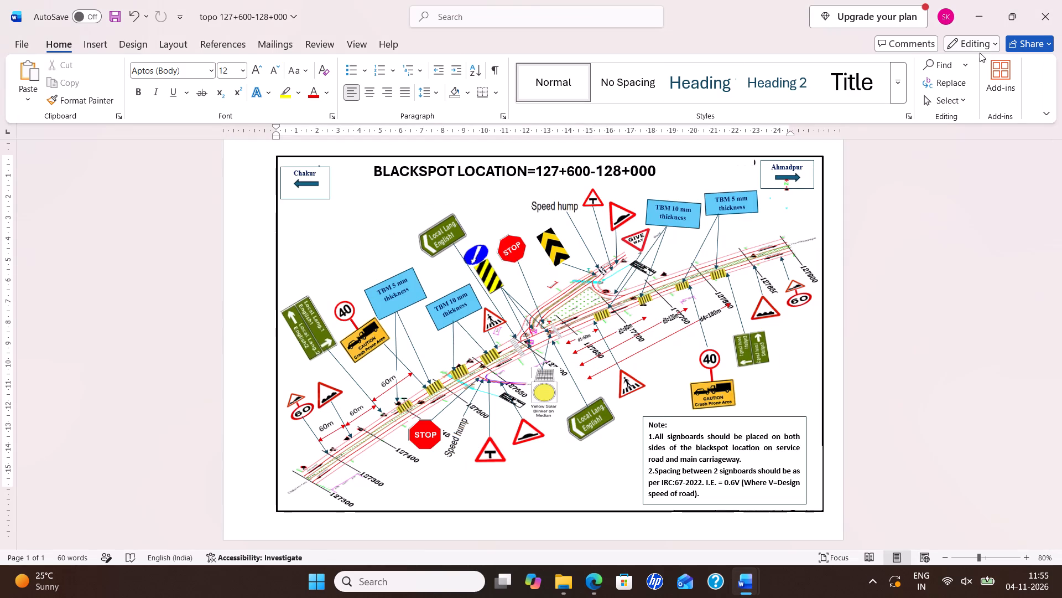
{"action": "left_click", "coordinate": [1042, 14]}
{"action": "left_click", "coordinate": [559, 313]}
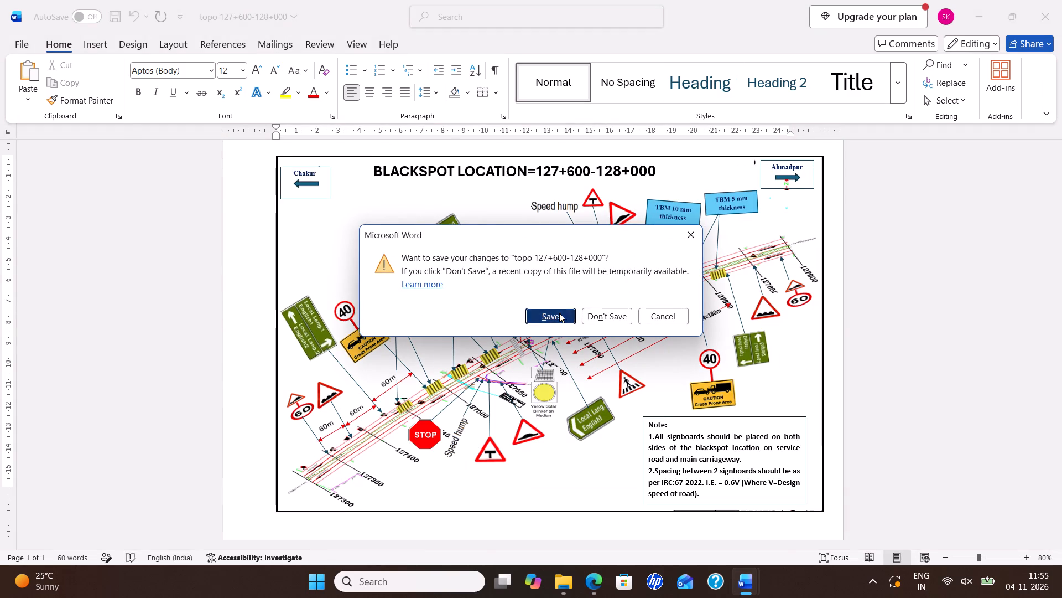
Switch to File Explorer and open the Nanded latest data folder on the HP USB20FD (D:) drive.
{"action": "left_click", "coordinate": [85, 51]}
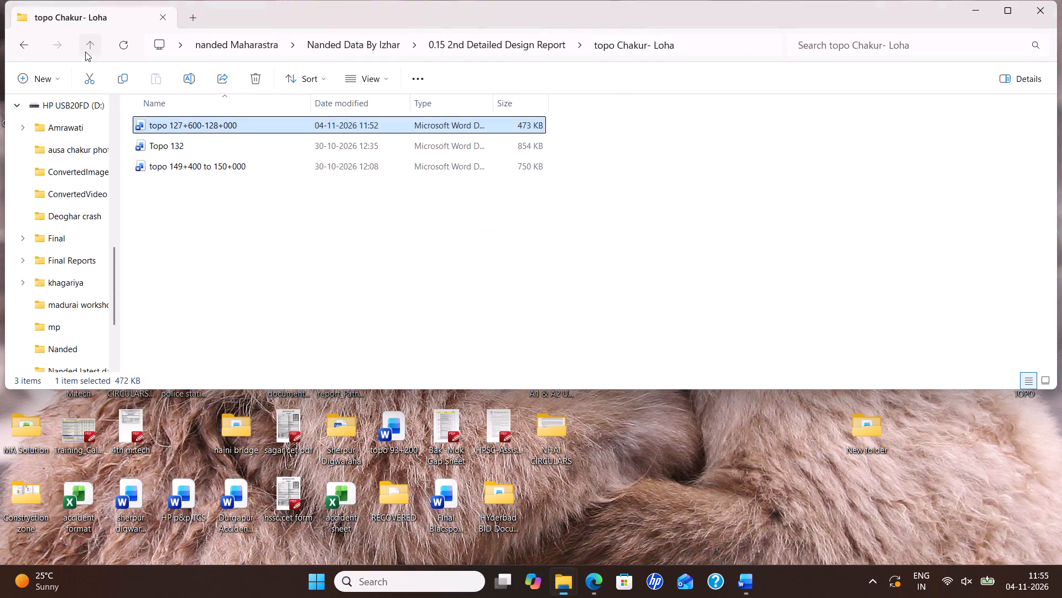
{"action": "left_click", "coordinate": [85, 109]}
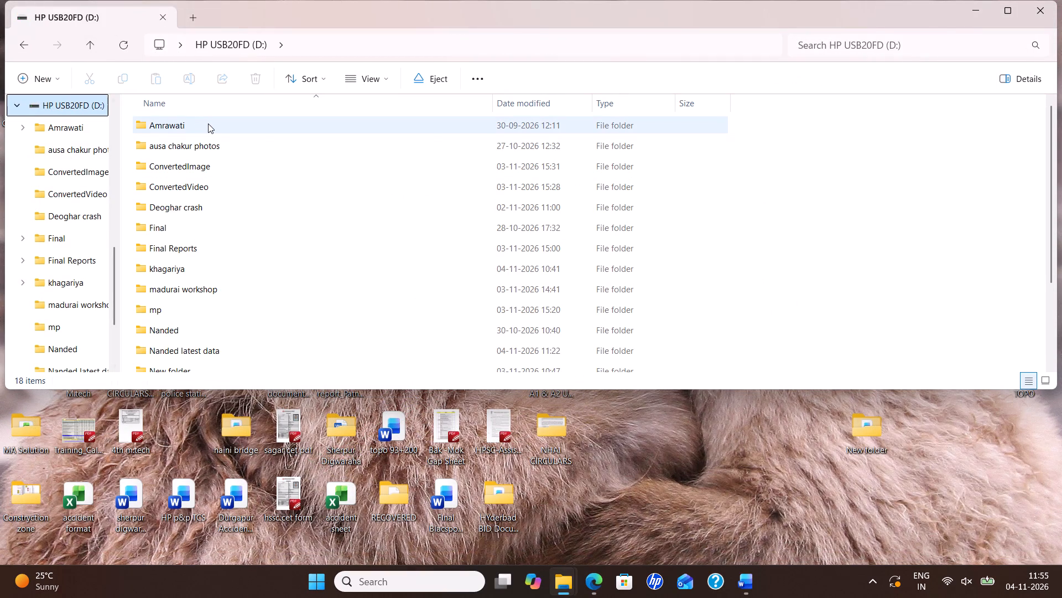
{"action": "scroll", "coordinate": [208, 123], "scroll_direction": "down", "scroll_amount": 9}
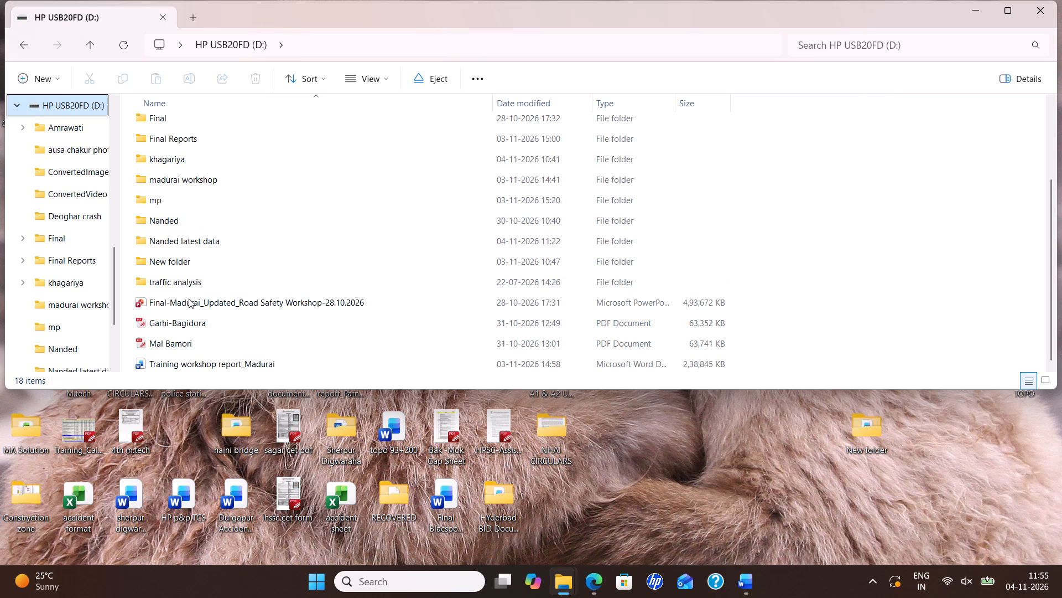
{"action": "double_click", "coordinate": [182, 238]}
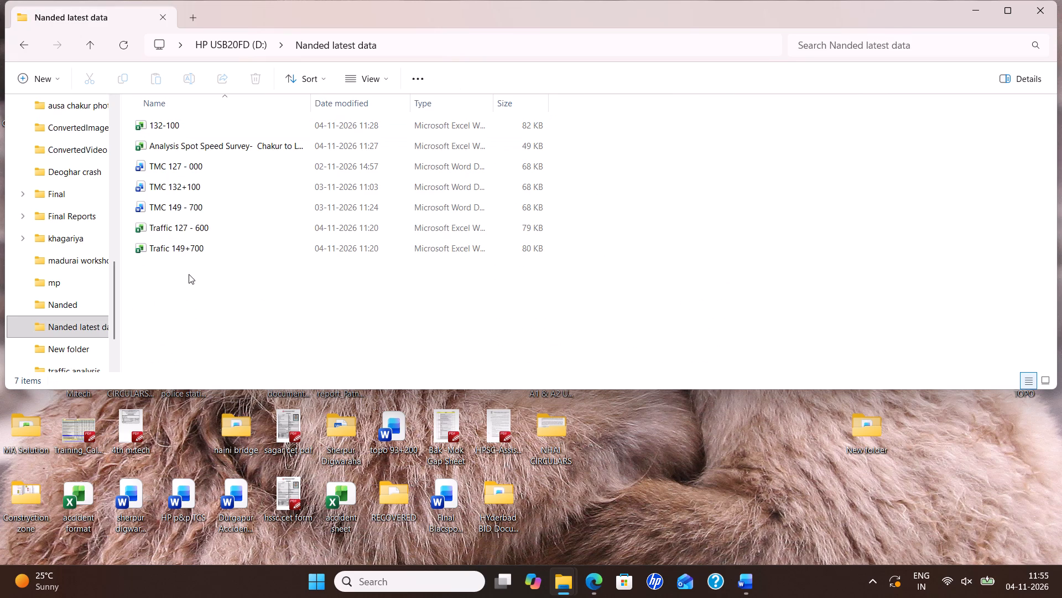
Cut the 132-100, Traffic 127 - 600 and Trafic 149+700 workbooks together with the three TMC documents, leaving out the spot speed survey workbook.
{"action": "left_click", "coordinate": [146, 126], "text": "ctrl"}
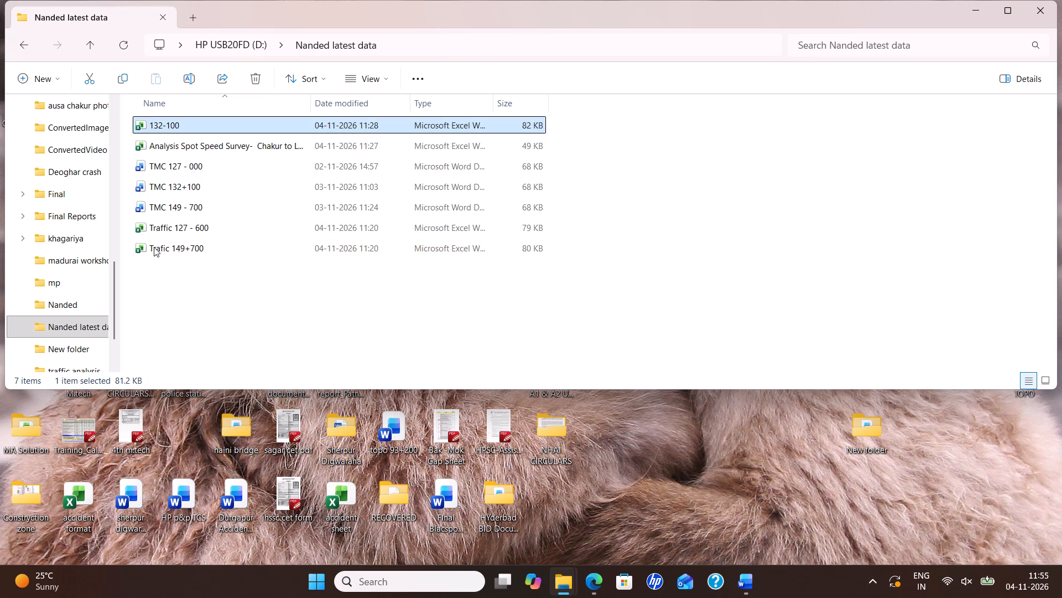
{"action": "left_click", "coordinate": [154, 247], "text": "ctrl"}
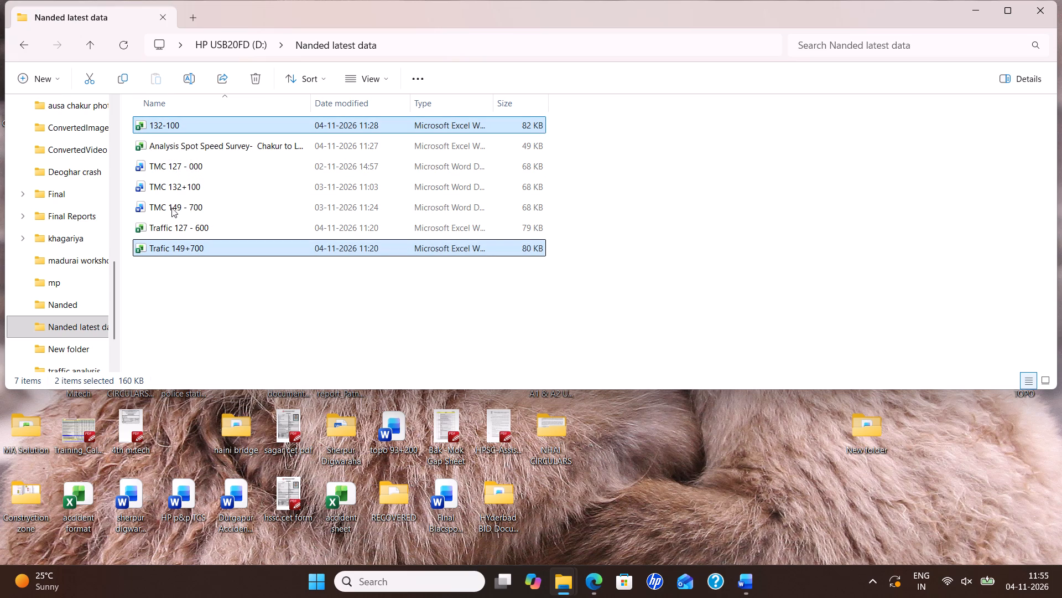
{"action": "left_click", "coordinate": [163, 227], "text": "ctrl"}
{"action": "left_click", "coordinate": [158, 210], "text": "ctrl"}
{"action": "left_click", "coordinate": [157, 189], "text": "ctrl"}
{"action": "left_click", "coordinate": [160, 167], "text": "ctrl"}
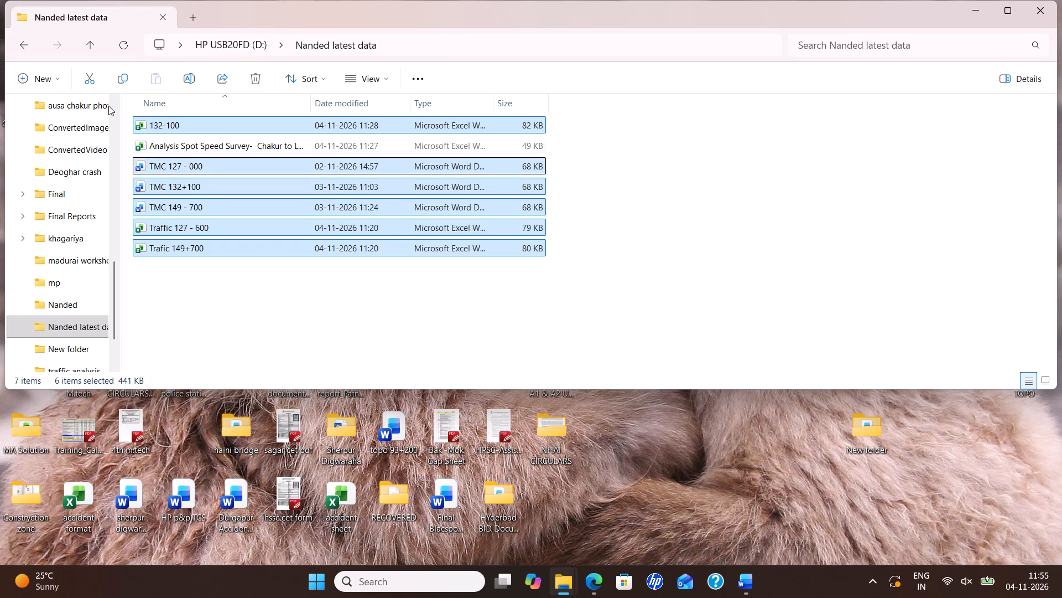
{"action": "key", "text": "ctrl+x"}
Minimise the drive window and open the 0.15 2nd Detailed Design Report folder within the desktop's nanded Maharastra folder.
{"action": "scroll", "coordinate": [61, 171], "scroll_direction": "up", "scroll_amount": 7}
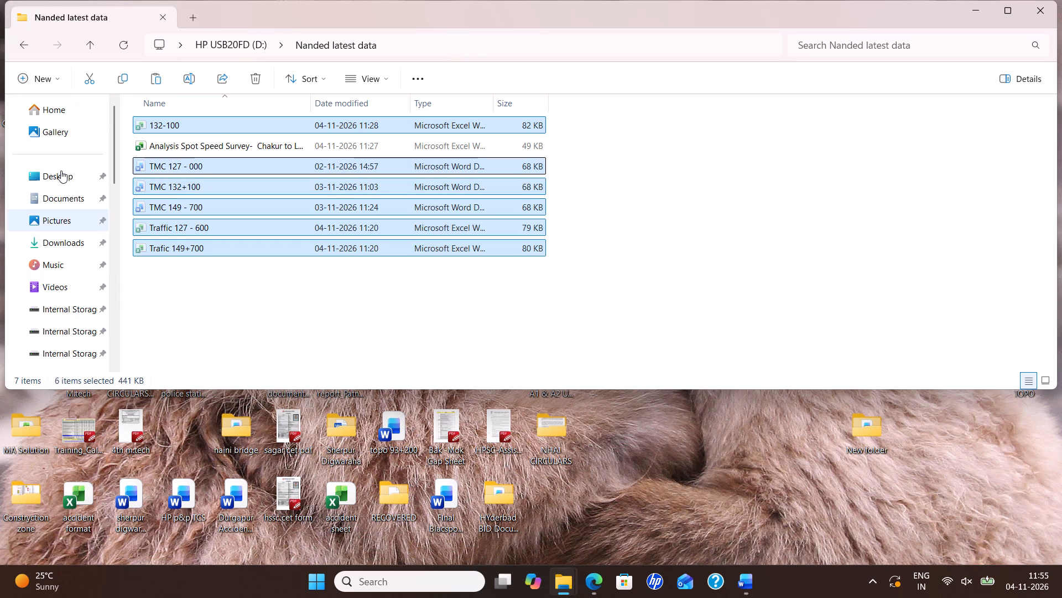
{"action": "scroll", "coordinate": [61, 174], "scroll_direction": "down", "scroll_amount": 4}
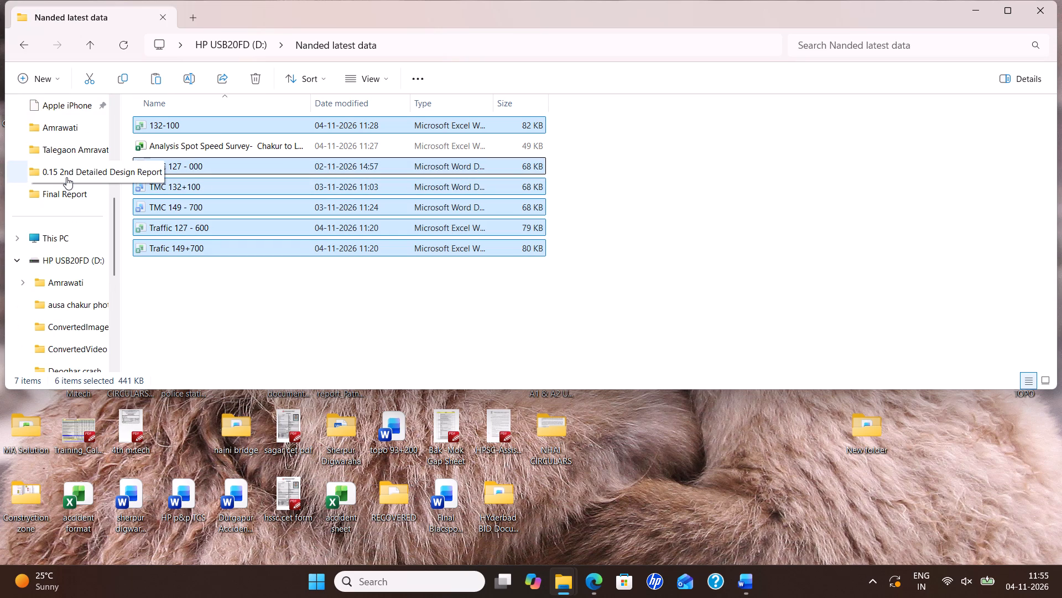
{"action": "scroll", "coordinate": [66, 210], "scroll_direction": "down", "scroll_amount": 3}
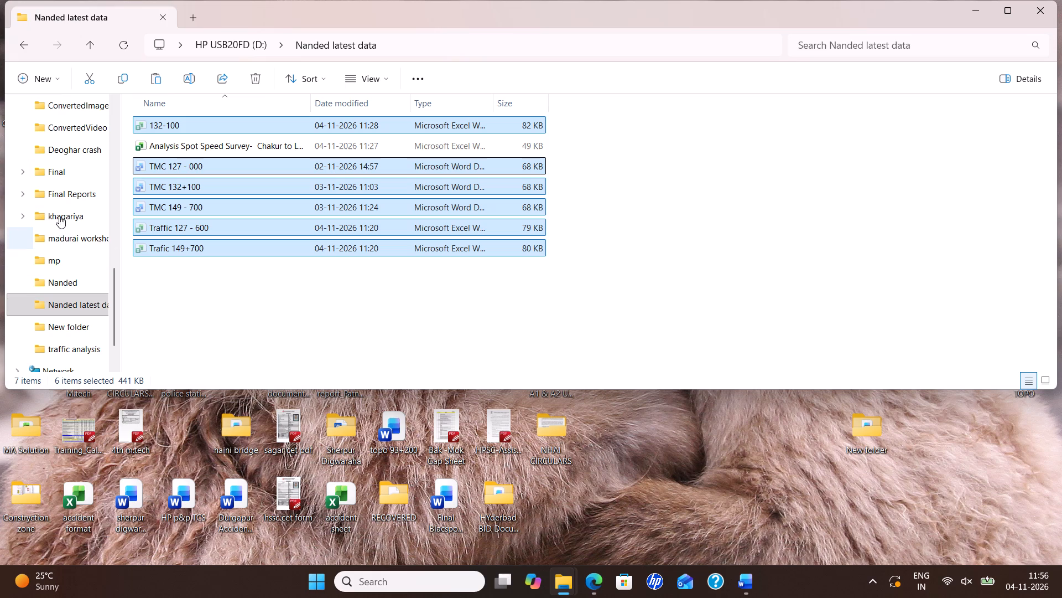
{"action": "scroll", "coordinate": [73, 243], "scroll_direction": "down", "scroll_amount": 2}
{"action": "scroll", "coordinate": [95, 218], "scroll_direction": "up", "scroll_amount": 4}
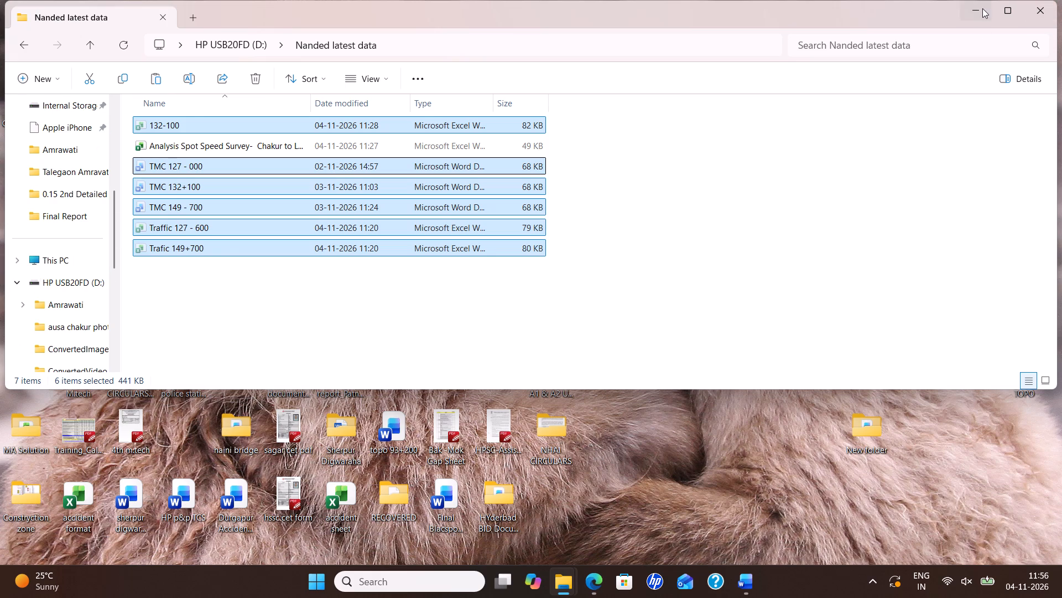
{"action": "left_click", "coordinate": [982, 8]}
{"action": "double_click", "coordinate": [921, 33]}
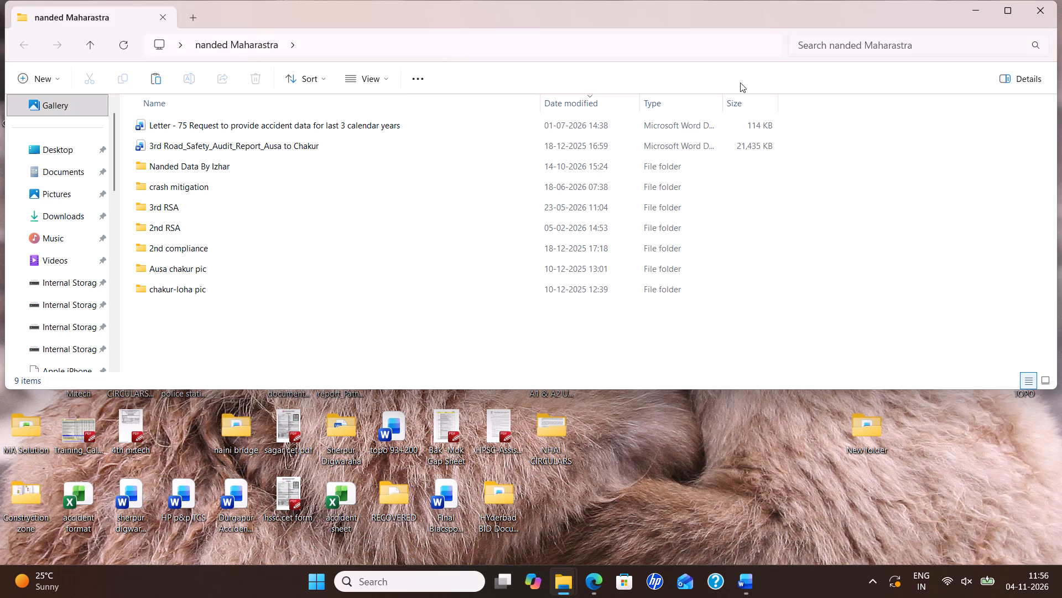
{"action": "double_click", "coordinate": [214, 162]}
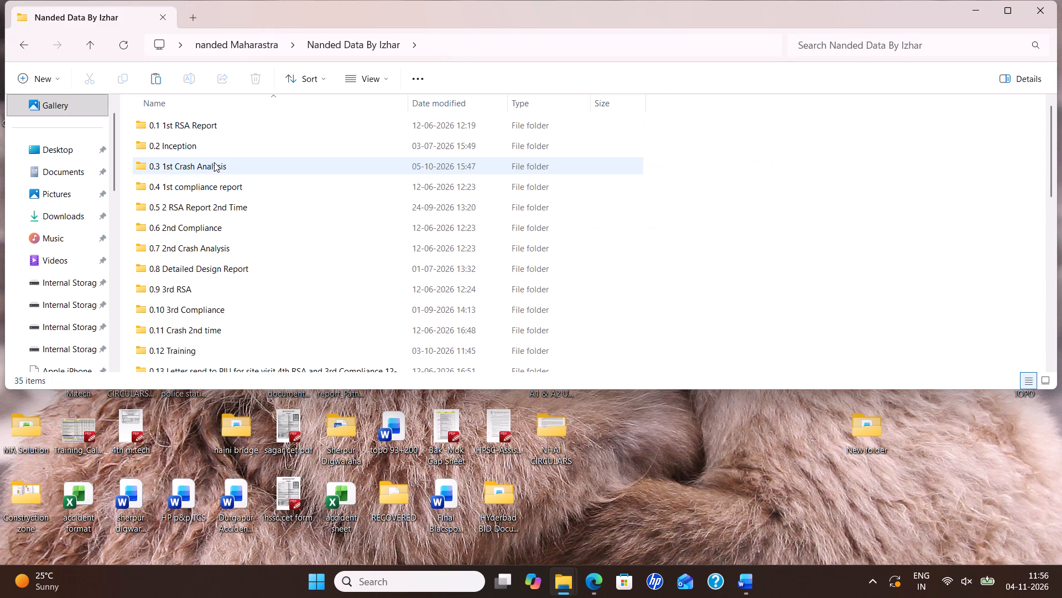
{"action": "scroll", "coordinate": [251, 326], "scroll_direction": "down", "scroll_amount": 5}
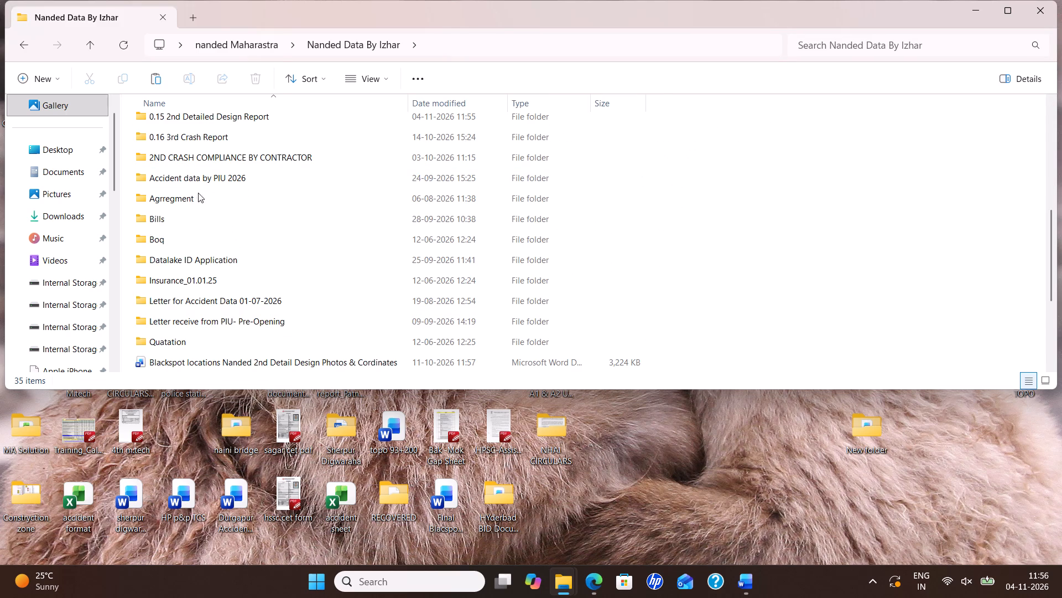
{"action": "scroll", "coordinate": [217, 322], "scroll_direction": "down", "scroll_amount": 2}
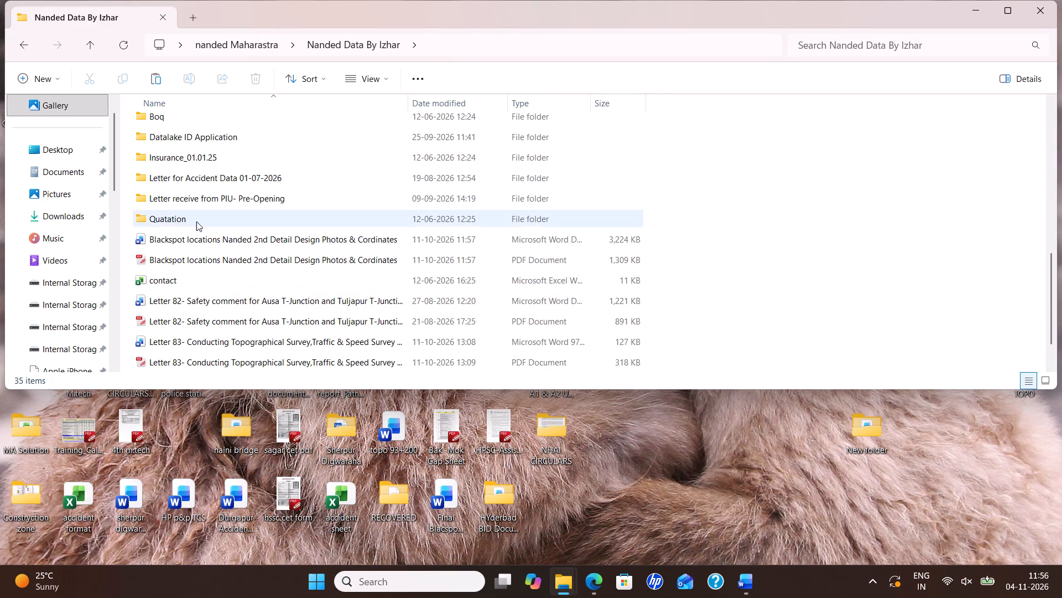
{"action": "scroll", "coordinate": [230, 214], "scroll_direction": "down", "scroll_amount": 3}
{"action": "scroll", "coordinate": [220, 312], "scroll_direction": "up", "scroll_amount": 2}
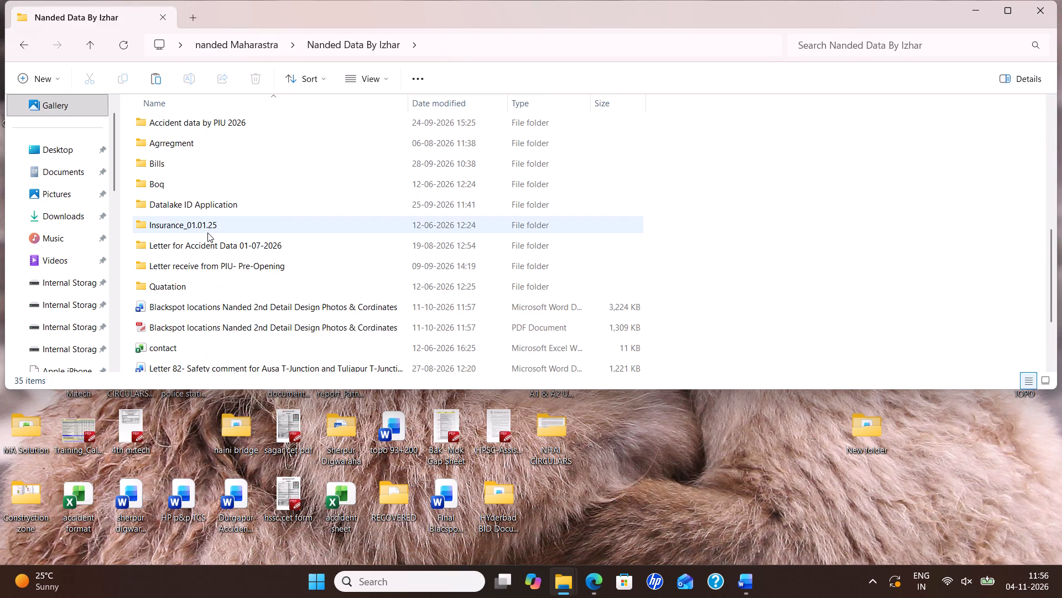
{"action": "scroll", "coordinate": [208, 232], "scroll_direction": "up", "scroll_amount": 3}
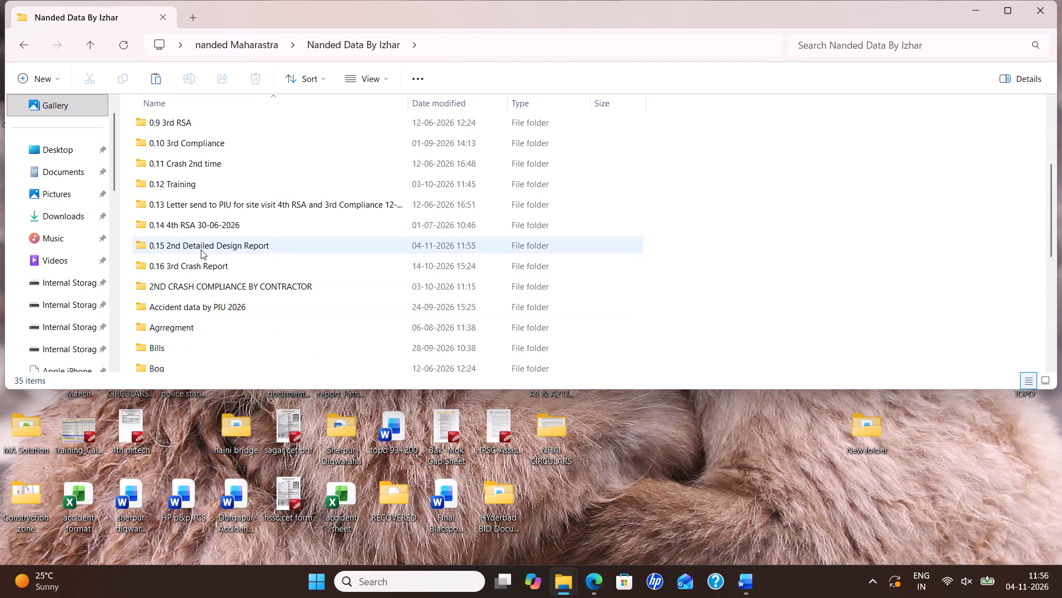
{"action": "double_click", "coordinate": [201, 242]}
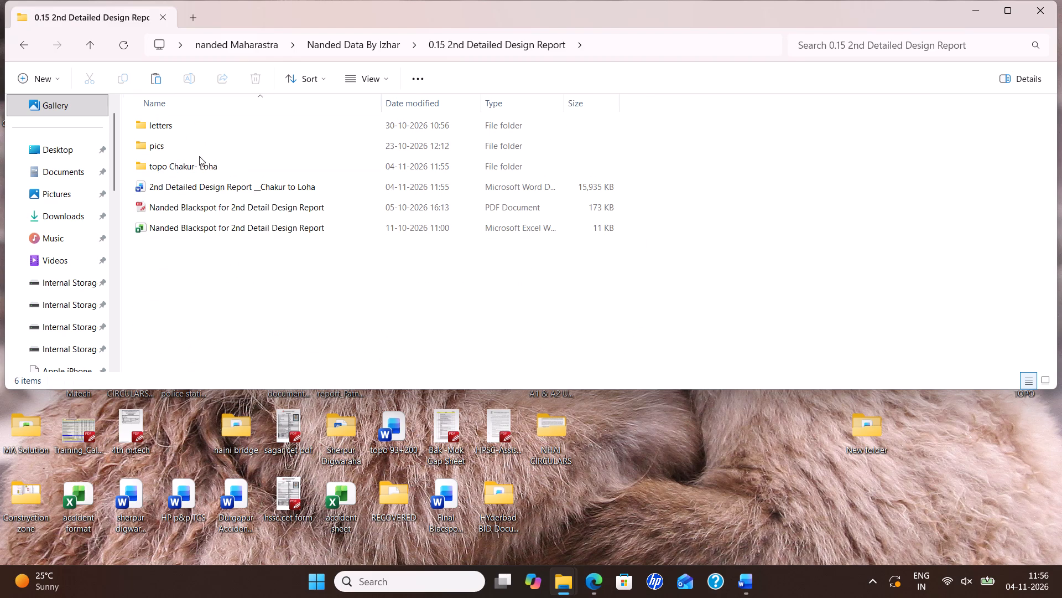
Create a folder named traffic in the 0.15 2nd Detailed Design Report folder.
{"action": "left_click", "coordinate": [37, 77]}
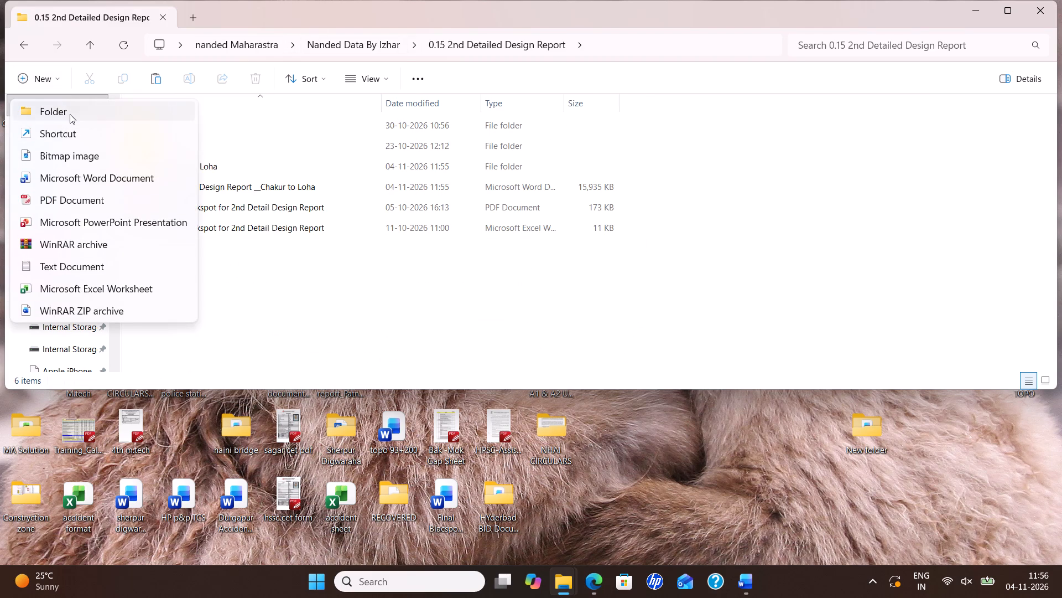
{"action": "left_click", "coordinate": [70, 114]}
{"action": "type", "text": "traffic"}
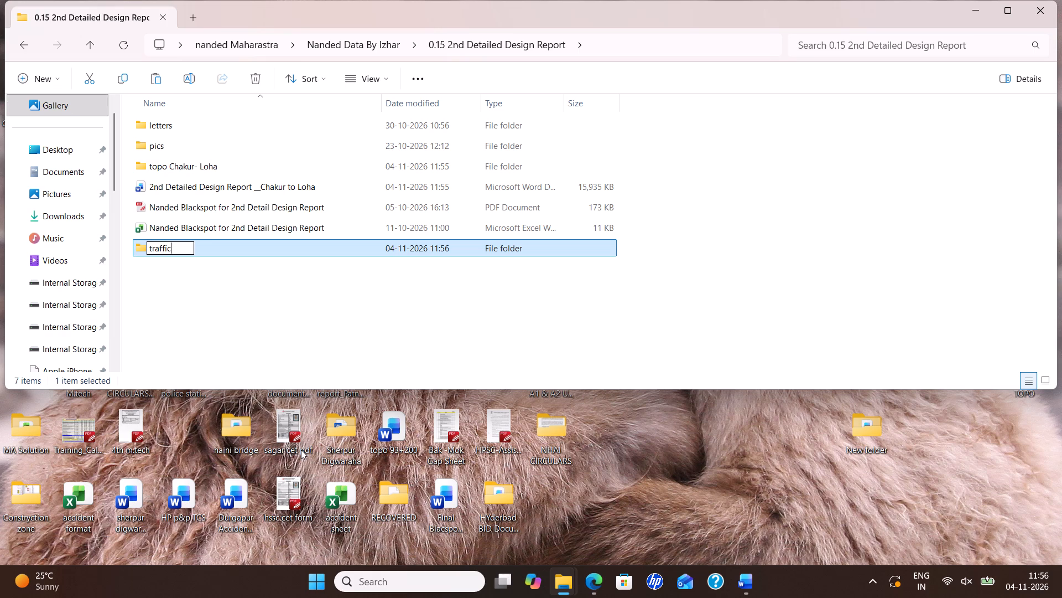
{"action": "key", "text": "Return"}
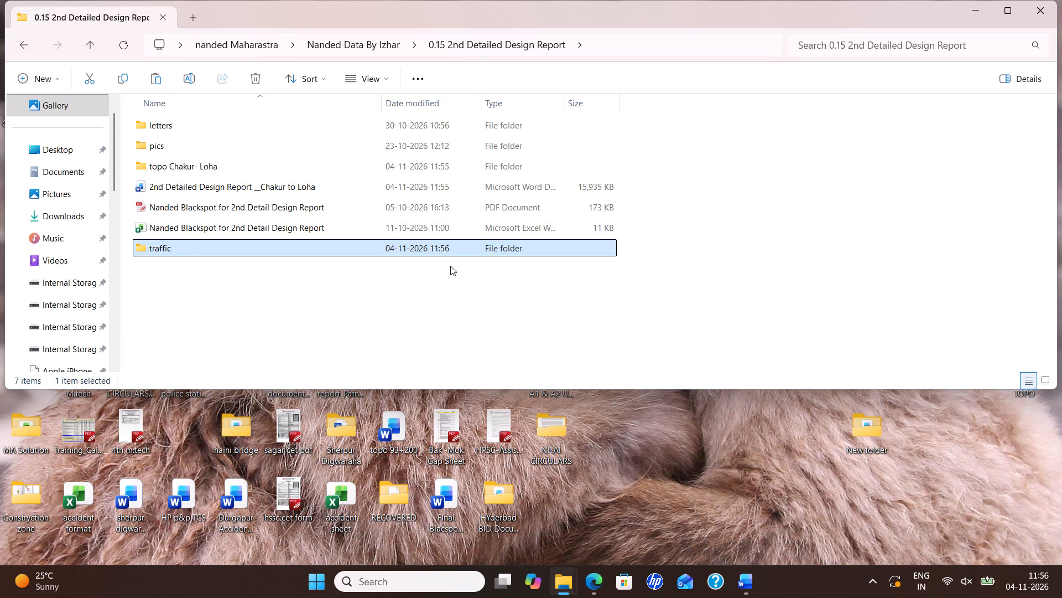
Paste the six cut traffic and TMC files into the traffic folder.
{"action": "double_click", "coordinate": [180, 249]}
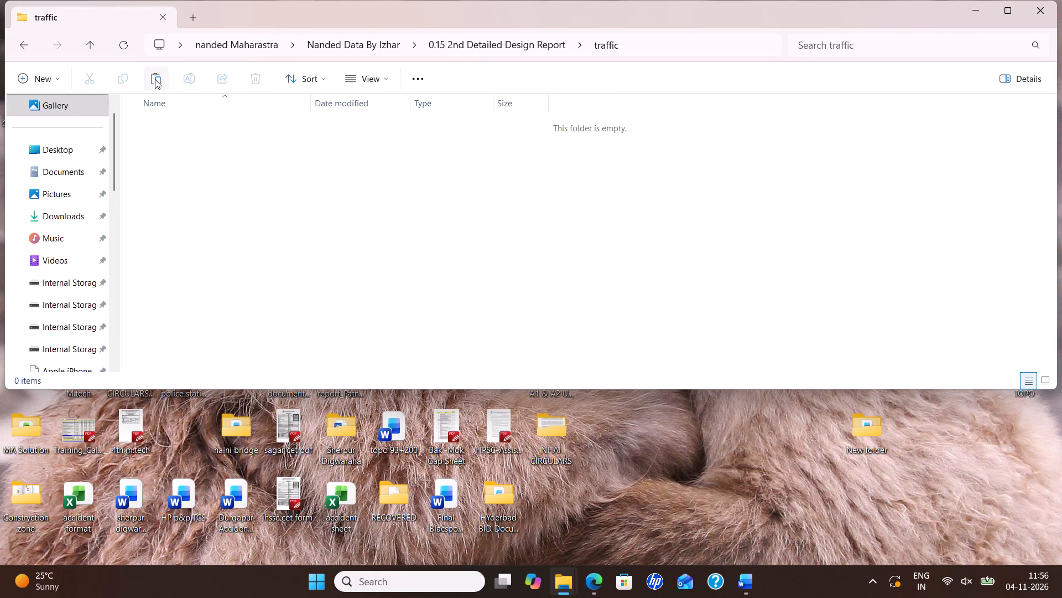
{"action": "left_click", "coordinate": [146, 79]}
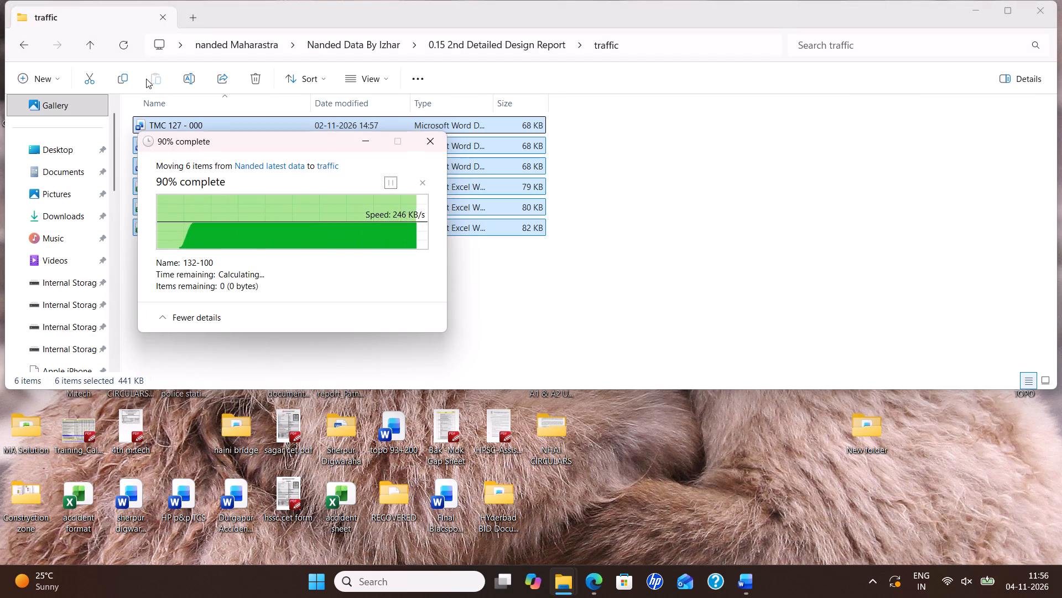
{"action": "left_click", "coordinate": [317, 349]}
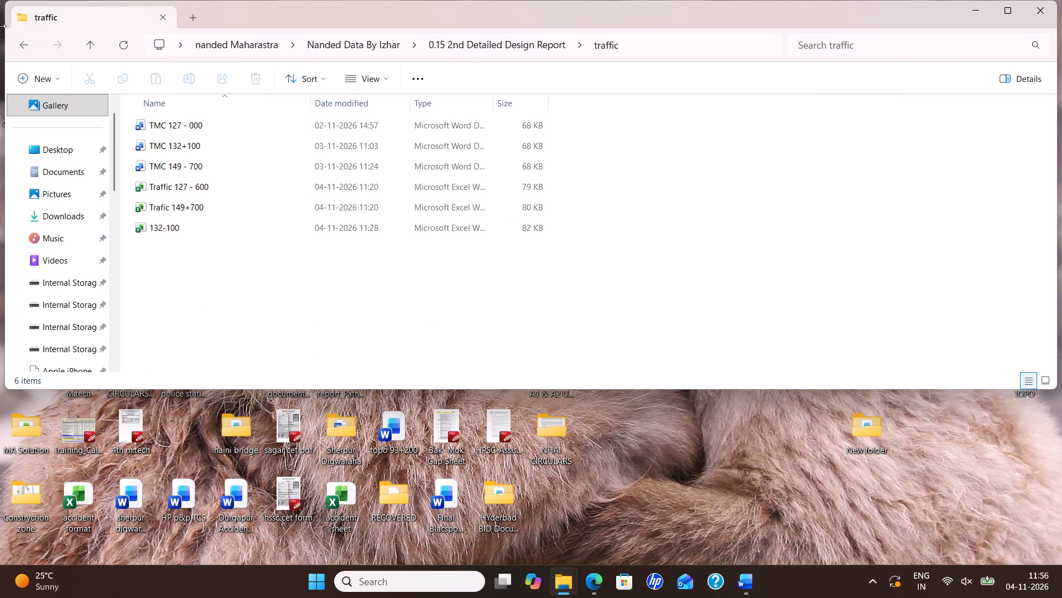
Return to the 0.15 2nd Detailed Design Report folder and create a folder named Spot Speed.
{"action": "left_click", "coordinate": [90, 45]}
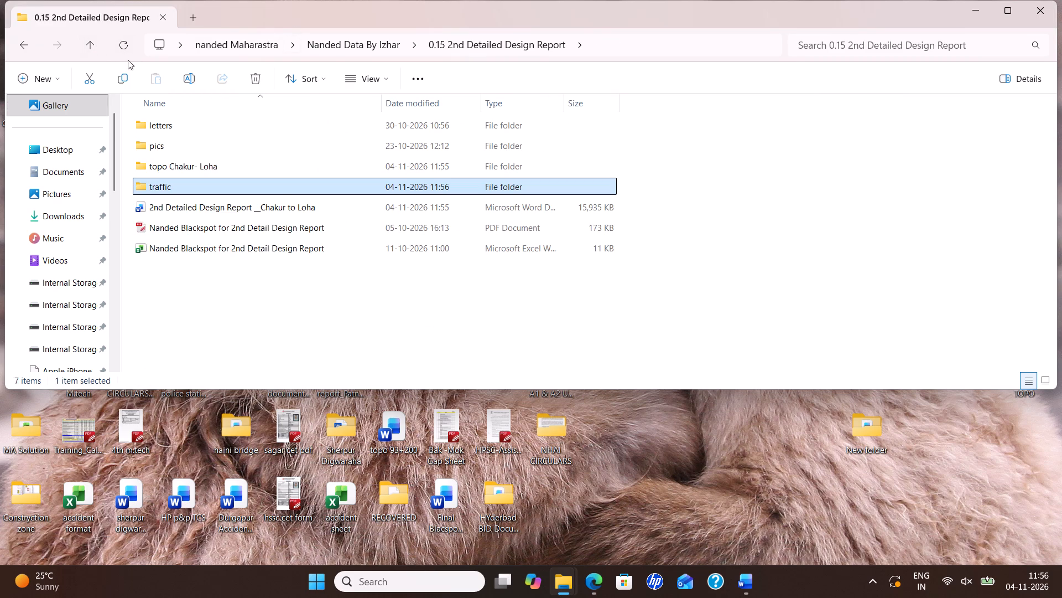
{"action": "left_click", "coordinate": [34, 76]}
{"action": "left_click", "coordinate": [56, 112]}
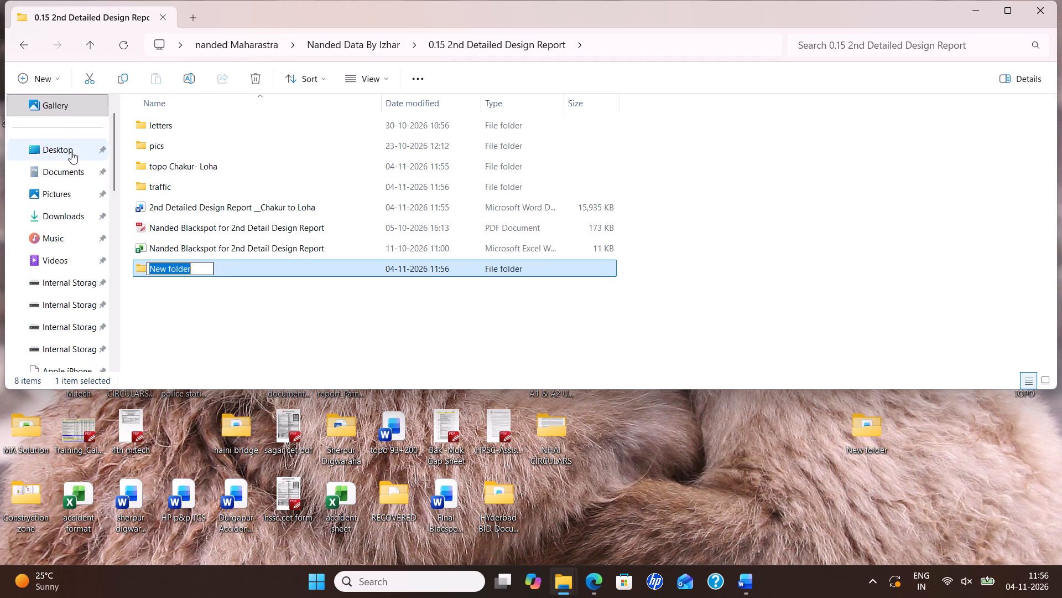
{"action": "type", "text": "Spot"}
{"action": "key", "text": "space"}
{"action": "type", "text": "Speed"}
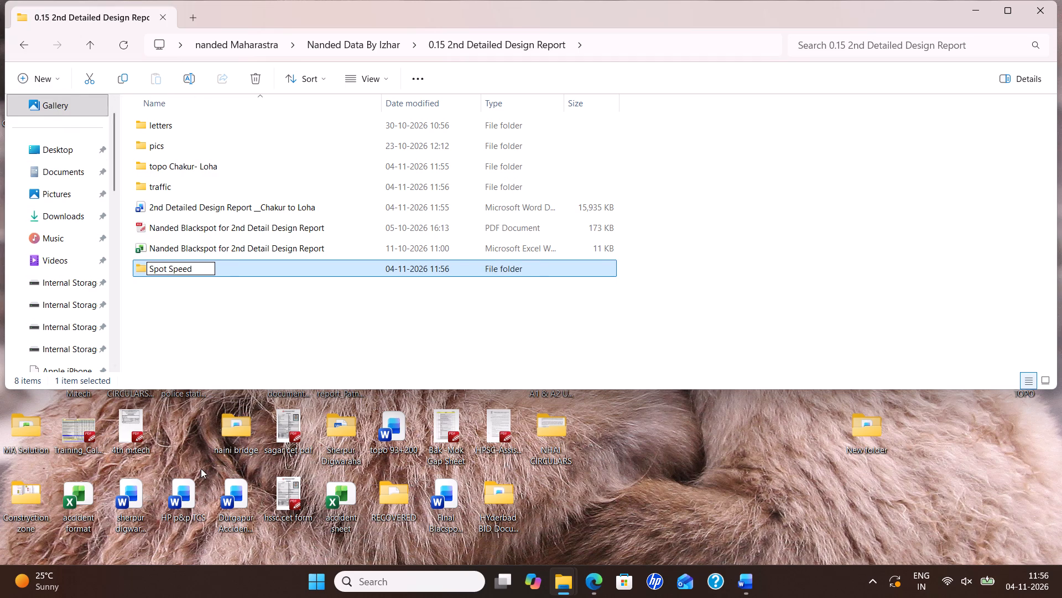
{"action": "key", "text": "Return"}
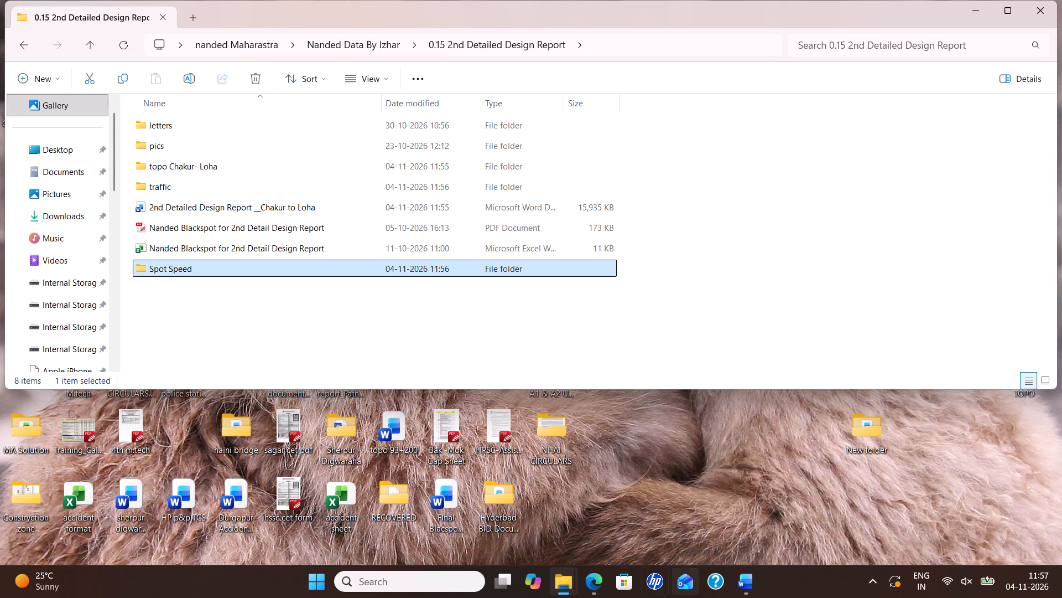
Open Nanded latest data on the HP USB20FD (D:) drive and cut the Analysis Spot Speed Survey workbook.
{"action": "scroll", "coordinate": [50, 326], "scroll_direction": "down", "scroll_amount": 5}
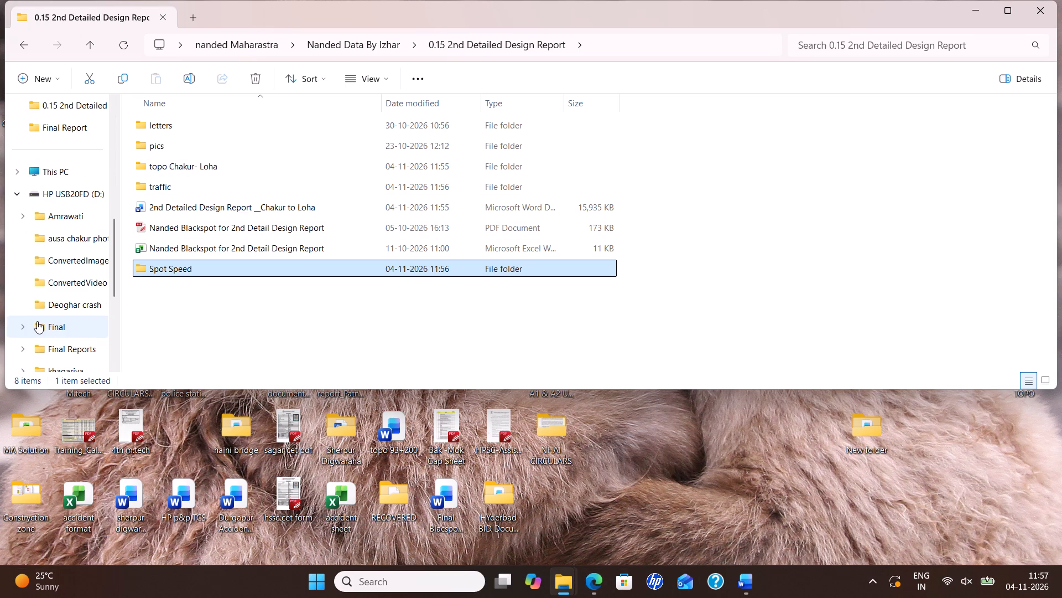
{"action": "left_click", "coordinate": [46, 204]}
{"action": "scroll", "coordinate": [256, 280], "scroll_direction": "down", "scroll_amount": 2}
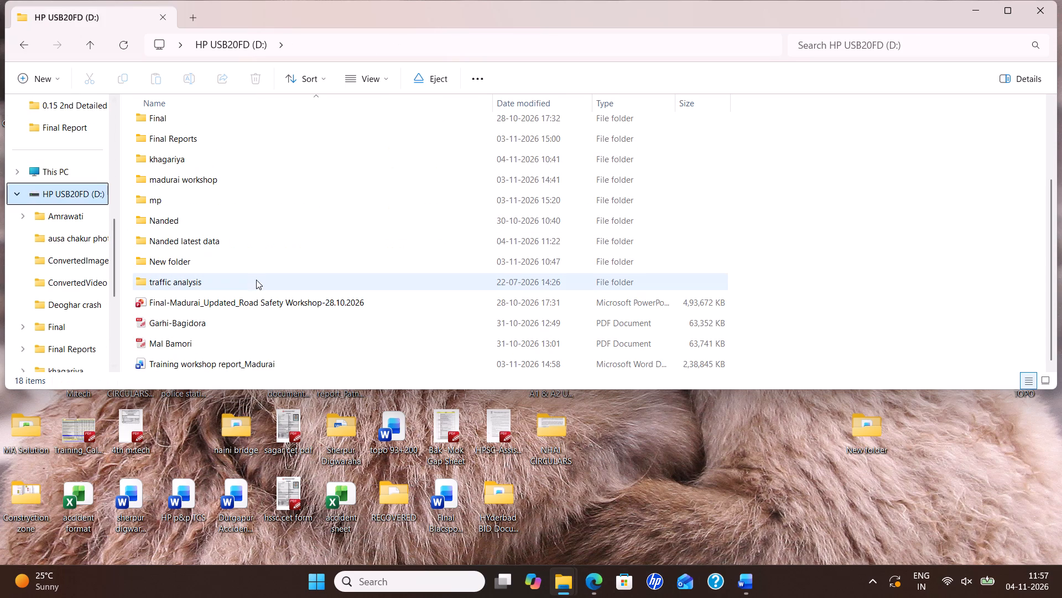
{"action": "left_click", "coordinate": [222, 307]}
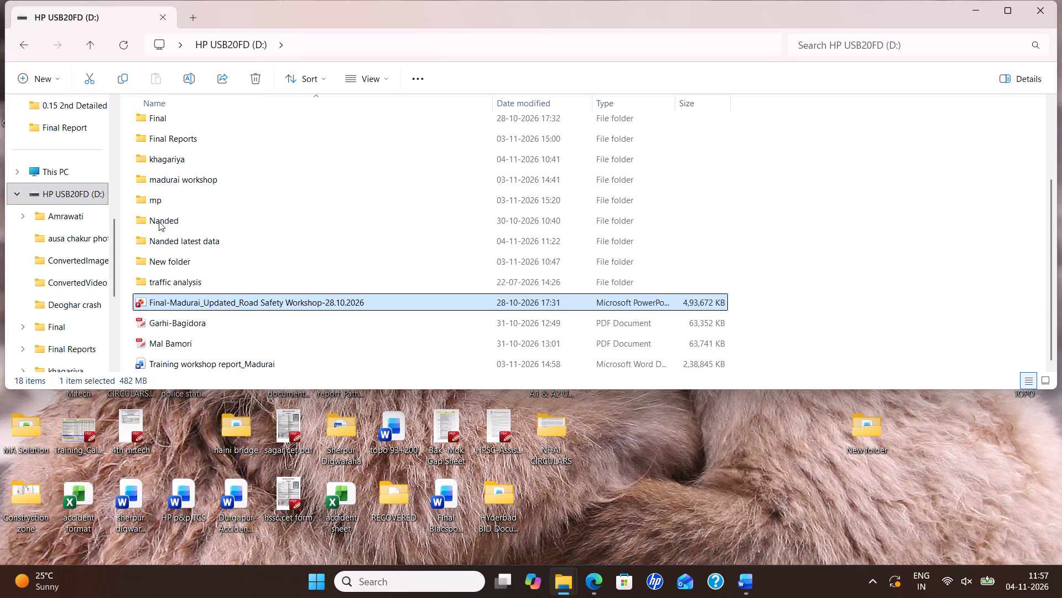
{"action": "double_click", "coordinate": [169, 236]}
{"action": "left_click", "coordinate": [173, 125]}
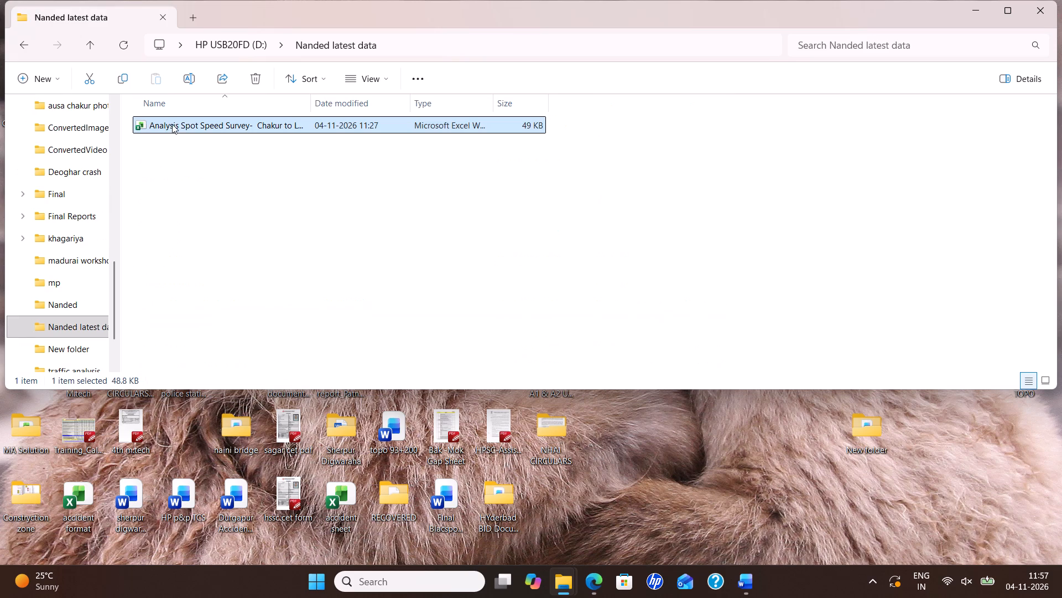
{"action": "key", "text": "ctrl+x"}
Close the drive window and reopen the 0.15 2nd Detailed Design Report folder from the desktop's nanded Maharastra folder.
{"action": "left_click", "coordinate": [1049, 14]}
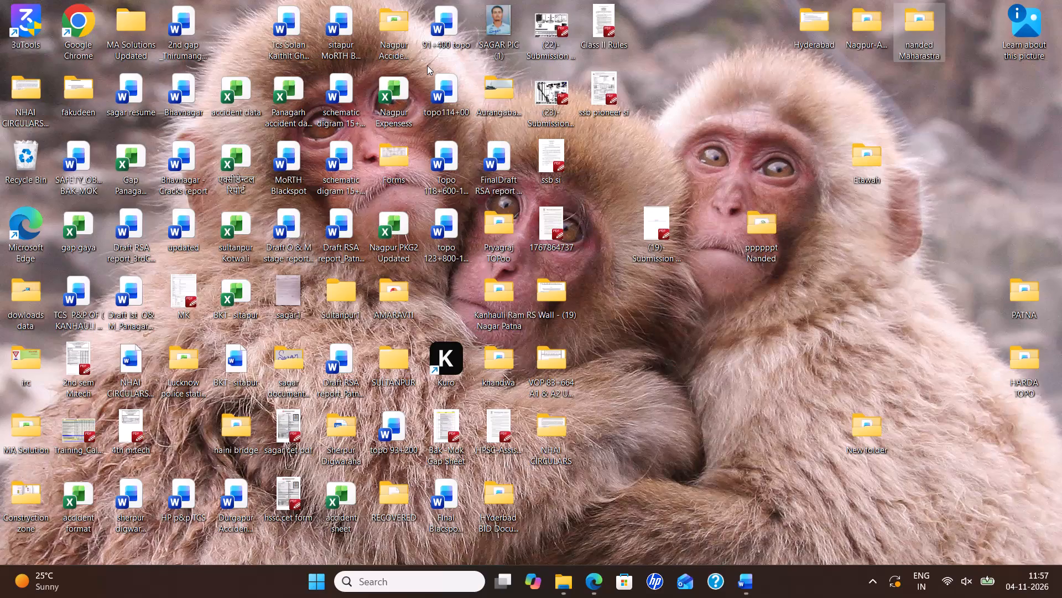
{"action": "double_click", "coordinate": [927, 33]}
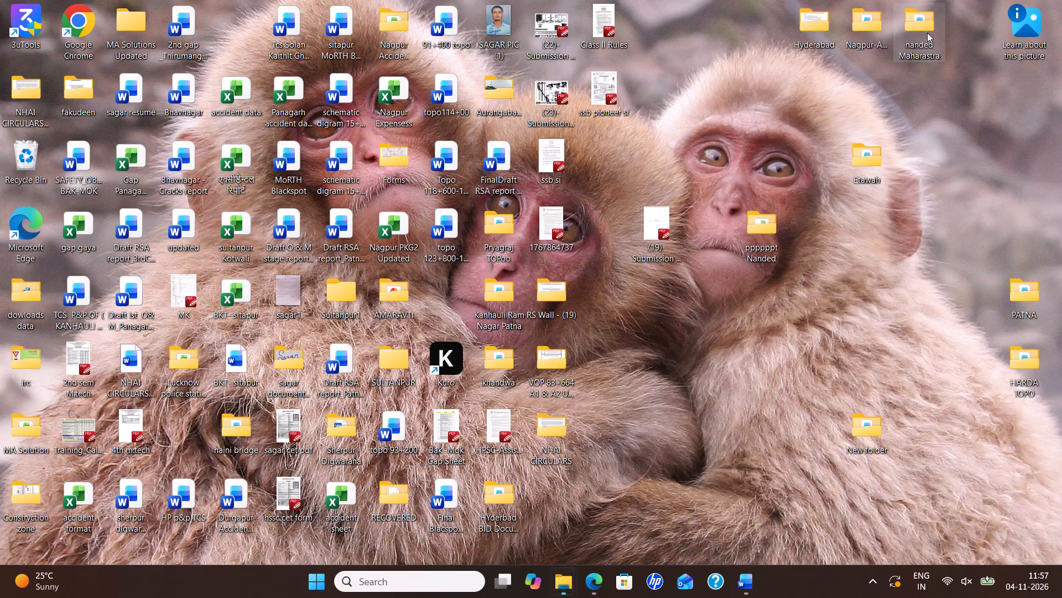
{"action": "double_click", "coordinate": [163, 163]}
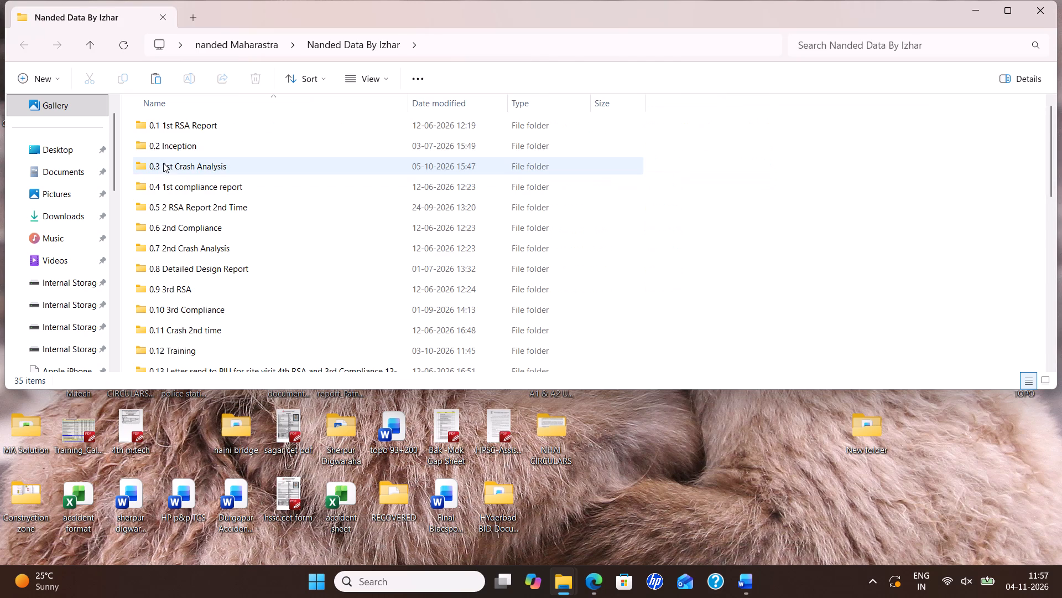
{"action": "scroll", "coordinate": [200, 272], "scroll_direction": "down", "scroll_amount": 1}
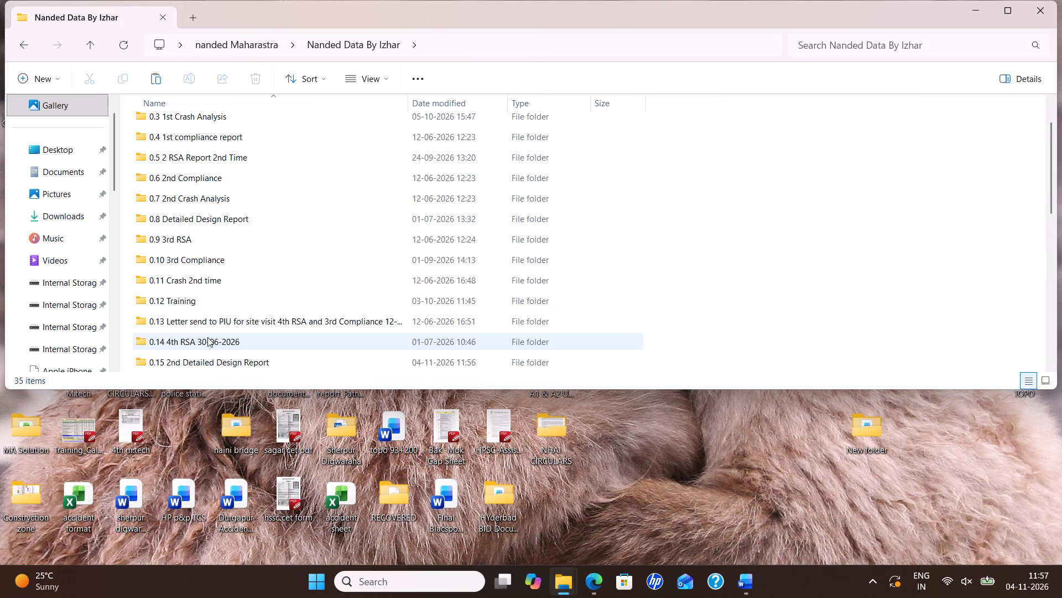
{"action": "double_click", "coordinate": [212, 357]}
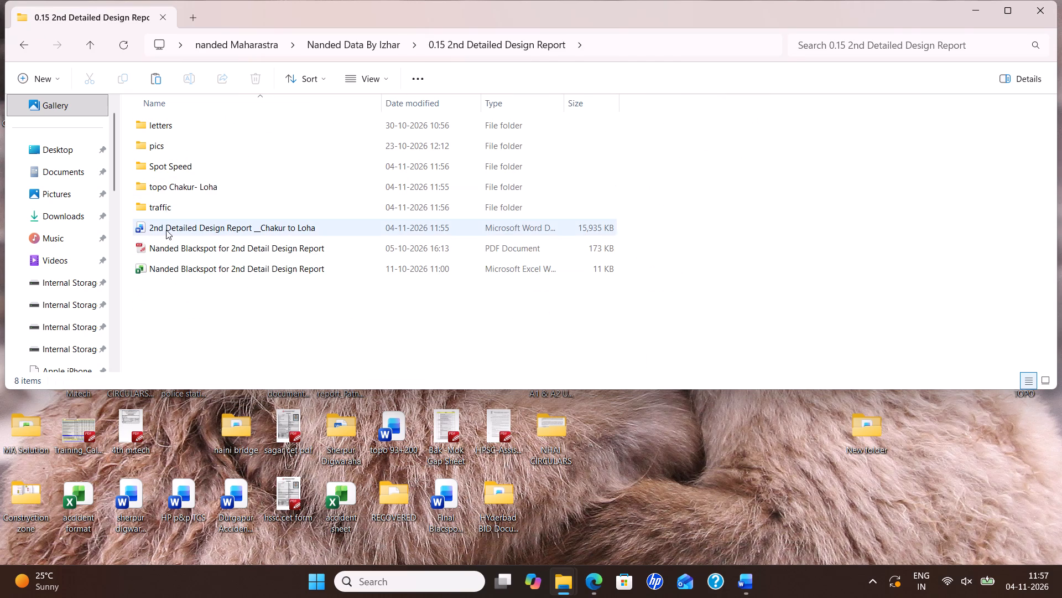
Paste the cut Analysis Spot Speed Survey workbook into the Spot Speed folder.
{"action": "double_click", "coordinate": [157, 171]}
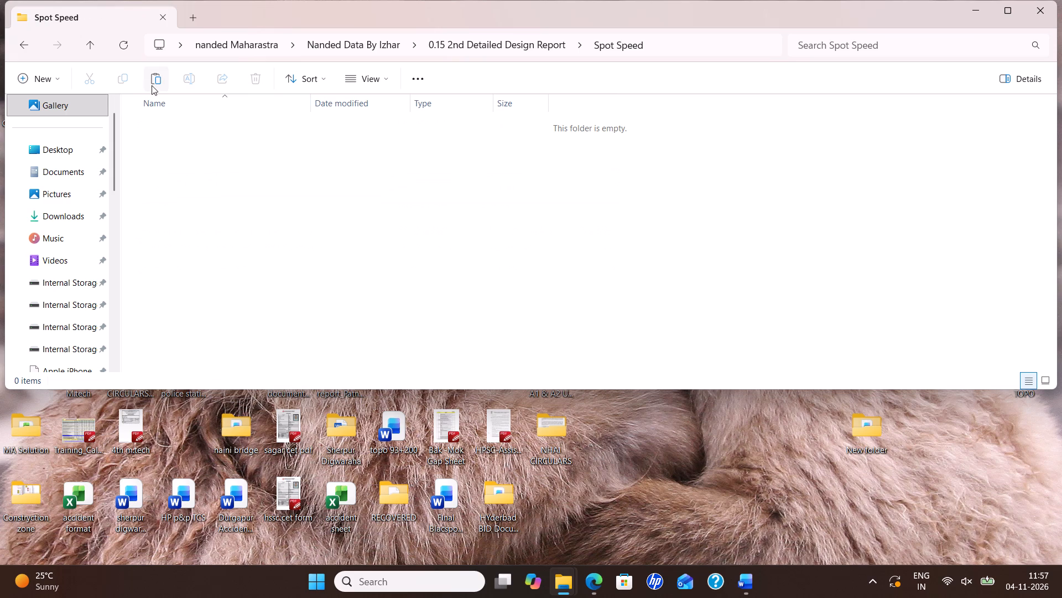
{"action": "left_click", "coordinate": [153, 85]}
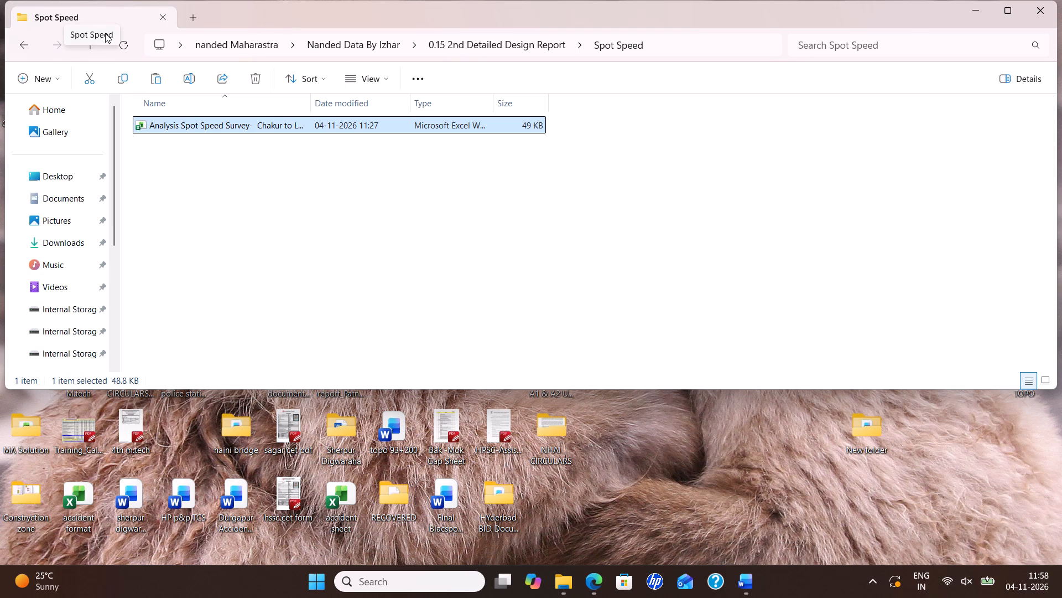
Open the Traffic 127 - 600 workbook from the report's traffic folder and look through its traffic count tables.
{"action": "left_click", "coordinate": [96, 47]}
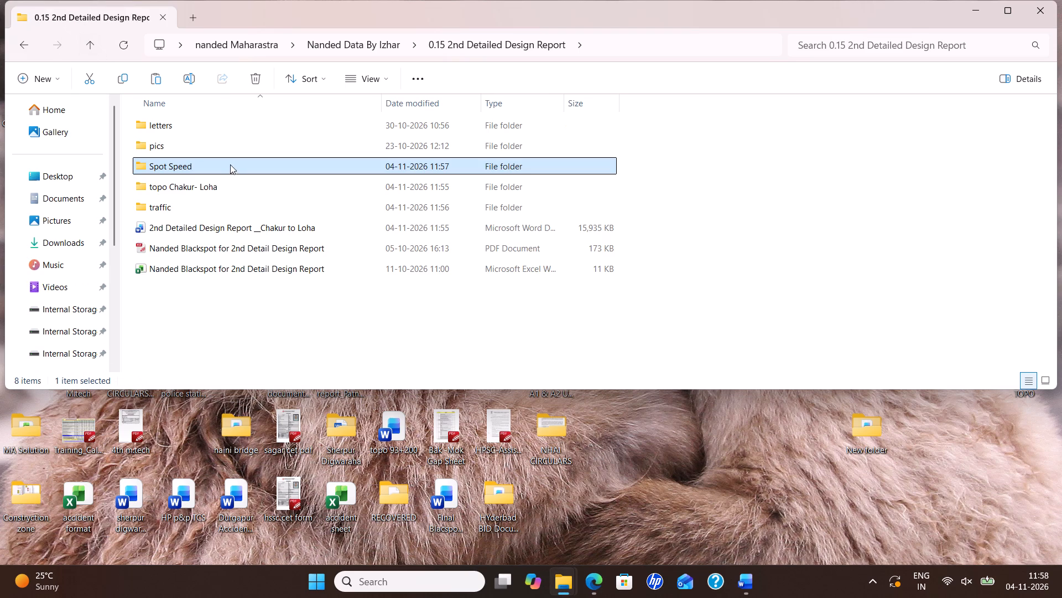
{"action": "double_click", "coordinate": [186, 210]}
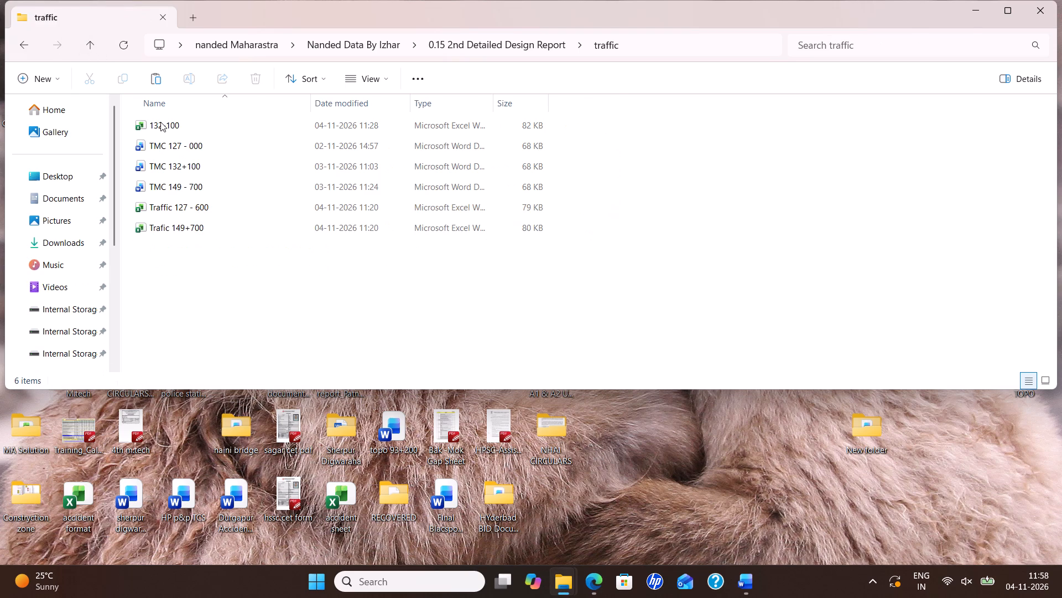
{"action": "double_click", "coordinate": [166, 204]}
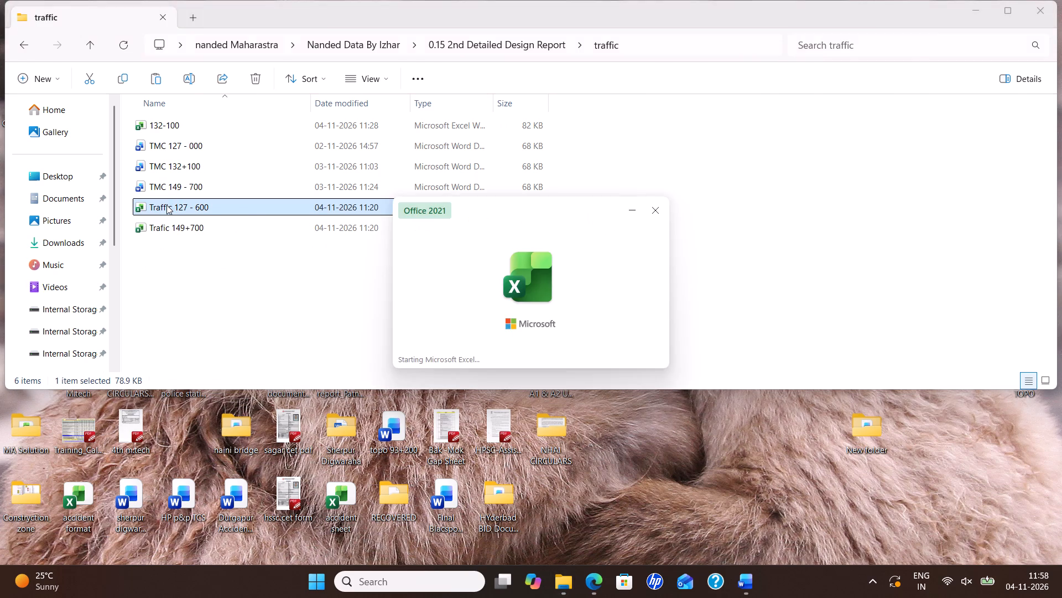
{"action": "scroll", "coordinate": [559, 343], "scroll_direction": "down", "scroll_amount": 12}
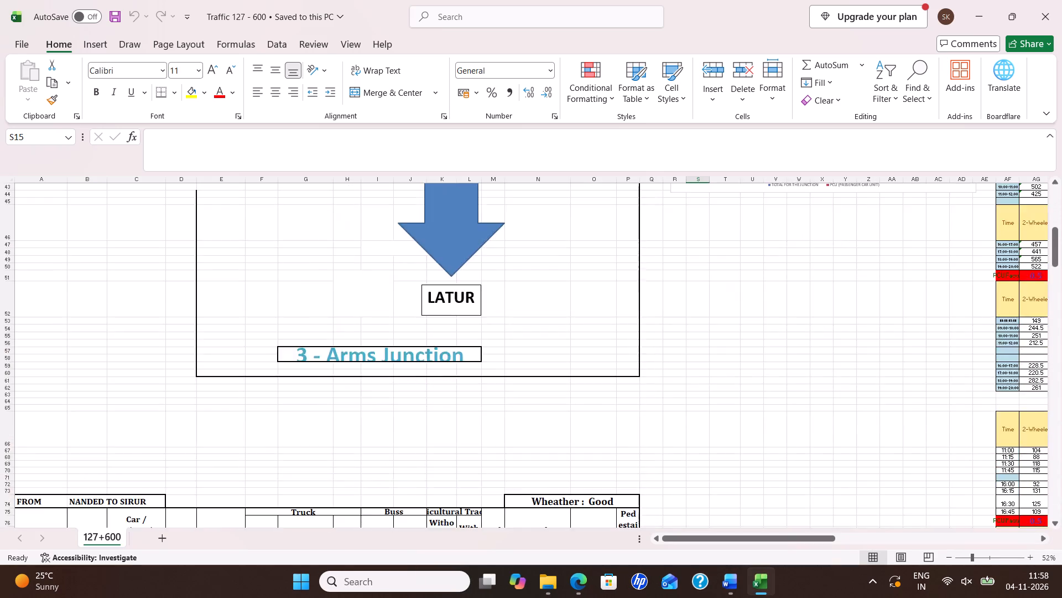
{"action": "scroll", "coordinate": [563, 328], "scroll_direction": "down", "scroll_amount": 7}
{"action": "left_click_drag", "start_coordinate": [814, 535], "coordinate": [1029, 534]}
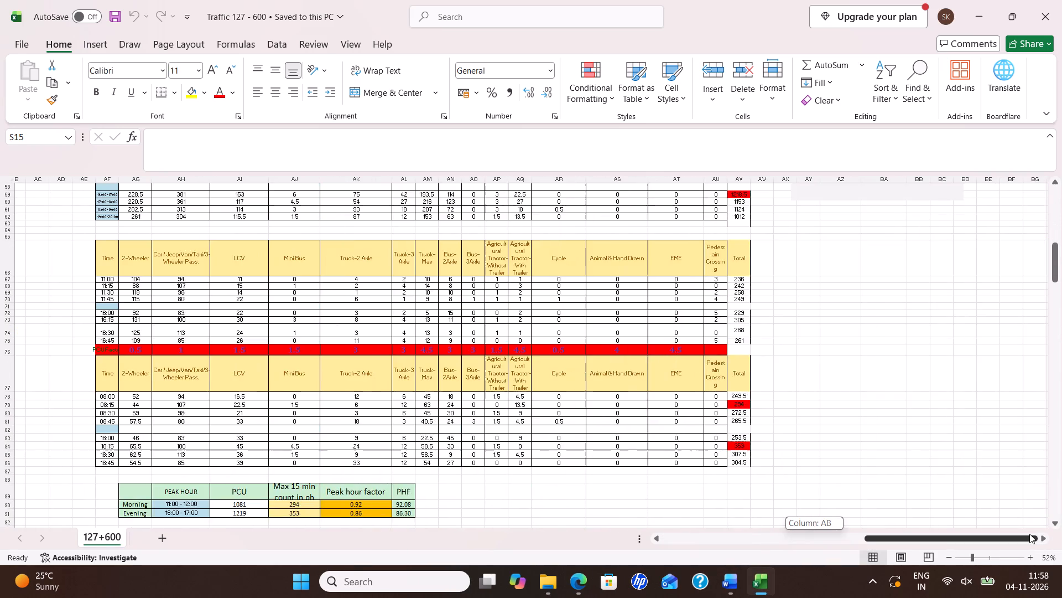
{"action": "left_click_drag", "start_coordinate": [1029, 534], "coordinate": [740, 560]}
Switch to the 2nd Detailed Design Report in Word and set the start chainage in heading 12.1 to KM 127+600.
{"action": "left_click", "coordinate": [737, 583]}
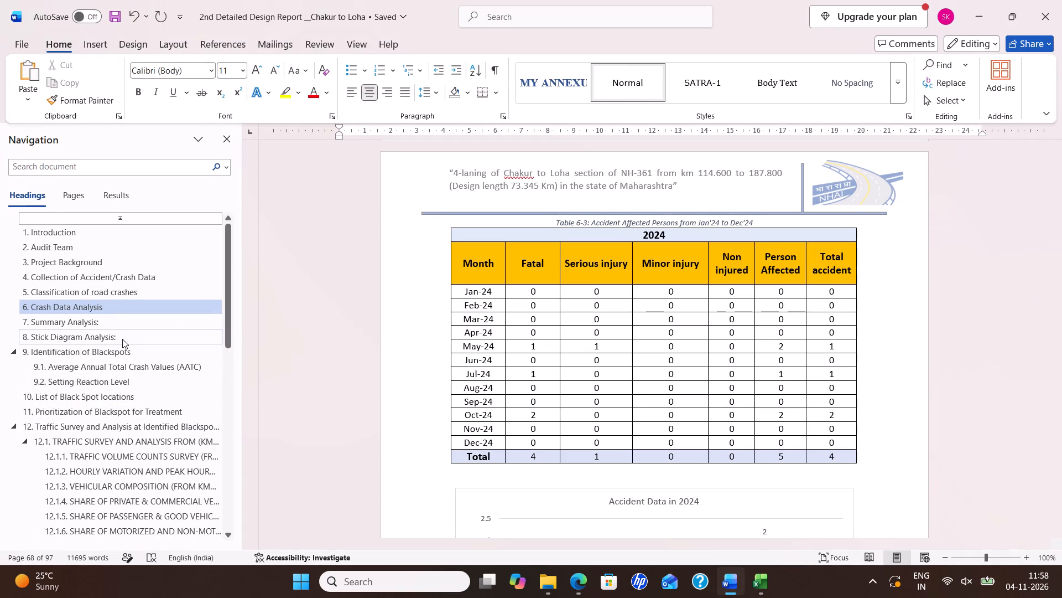
{"action": "scroll", "coordinate": [122, 339], "scroll_direction": "up", "scroll_amount": 3}
{"action": "left_click", "coordinate": [97, 441]}
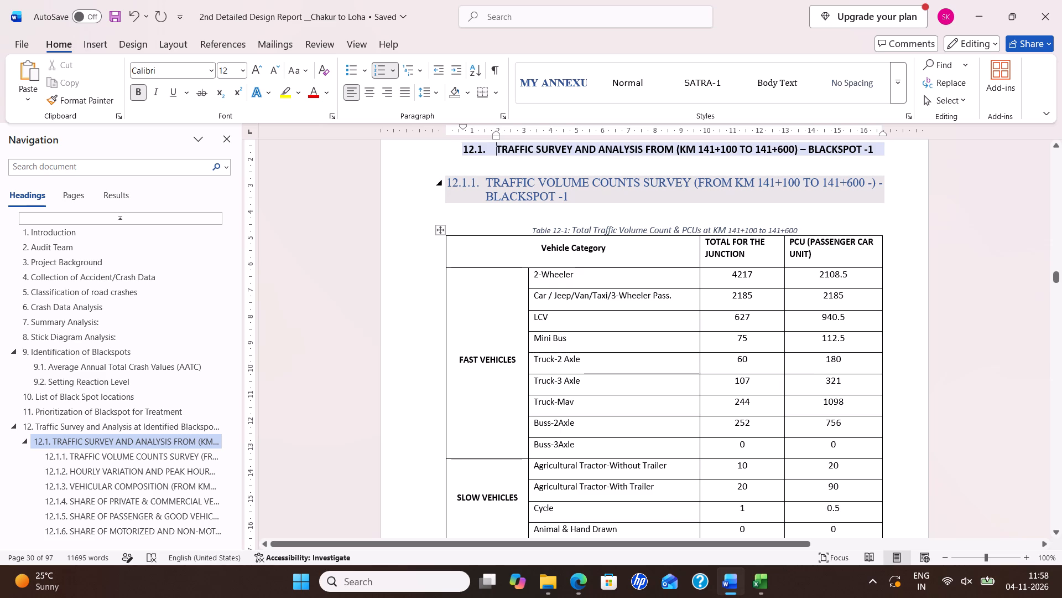
{"action": "scroll", "coordinate": [700, 224], "scroll_direction": "up", "scroll_amount": 2}
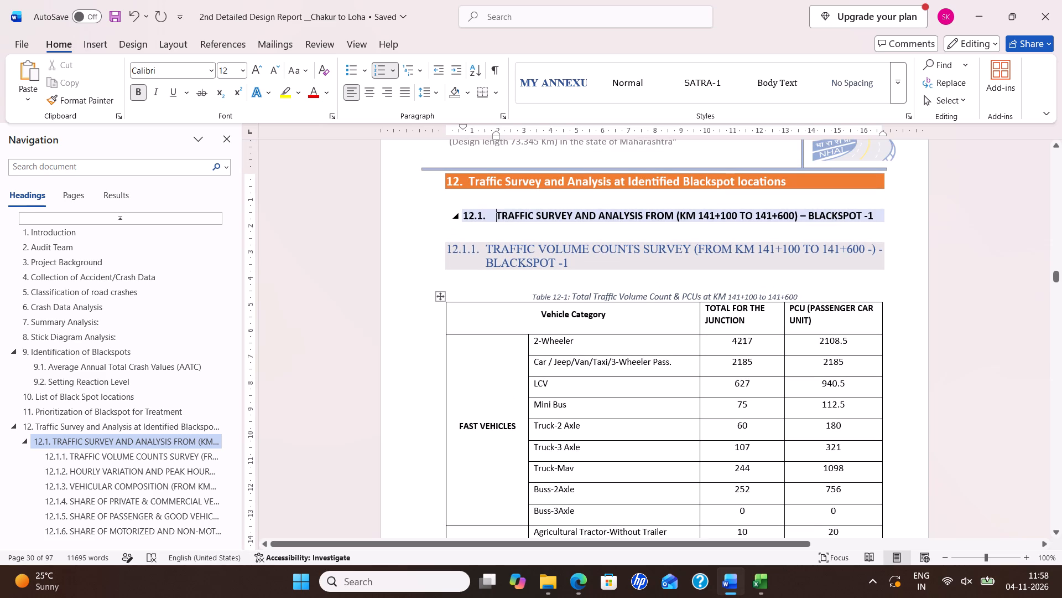
{"action": "left_click", "coordinate": [715, 219]}
{"action": "key", "text": "BackSpace"}
{"action": "key", "text": "BackSpace"}
{"action": "type", "text": "27"}
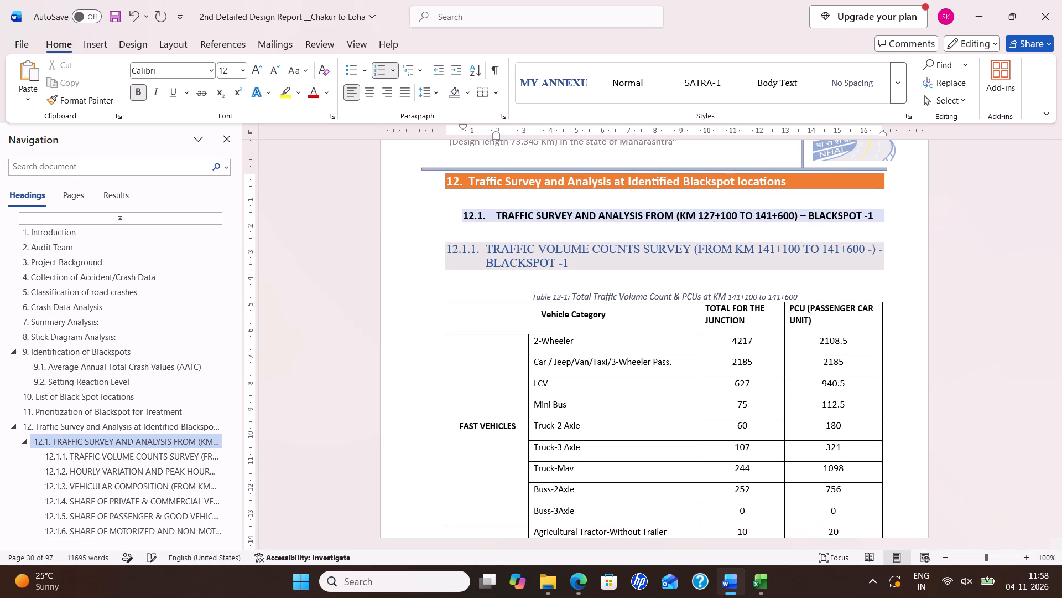
{"action": "key", "text": "Right"}
{"action": "key", "text": "Right"}
{"action": "key", "text": "Right"}
{"action": "key", "text": "Left"}
{"action": "key", "text": "BackSpace"}
{"action": "key", "text": "6"}
Set the end chainage in heading 12.1 to 128+100.
{"action": "key", "text": "Right"}
{"action": "key", "text": "Right"}
{"action": "key", "text": "Right"}
{"action": "key", "text": "Right"}
{"action": "key", "text": "Right"}
{"action": "key", "text": "Right"}
{"action": "key", "text": "Right"}
{"action": "key", "text": "Right"}
{"action": "key", "text": "Right"}
{"action": "key", "text": "BackSpace"}
{"action": "key", "text": "BackSpace"}
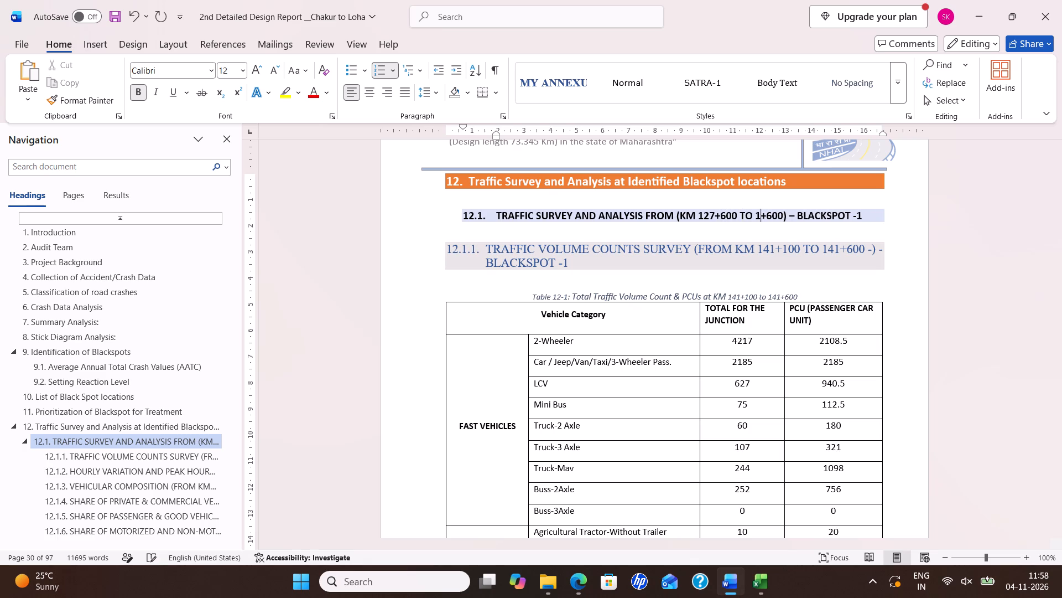
{"action": "type", "text": "28"}
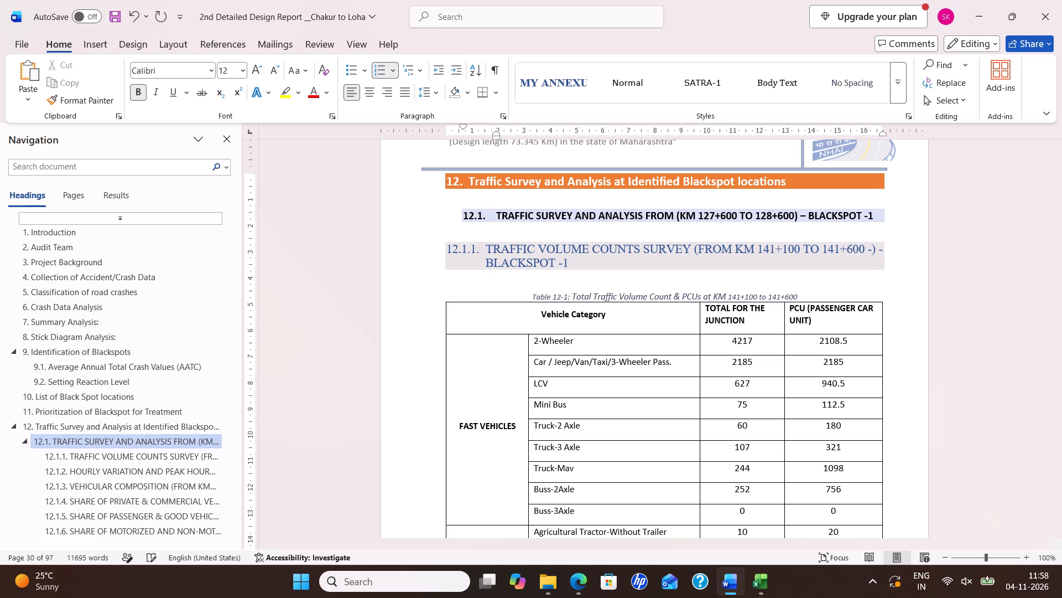
{"action": "key", "text": "Right"}
{"action": "key", "text": "Right"}
{"action": "key", "text": "BackSpace"}
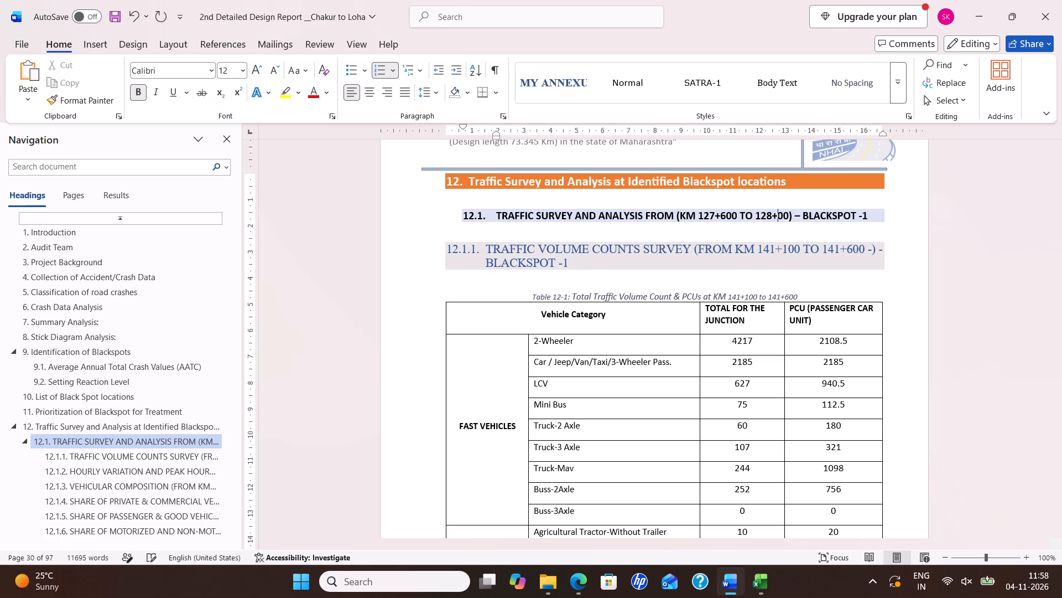
{"action": "key", "text": "1"}
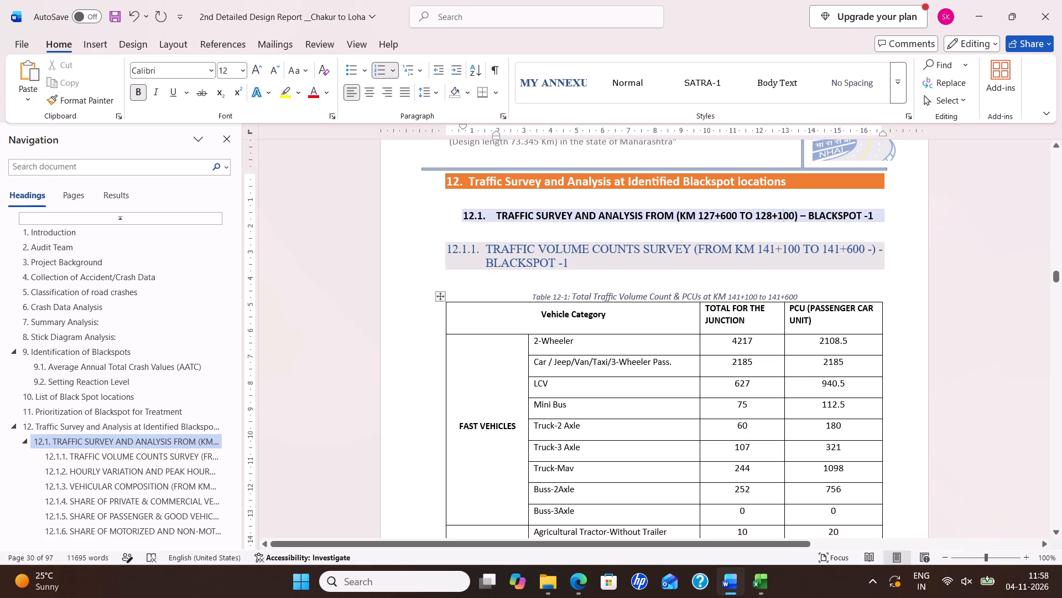
Set the start chainage in heading 12.1.1, Traffic Volume Counts Survey, to KM 127+600.
{"action": "left_click", "coordinate": [775, 250]}
{"action": "key", "text": "BackSpace"}
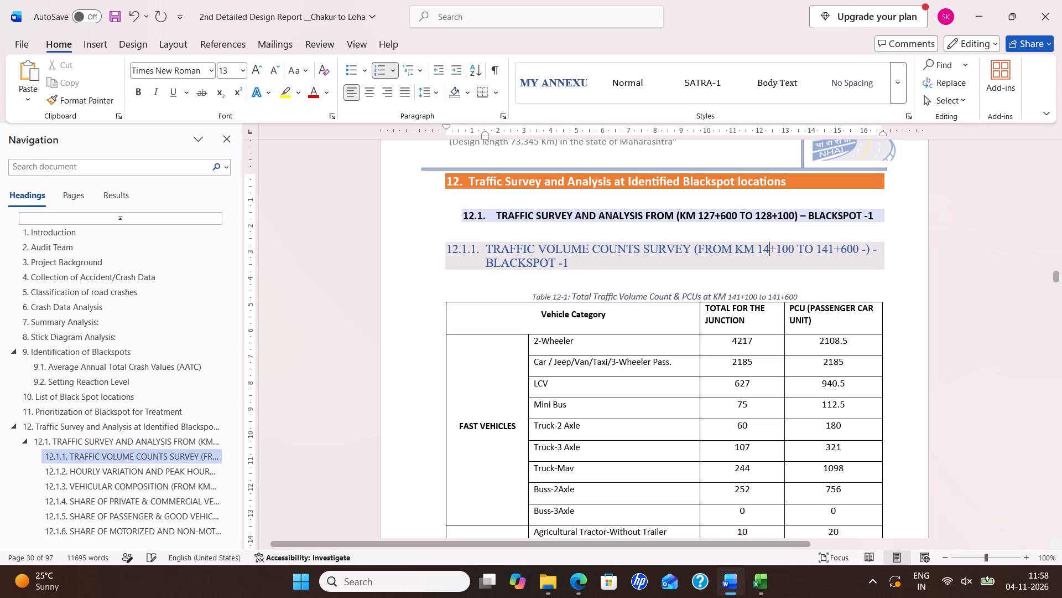
{"action": "key", "text": "BackSpace"}
{"action": "type", "text": "27"}
{"action": "key", "text": "Right"}
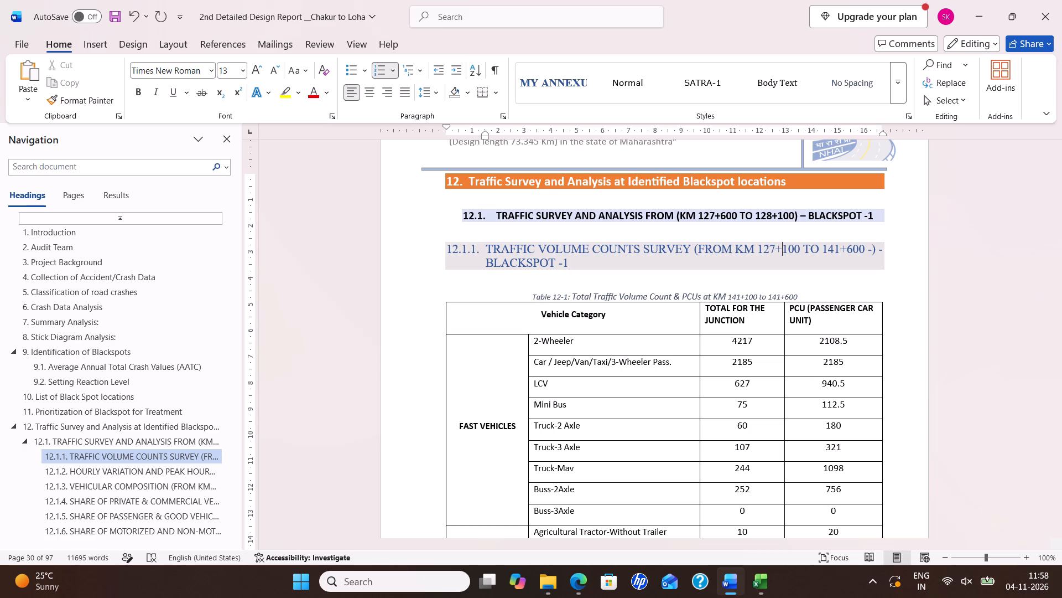
{"action": "key", "text": "Right"}
{"action": "key", "text": "BackSpace"}
{"action": "key", "text": "6"}
Set the end chainage in heading 12.1.1 to 128+100 and save the report.
{"action": "key", "text": "Right"}
{"action": "key", "text": "Right"}
{"action": "key", "text": "Right"}
{"action": "key", "text": "Right"}
{"action": "key", "text": "Right"}
{"action": "key", "text": "Right"}
{"action": "key", "text": "Right"}
{"action": "key", "text": "Right"}
{"action": "key", "text": "Right"}
{"action": "key", "text": "BackSpace"}
{"action": "key", "text": "BackSpace"}
{"action": "type", "text": "28"}
{"action": "key", "text": "Right"}
{"action": "key", "text": "Right"}
{"action": "key", "text": "BackSpace"}
{"action": "key", "text": "1"}
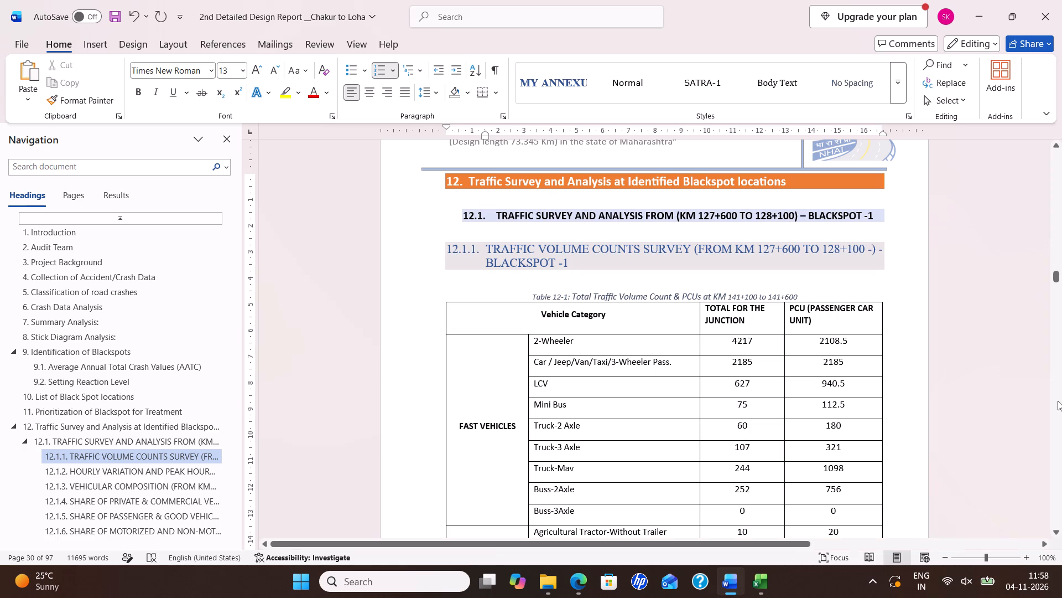
{"action": "key", "text": "ctrl+s"}
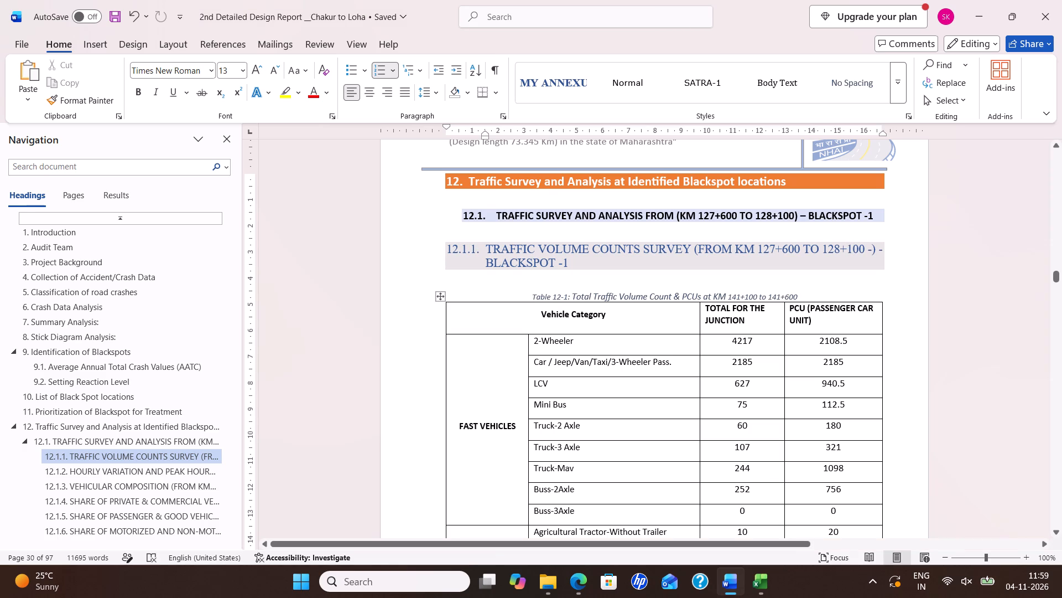
Set the start chainage in the Table 12-1 caption to 127+600, removing the leftover digits.
{"action": "left_click_drag", "start_coordinate": [729, 296], "coordinate": [741, 296]}
{"action": "type", "text": "127+"}
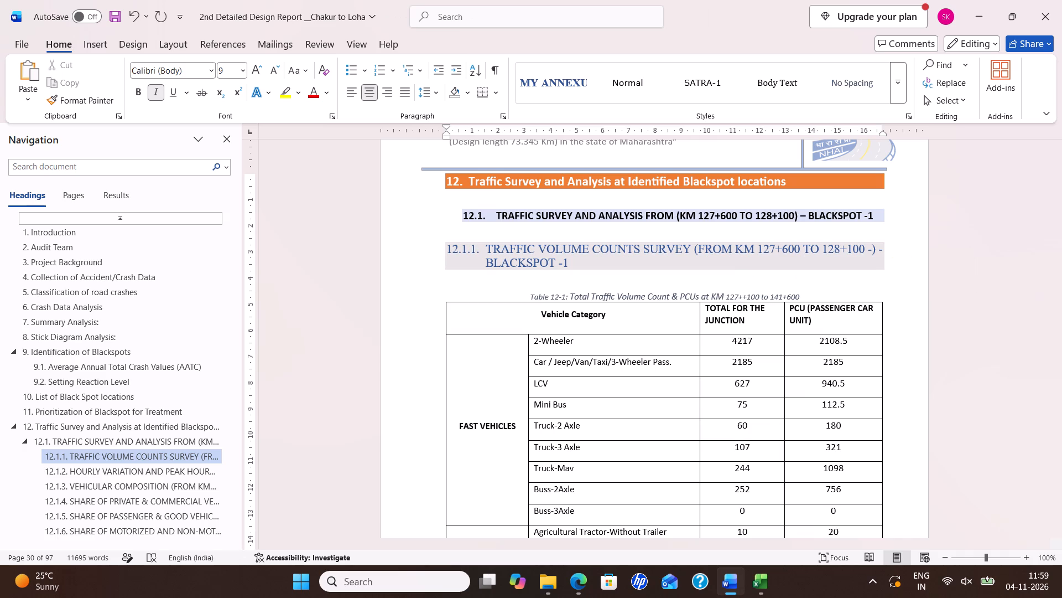
{"action": "type", "text": "600"}
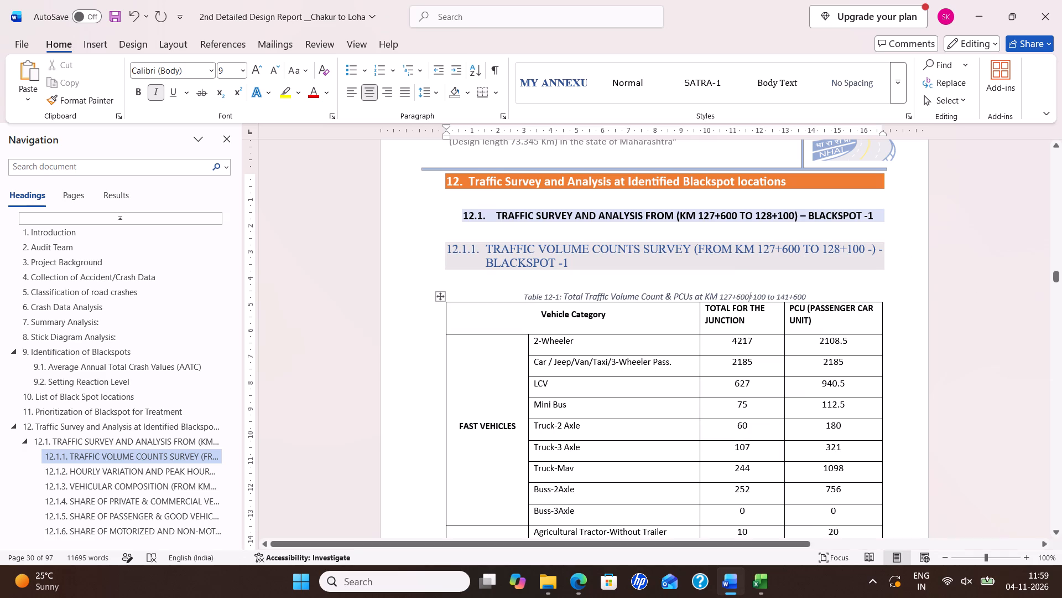
{"action": "left_click_drag", "start_coordinate": [766, 297], "coordinate": [751, 297]}
{"action": "left_click_drag", "start_coordinate": [751, 297], "coordinate": [754, 297]}
{"action": "key", "text": "Delete"}
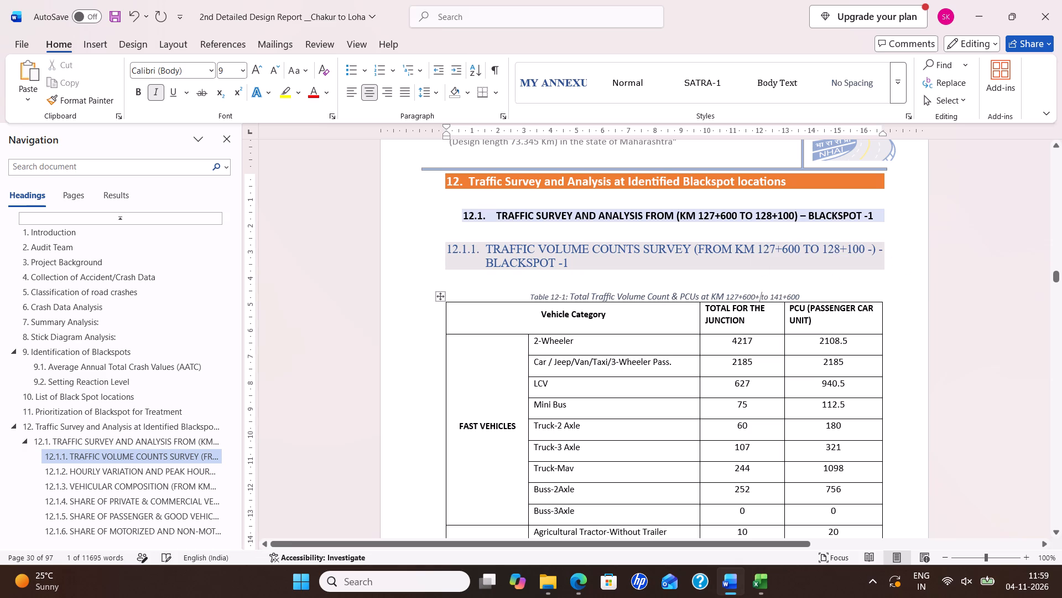
{"action": "key", "text": "BackSpace"}
{"action": "key", "text": "BackSpace"}
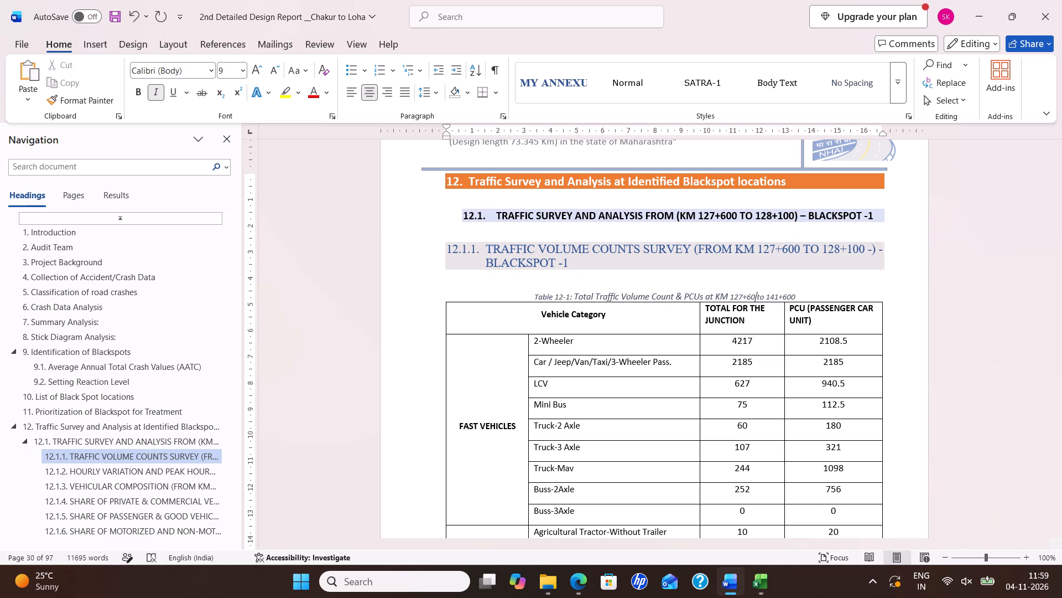
{"action": "key", "text": "0"}
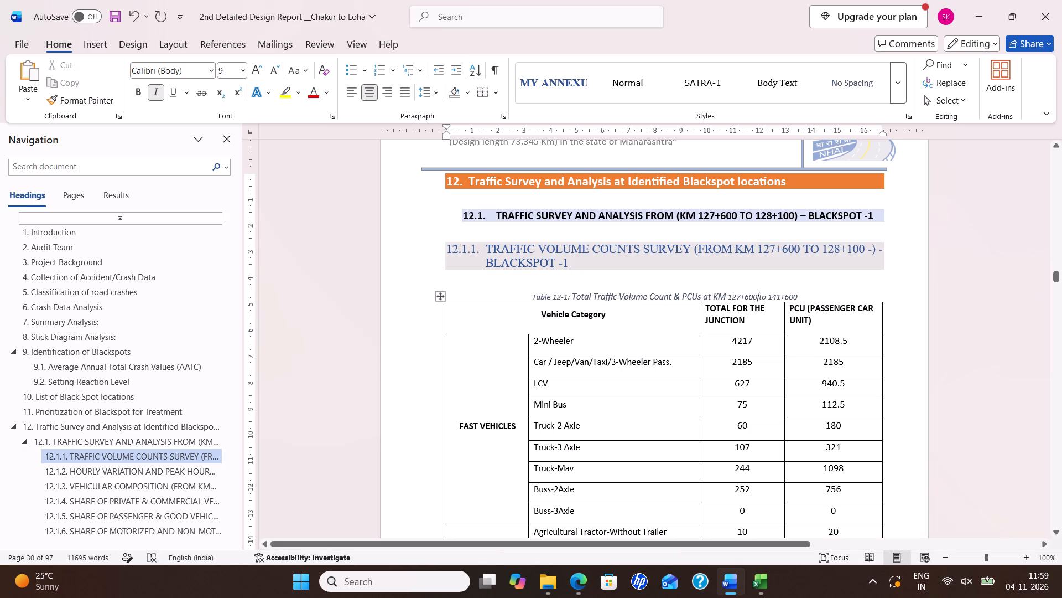
{"action": "key", "text": "space"}
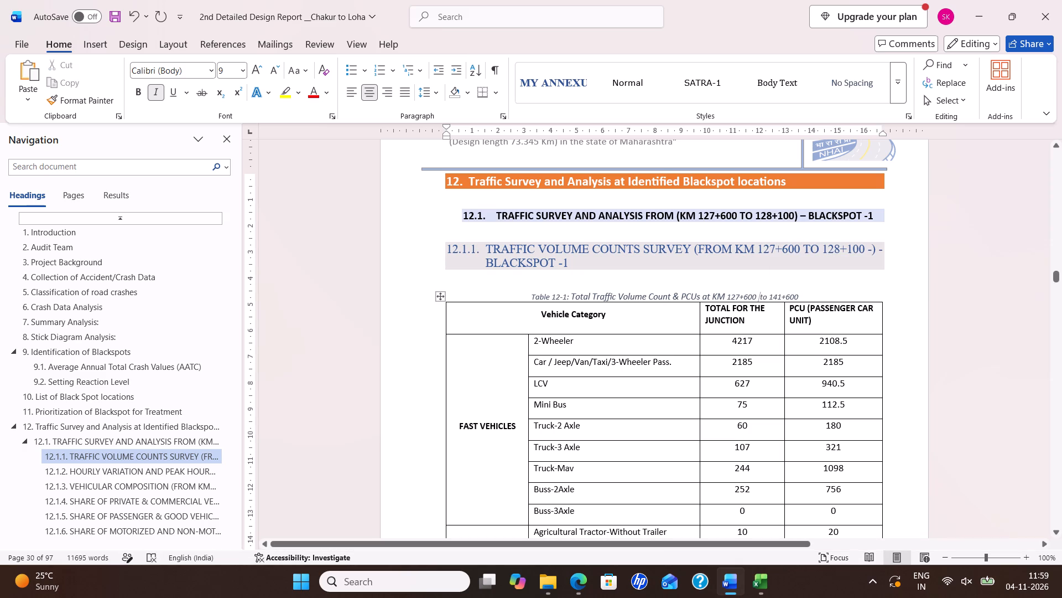
Set the part after the plus sign of the Table 12-1 caption's end chainage to 100.
{"action": "left_click", "coordinate": [803, 293]}
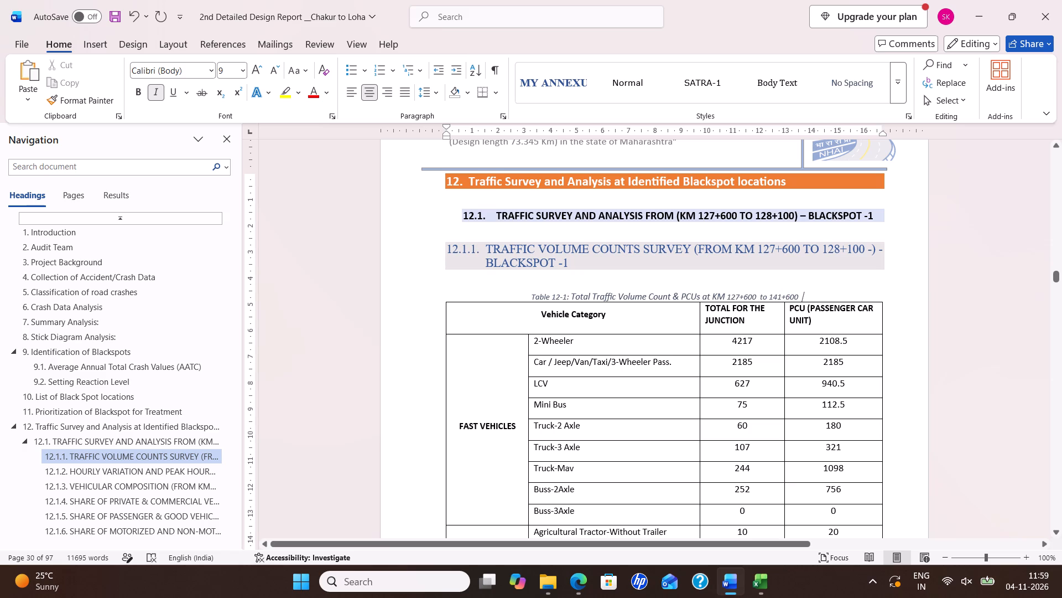
{"action": "left_click", "coordinate": [790, 296]}
{"action": "key", "text": "BackSpace"}
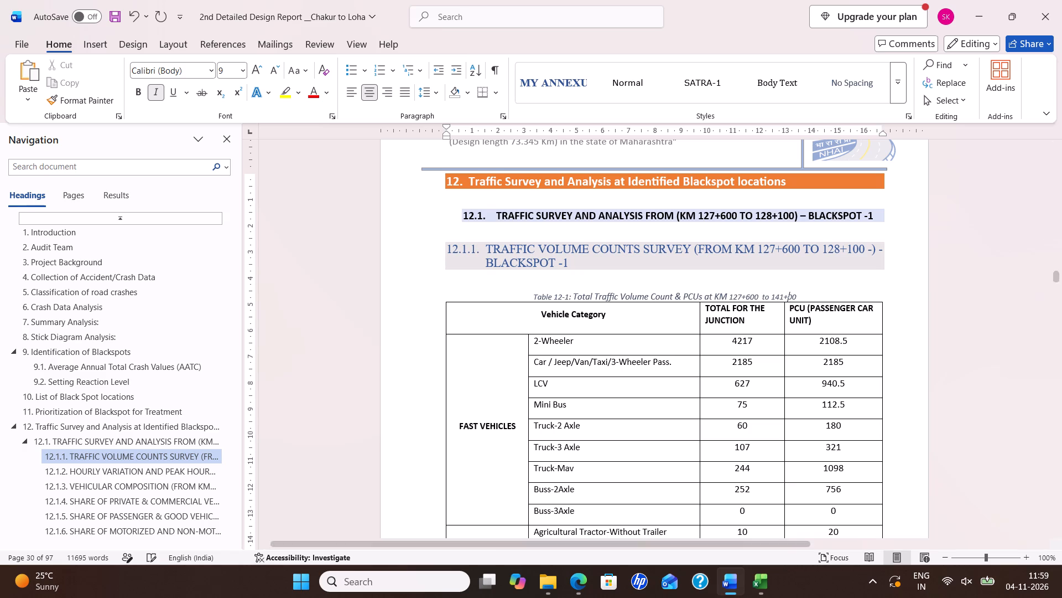
{"action": "key", "text": "1"}
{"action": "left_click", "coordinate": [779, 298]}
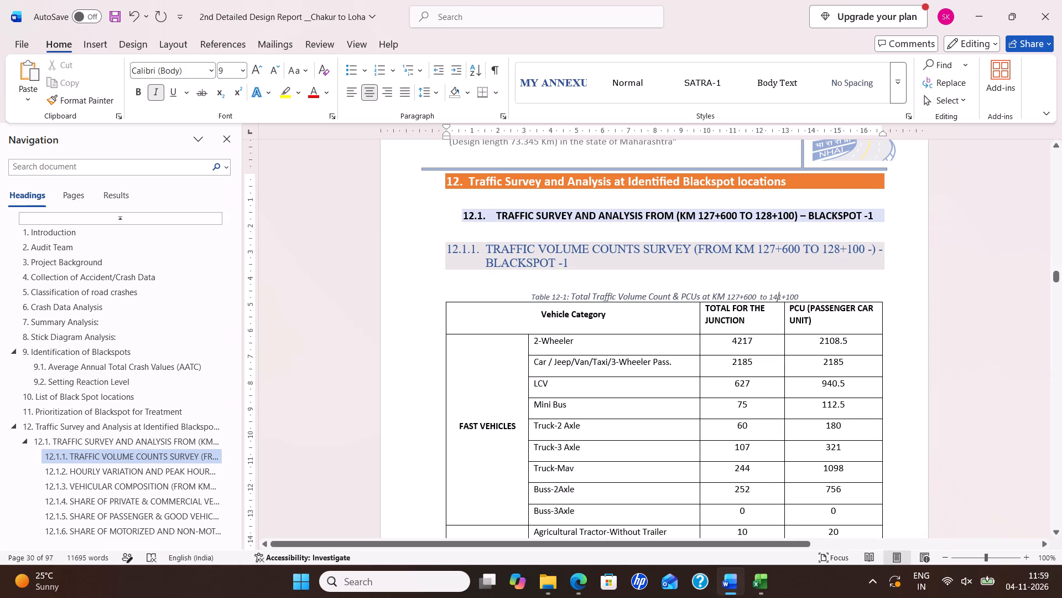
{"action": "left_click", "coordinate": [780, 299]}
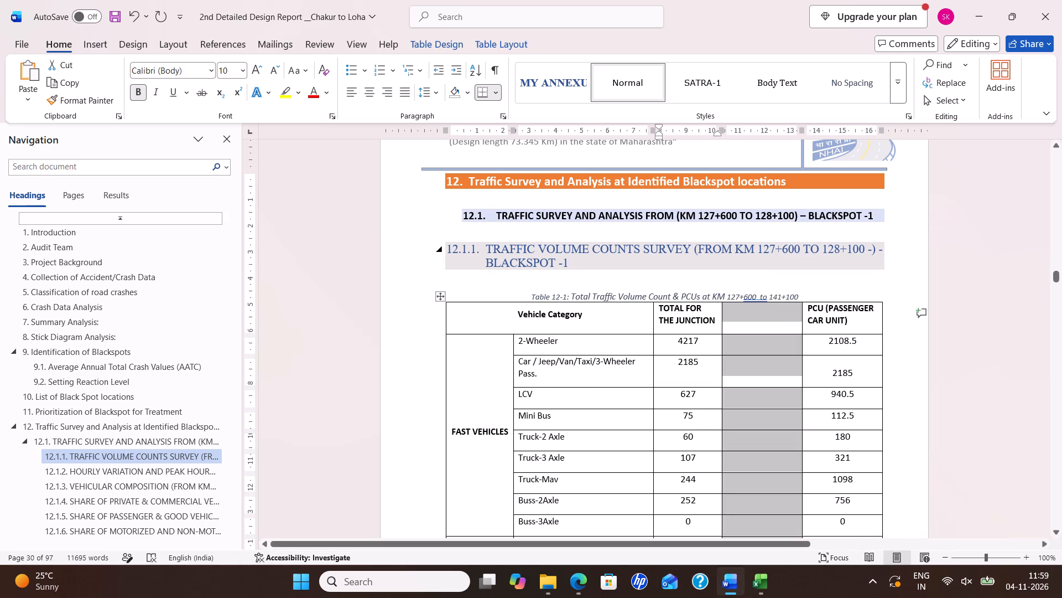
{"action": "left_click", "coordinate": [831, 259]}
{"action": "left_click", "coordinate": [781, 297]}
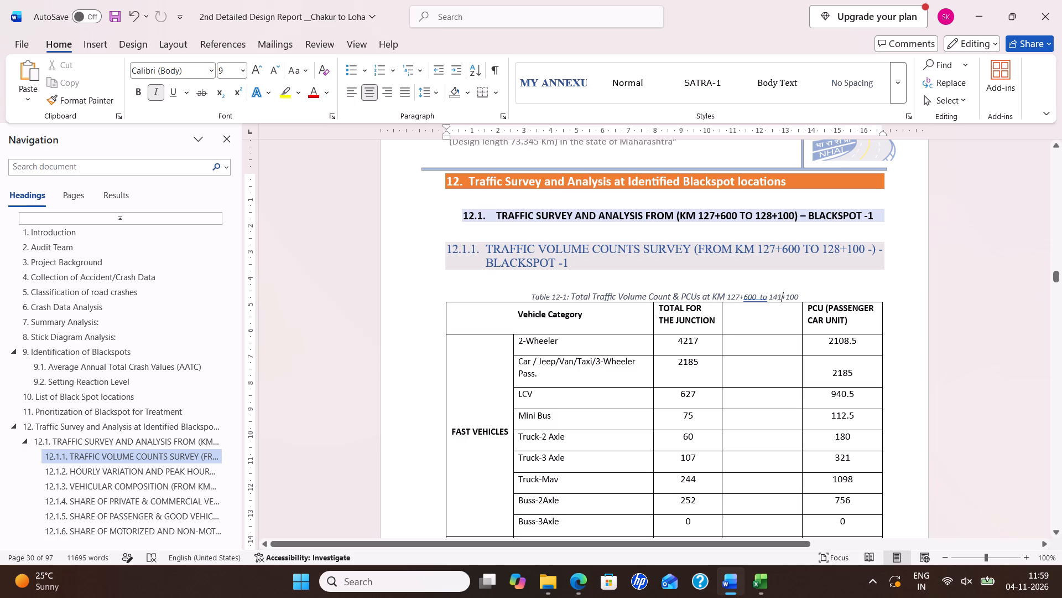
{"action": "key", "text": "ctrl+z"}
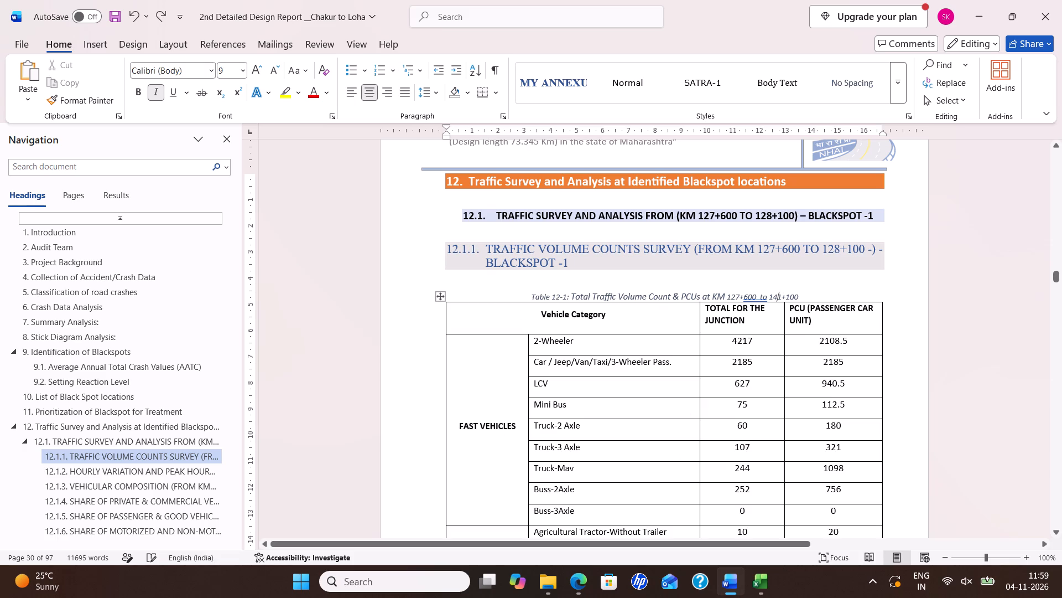
Change the kilometre part of the end chainage in the Table 12-1 caption to 127, giving 127+100.
{"action": "left_click", "coordinate": [849, 280]}
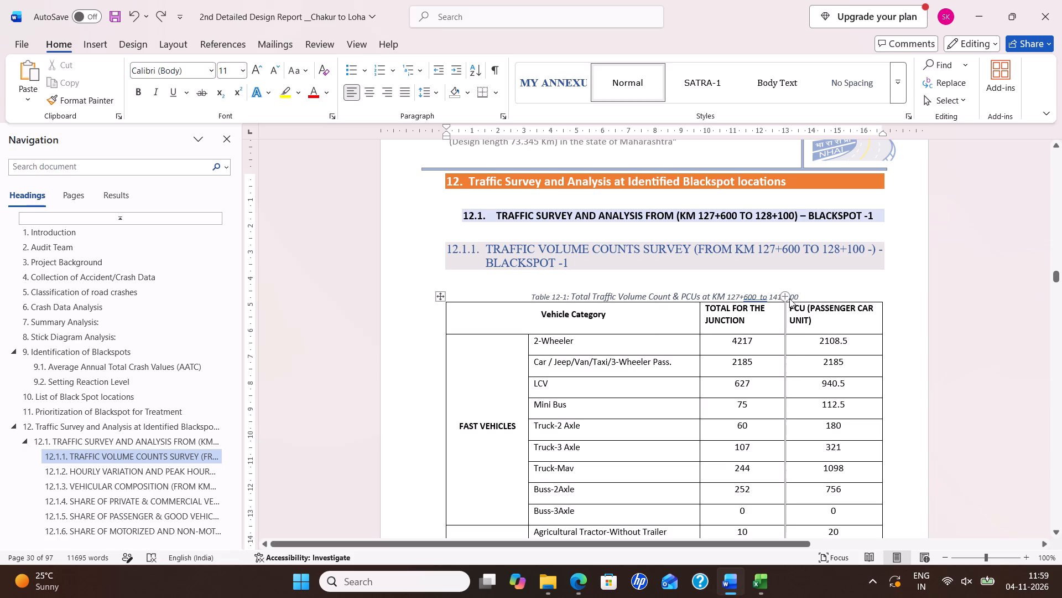
{"action": "left_click", "coordinate": [856, 278]}
{"action": "left_click", "coordinate": [783, 294]}
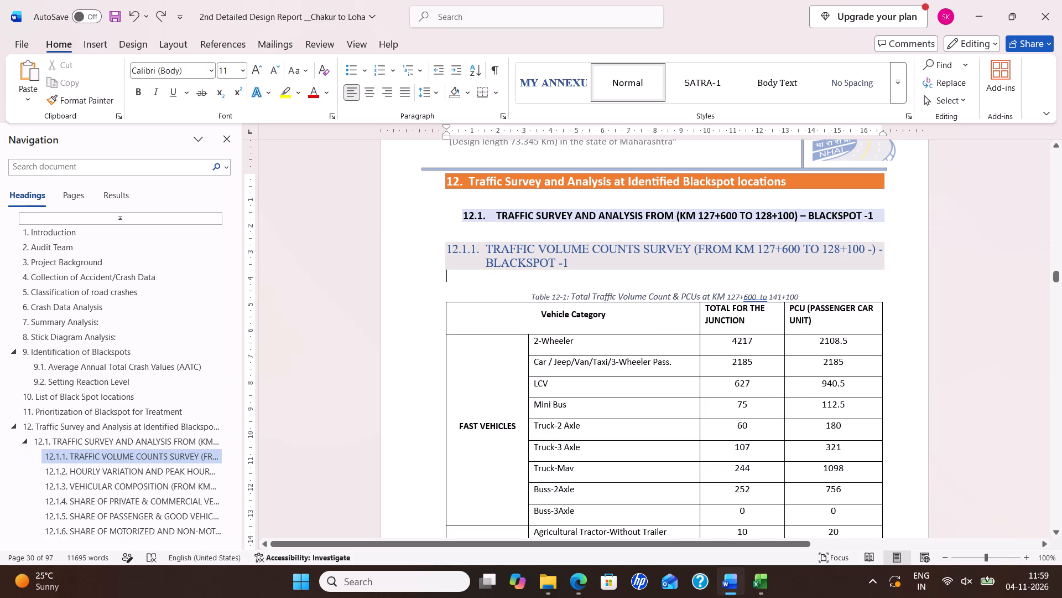
{"action": "key", "text": "BackSpace"}
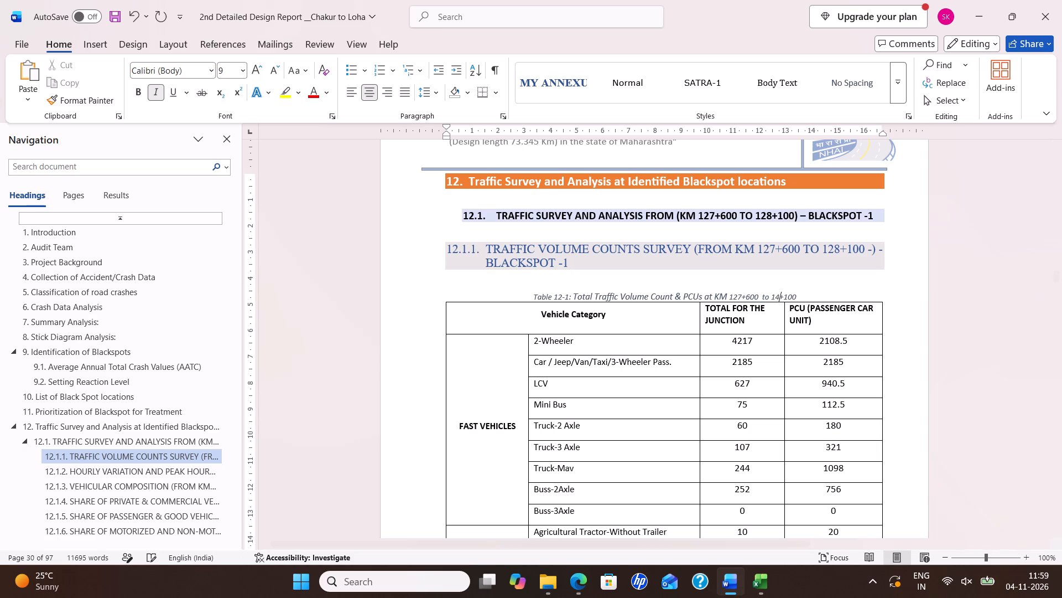
{"action": "key", "text": "BackSpace"}
{"action": "type", "text": "27"}
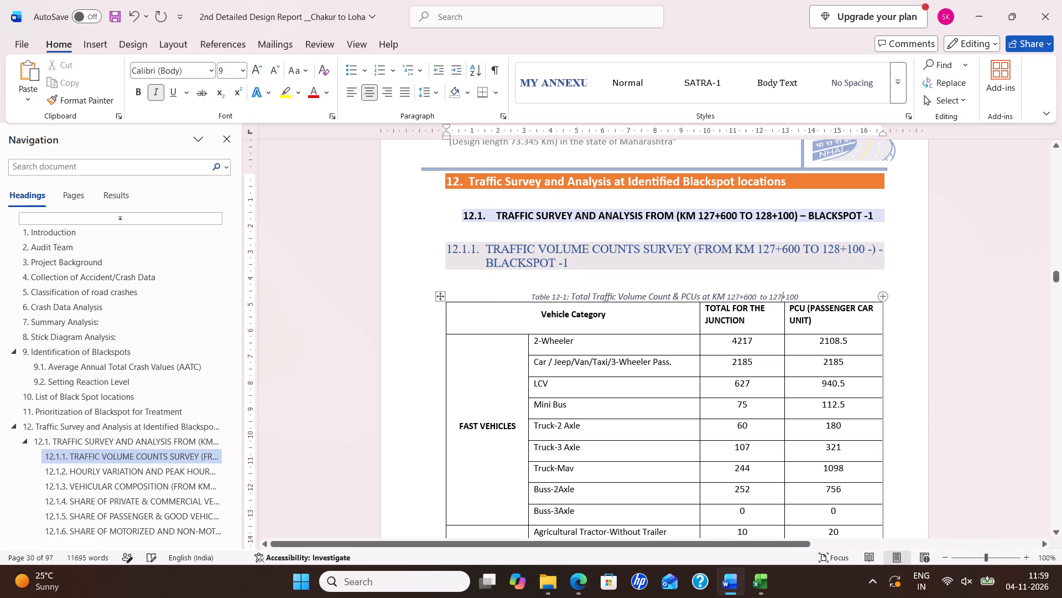
{"action": "left_click", "coordinate": [865, 285]}
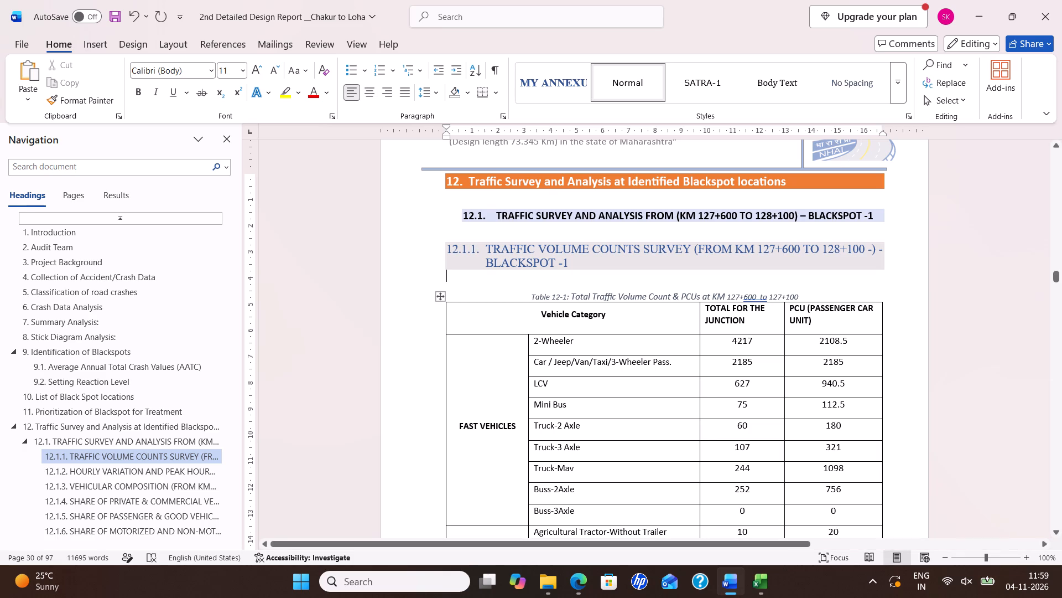
Switch to the Traffic 127 - 600 workbook and copy the Total for the Junction values from 2-Wheeler to Pedestrian Crossing, excluding the total row.
{"action": "key", "text": "alt+Tab"}
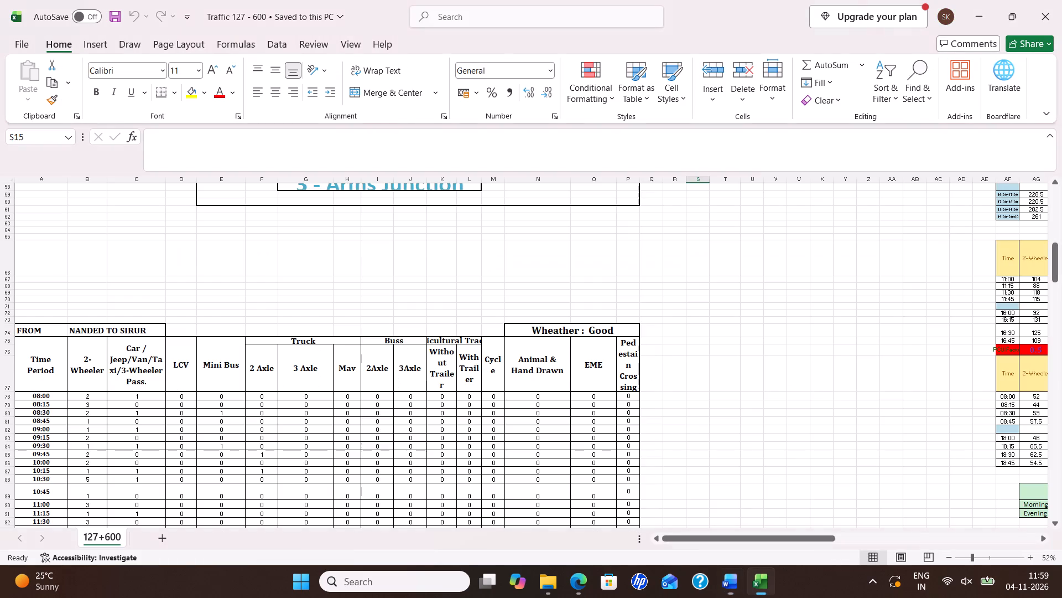
{"action": "left_click_drag", "start_coordinate": [758, 542], "coordinate": [840, 537]}
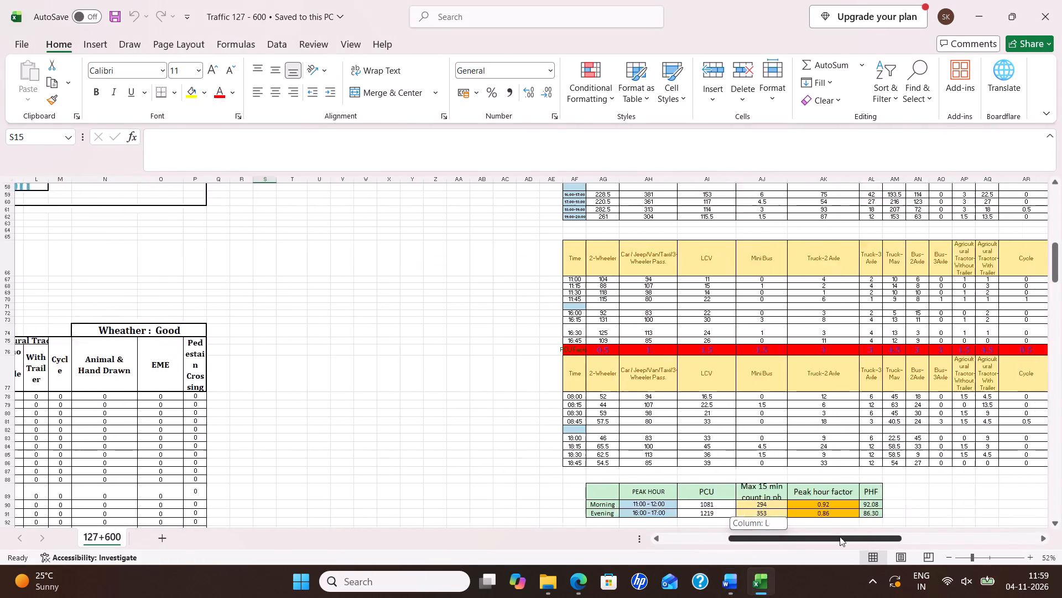
{"action": "left_click_drag", "start_coordinate": [840, 537], "coordinate": [862, 535]}
{"action": "scroll", "coordinate": [305, 365], "scroll_direction": "up", "scroll_amount": 8}
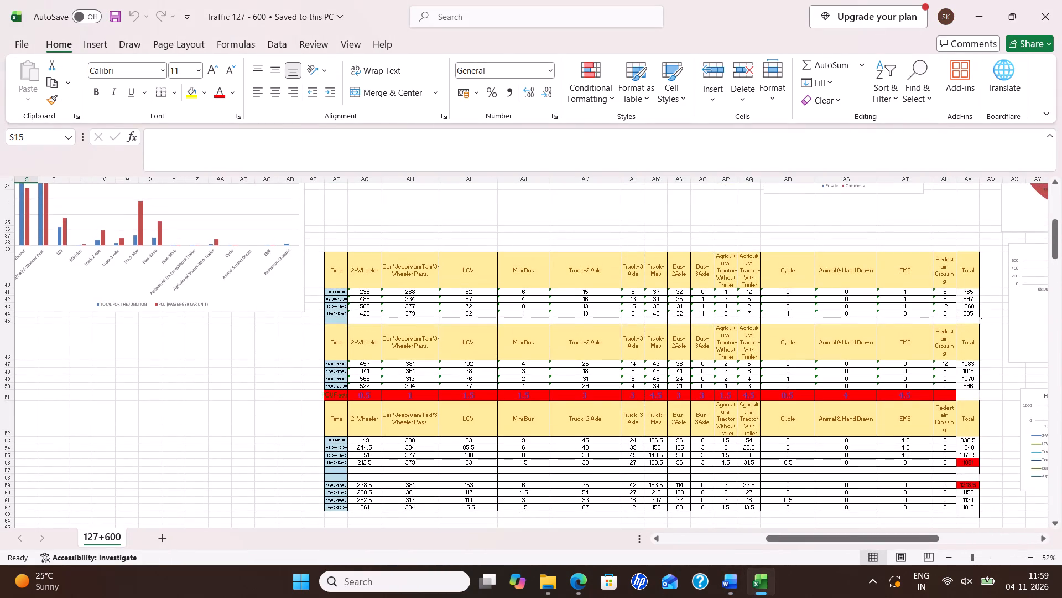
{"action": "left_click_drag", "start_coordinate": [785, 534], "coordinate": [649, 534]}
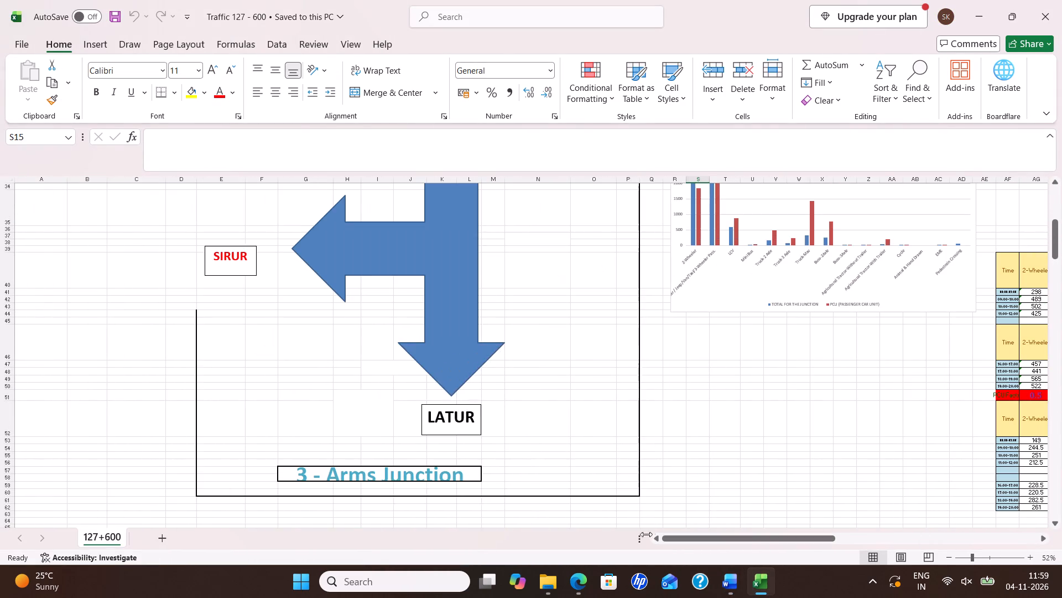
{"action": "scroll", "coordinate": [900, 369], "scroll_direction": "up", "scroll_amount": 9}
{"action": "scroll", "coordinate": [751, 321], "scroll_direction": "down", "scroll_amount": 1, "text": "ctrl"}
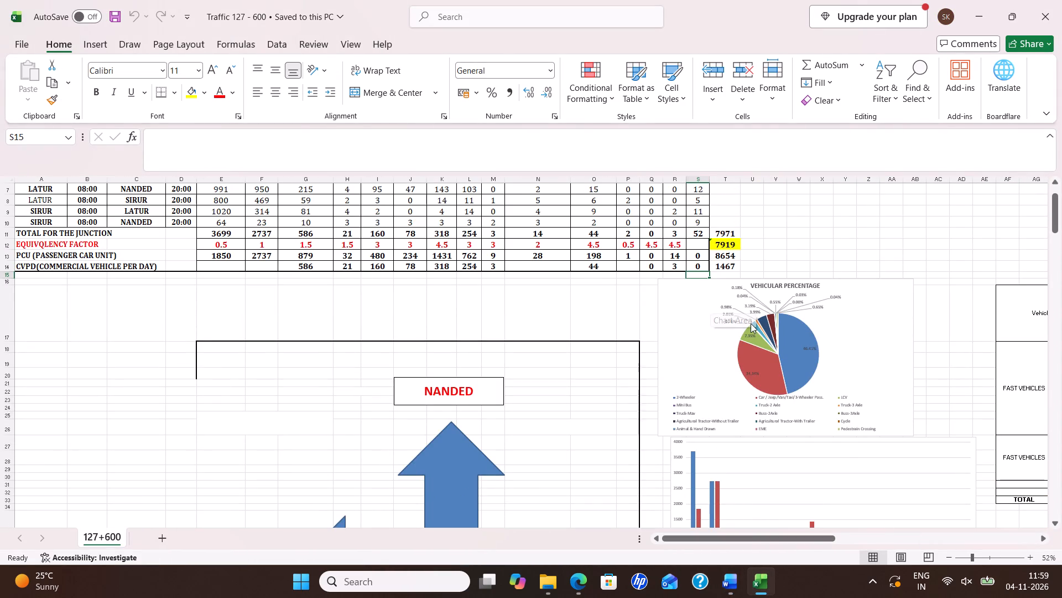
{"action": "scroll", "coordinate": [751, 323], "scroll_direction": "down", "scroll_amount": 1, "text": "ctrl"}
{"action": "scroll", "coordinate": [877, 365], "scroll_direction": "down", "scroll_amount": 2, "text": "ctrl"}
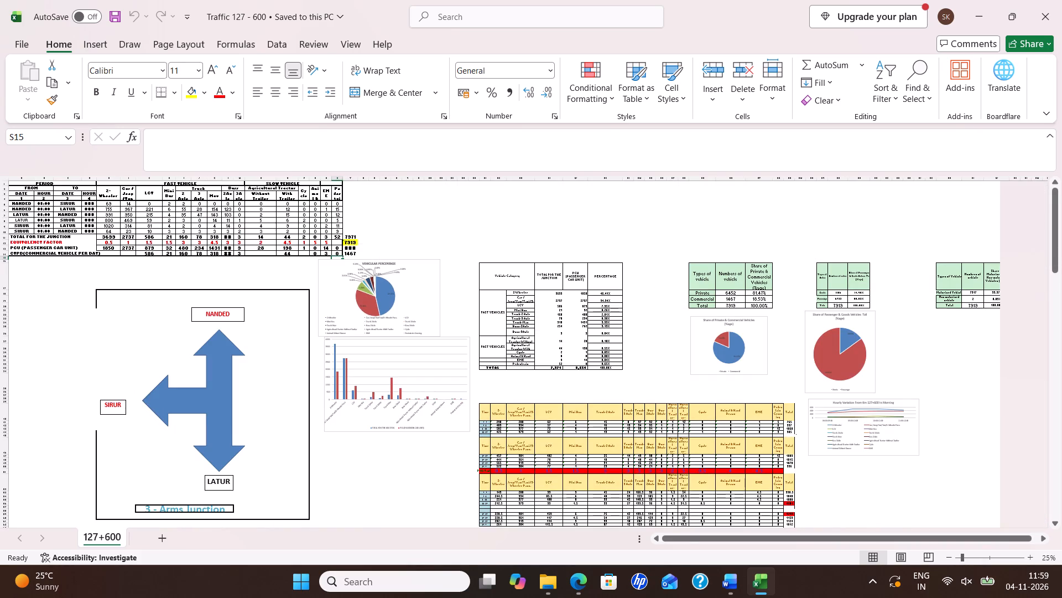
{"action": "scroll", "coordinate": [586, 339], "scroll_direction": "up", "scroll_amount": 4, "text": "ctrl"}
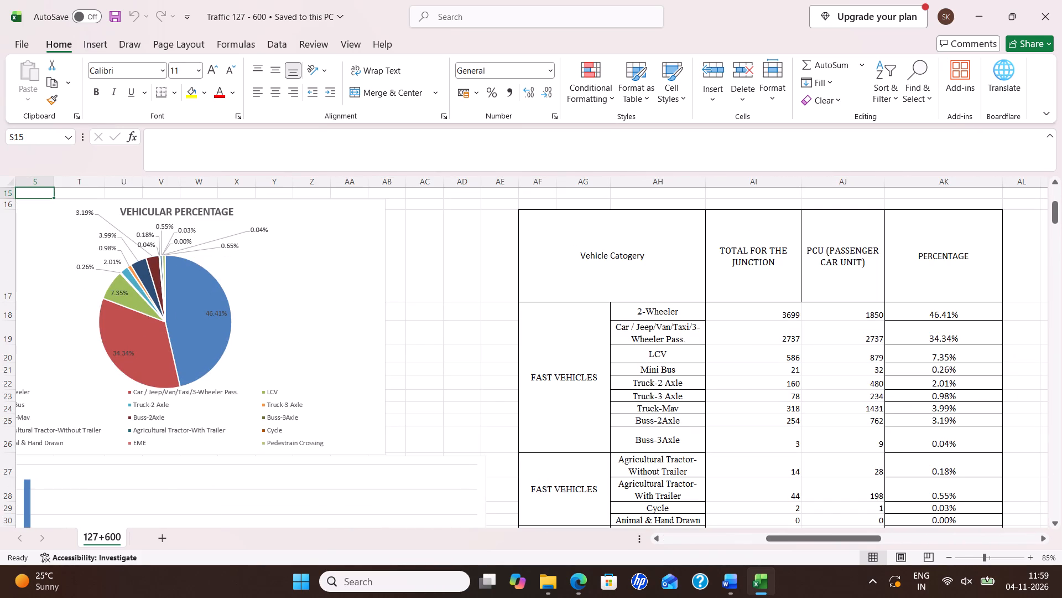
{"action": "key", "text": "alt+Tab"}
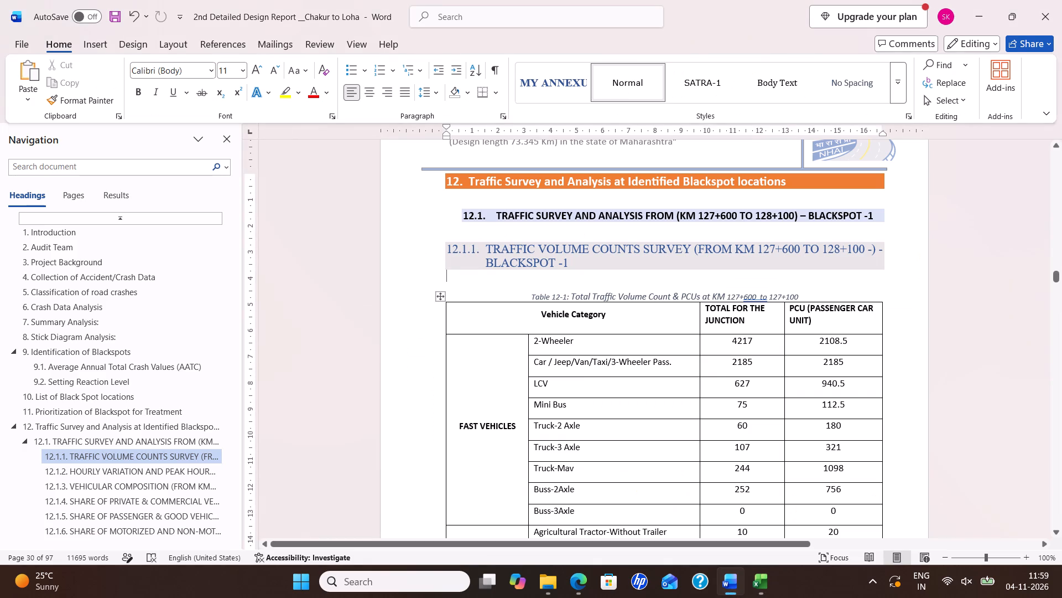
{"action": "key", "text": "alt+Tab"}
{"action": "left_click_drag", "start_coordinate": [751, 312], "coordinate": [745, 543]}
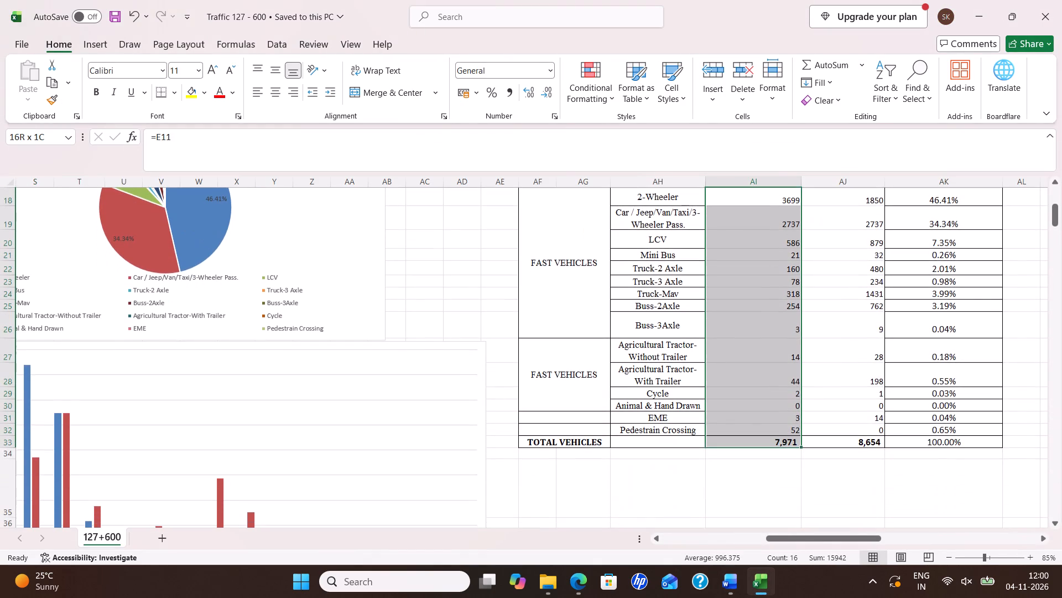
{"action": "left_click_drag", "start_coordinate": [745, 543], "coordinate": [762, 424]}
{"action": "key", "text": "alt+Tab"}
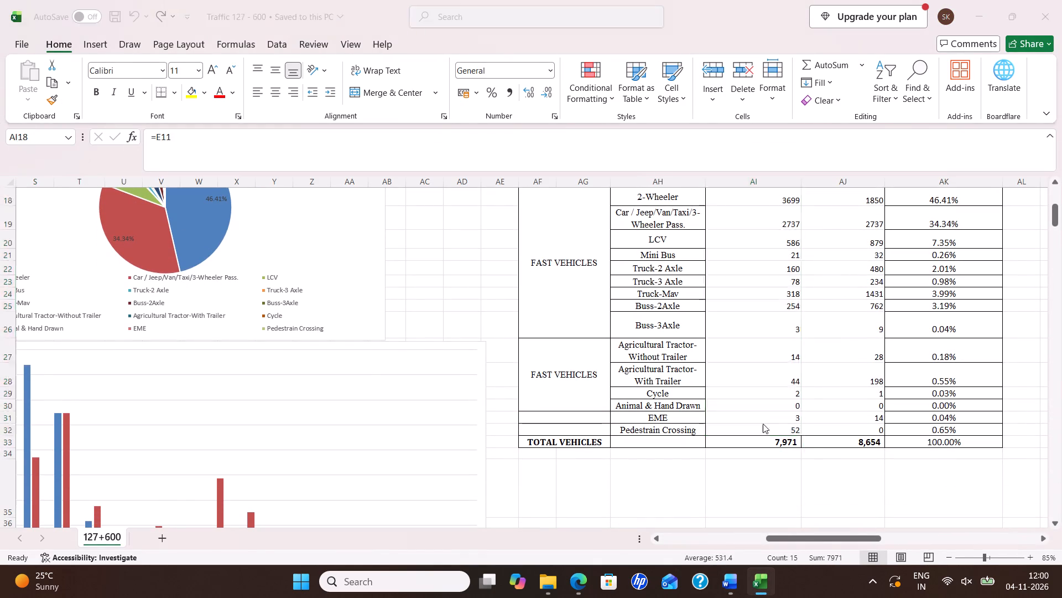
{"action": "scroll", "coordinate": [747, 371], "scroll_direction": "down", "scroll_amount": 8}
{"action": "scroll", "coordinate": [741, 364], "scroll_direction": "up", "scroll_amount": 13}
{"action": "key", "text": "alt+Tab"}
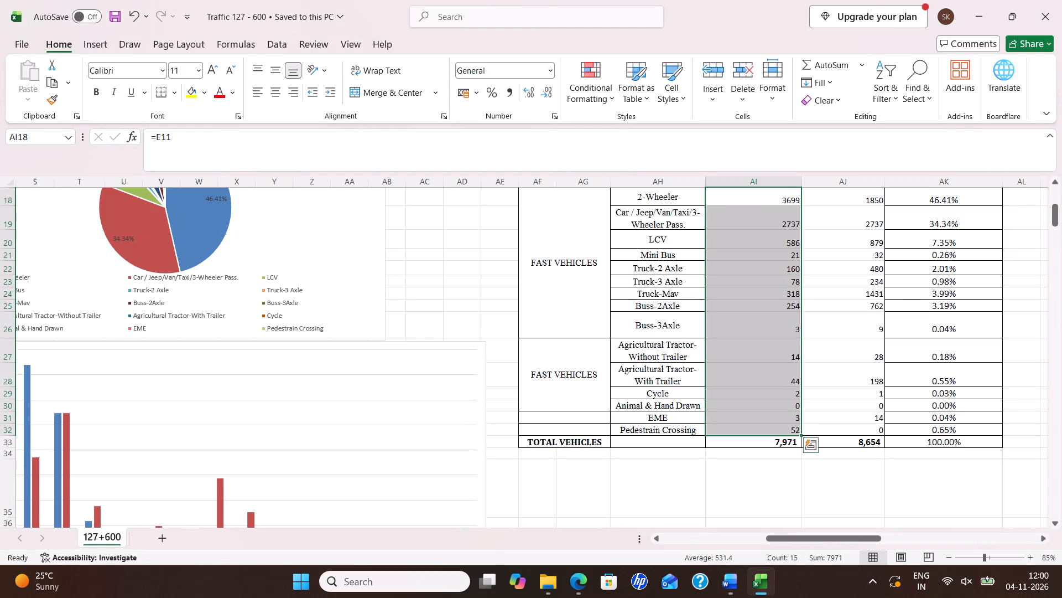
{"action": "key", "text": "ctrl+c"}
Paste the copied totals as text only over the Total for the Junction values in the report's Table 12-1, from 2-Wheeler to pedestrian Crossing.
{"action": "key", "text": "alt+Tab"}
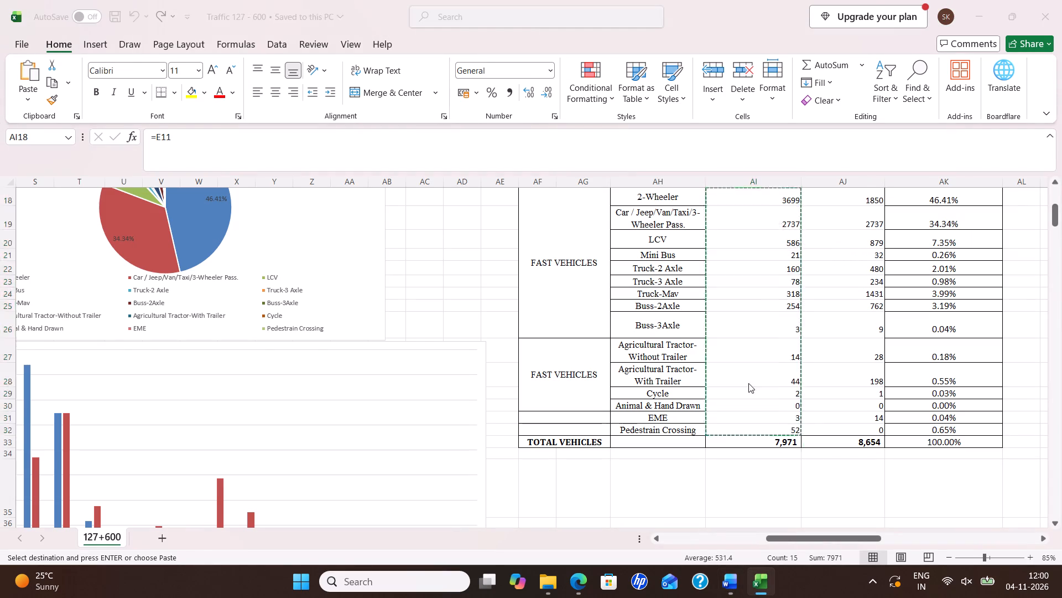
{"action": "scroll", "coordinate": [701, 358], "scroll_direction": "down", "scroll_amount": 4}
{"action": "left_click_drag", "start_coordinate": [728, 377], "coordinate": [736, 499]}
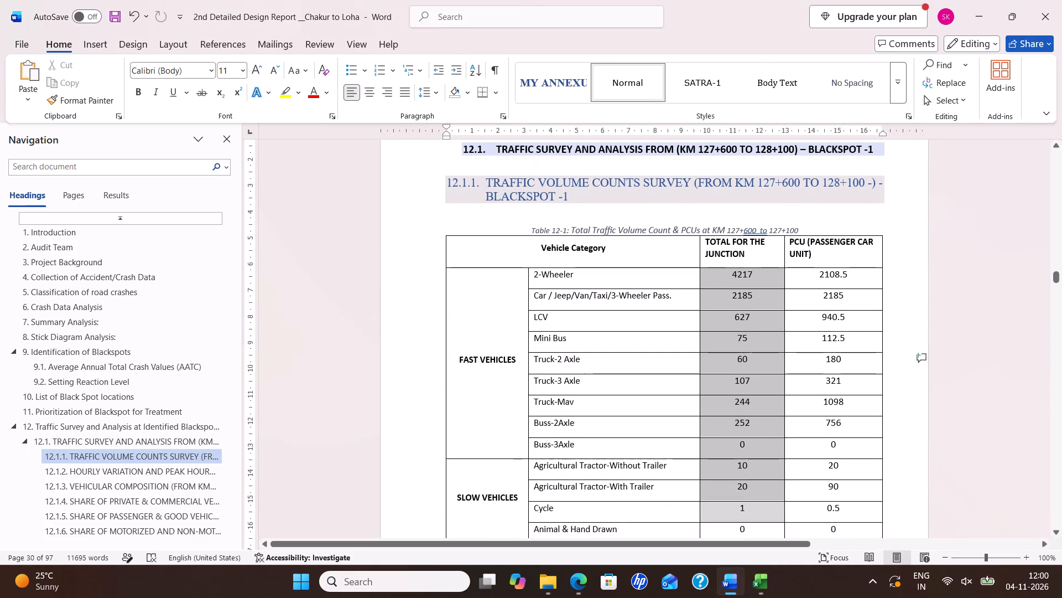
{"action": "left_click_drag", "start_coordinate": [736, 499], "coordinate": [749, 440]}
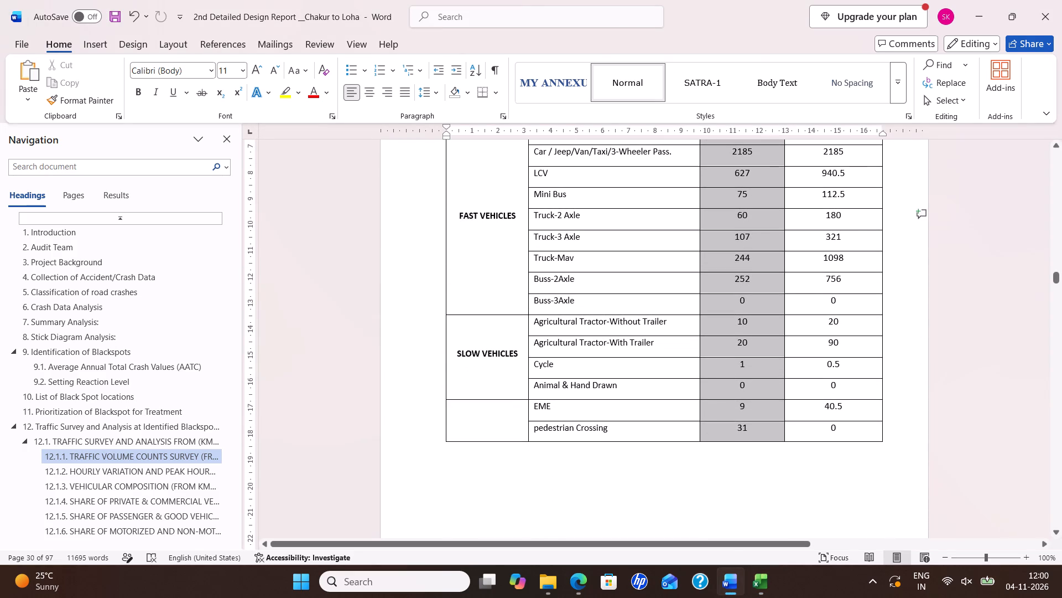
{"action": "left_click_drag", "start_coordinate": [749, 440], "coordinate": [748, 431]}
{"action": "right_click", "coordinate": [748, 432]}
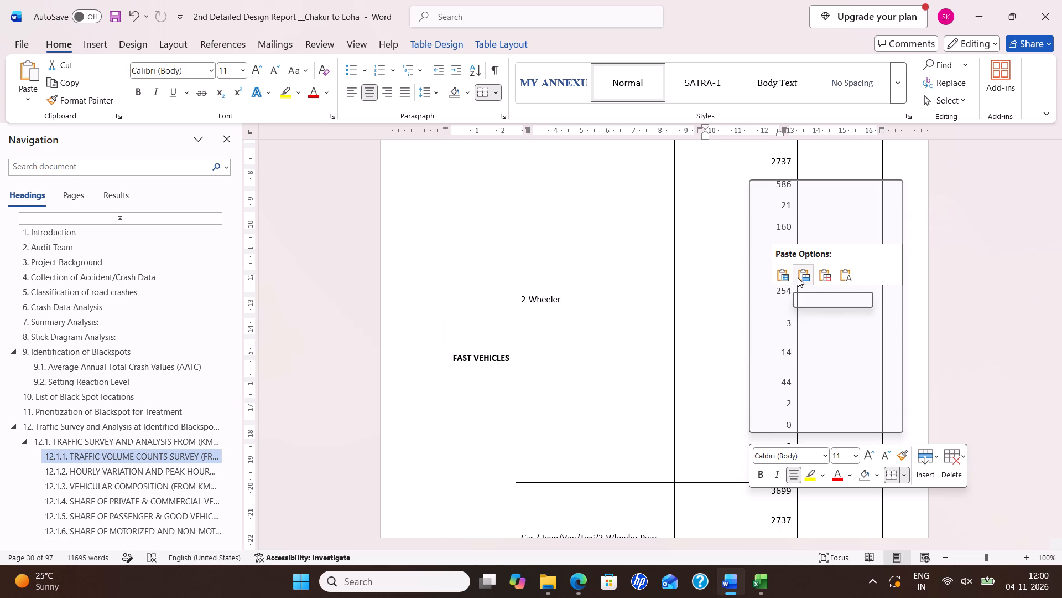
{"action": "left_click", "coordinate": [845, 281]}
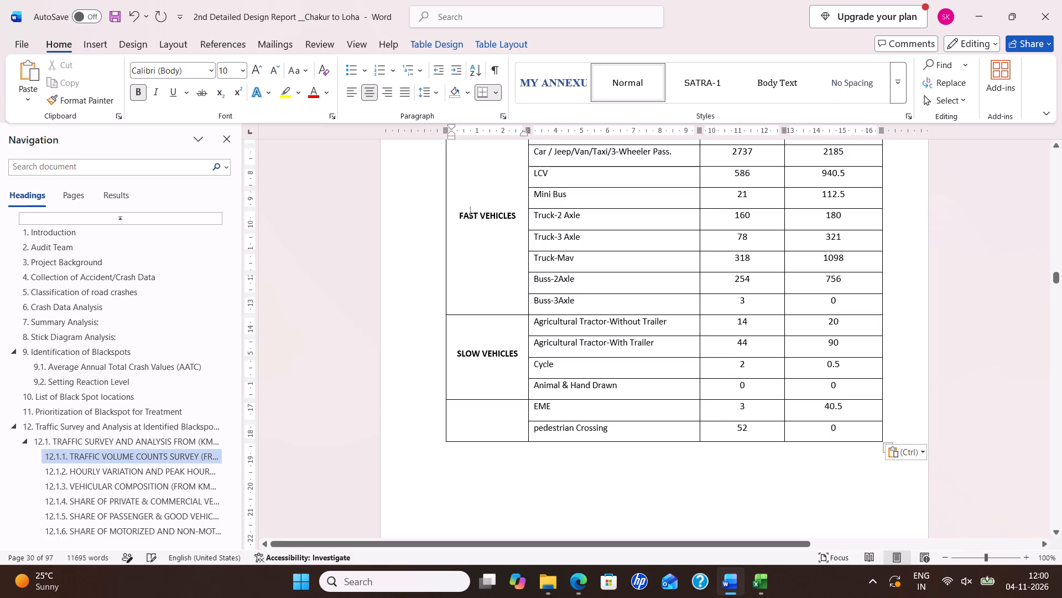
Replace the PCU (Passenger Car Unit) values in Table 12-1 with the workbook's PCU values from 2-Wheeler to Pedestrian Crossing.
{"action": "scroll", "coordinate": [752, 356], "scroll_direction": "up", "scroll_amount": 3}
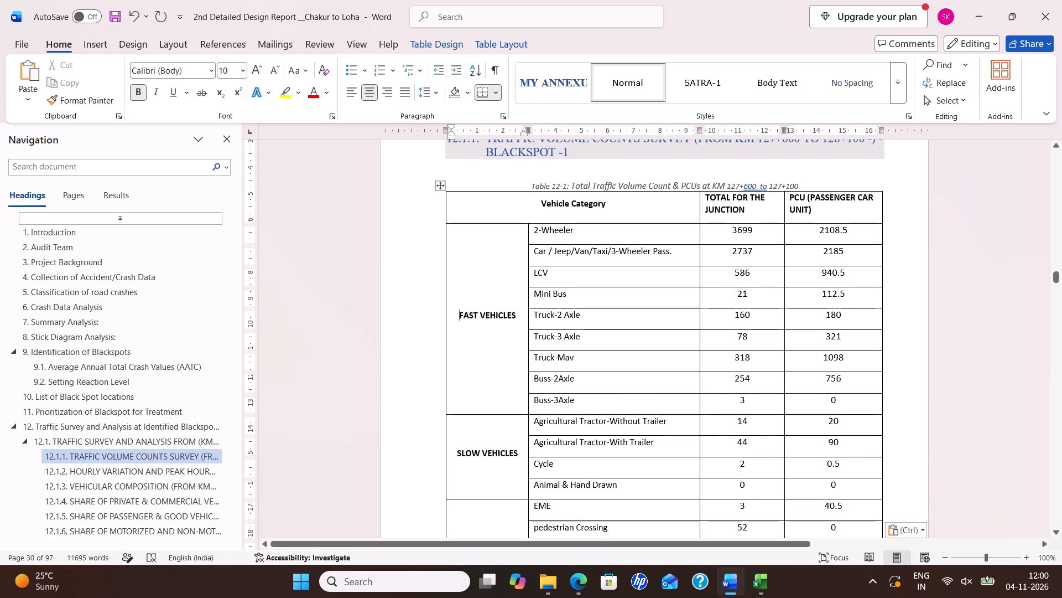
{"action": "key", "text": "alt+Tab"}
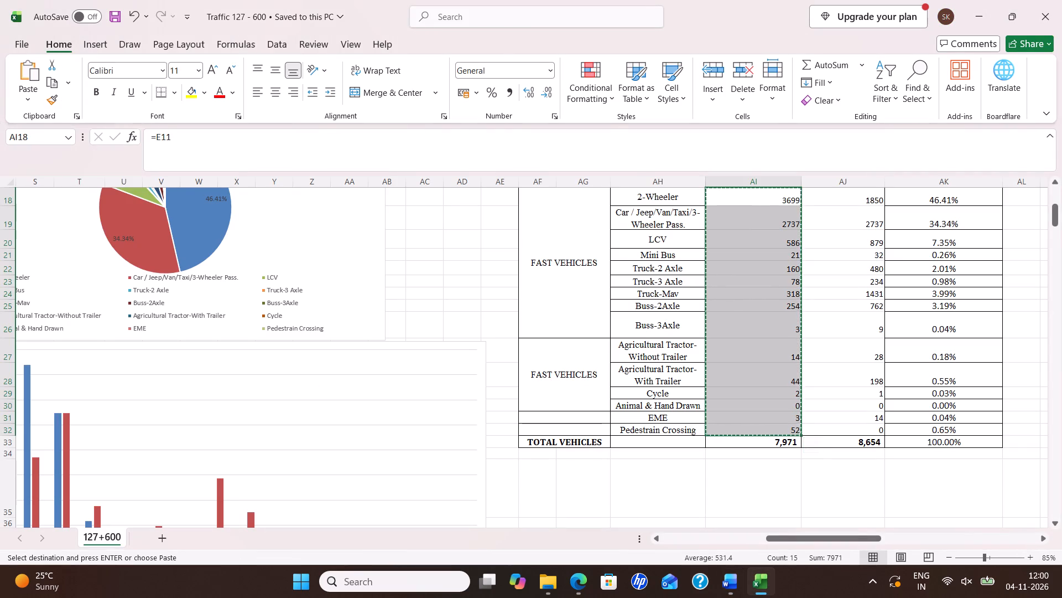
{"action": "left_click_drag", "start_coordinate": [862, 199], "coordinate": [854, 425]}
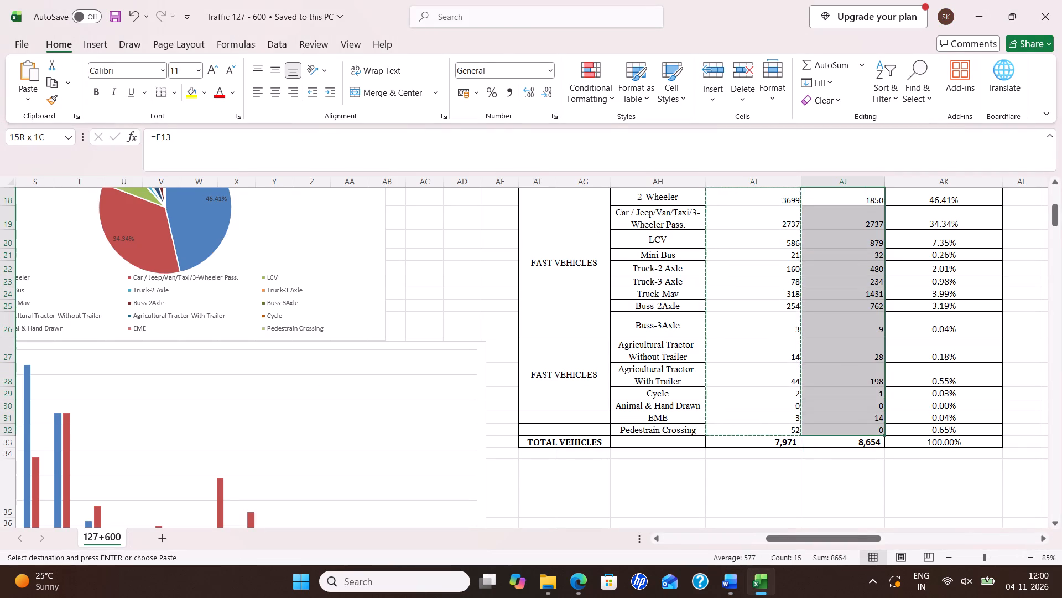
{"action": "left_click_drag", "start_coordinate": [854, 425], "coordinate": [854, 425]}
{"action": "key", "text": "ctrl+c"}
{"action": "key", "text": "alt+Tab"}
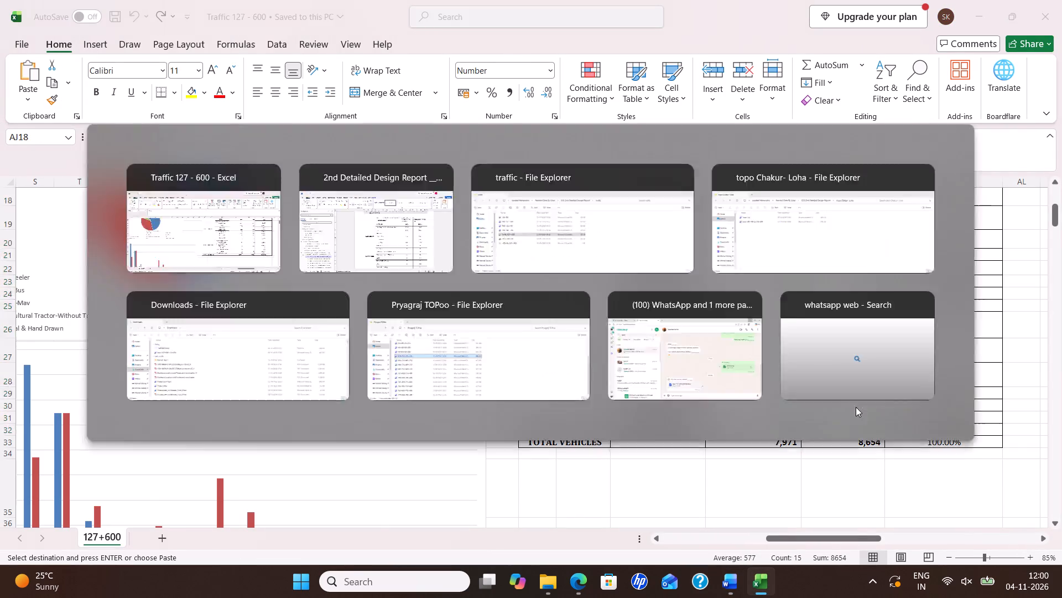
{"action": "left_click", "coordinate": [816, 226]}
{"action": "left_click_drag", "start_coordinate": [816, 226], "coordinate": [833, 385]}
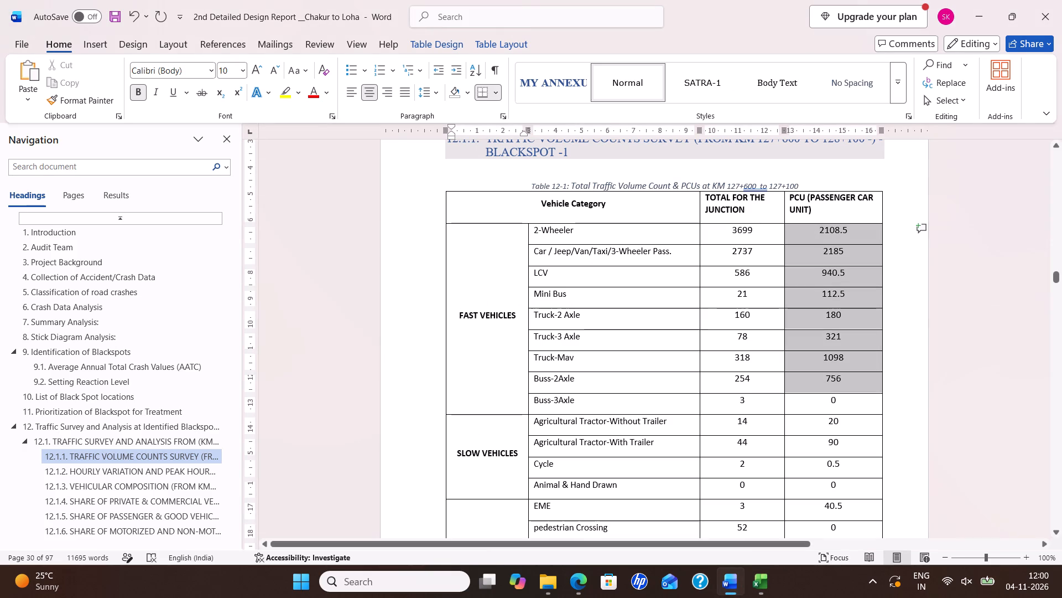
{"action": "left_click_drag", "start_coordinate": [833, 385], "coordinate": [827, 401]}
{"action": "right_click_drag", "start_coordinate": [827, 401], "coordinate": [832, 401]}
{"action": "left_click", "coordinate": [930, 239]}
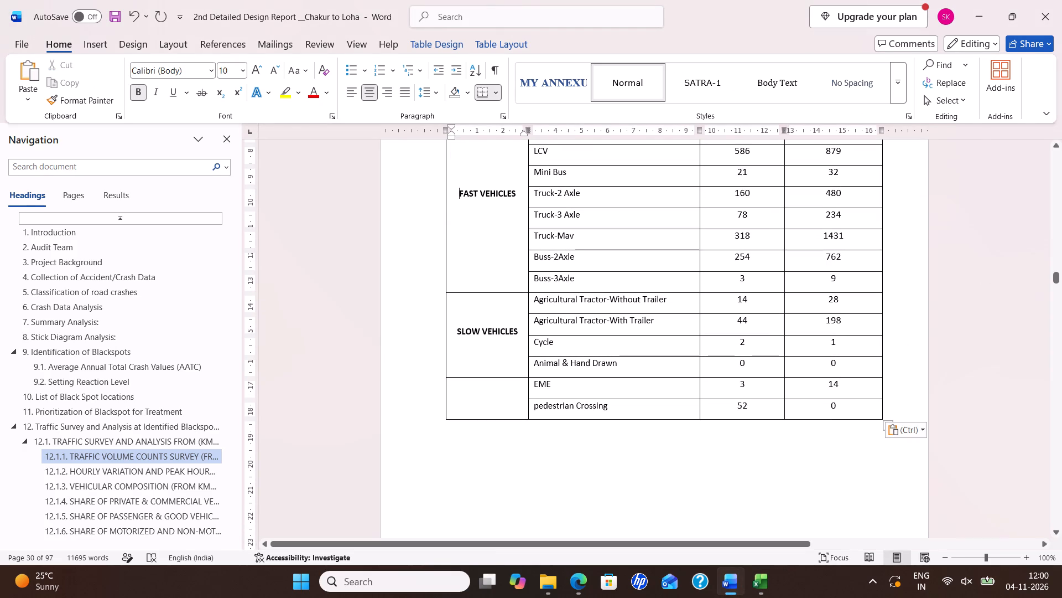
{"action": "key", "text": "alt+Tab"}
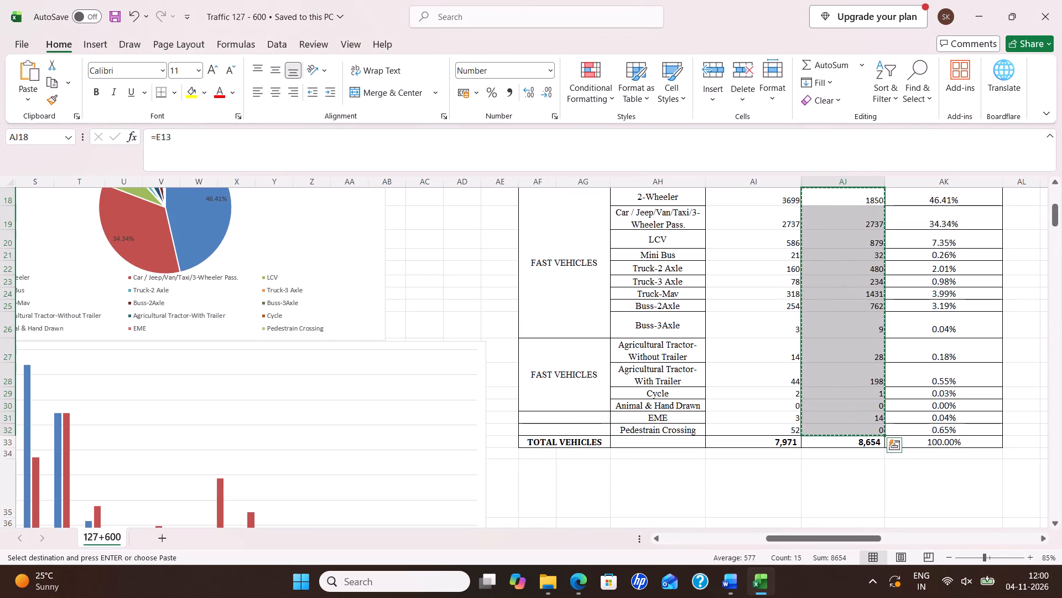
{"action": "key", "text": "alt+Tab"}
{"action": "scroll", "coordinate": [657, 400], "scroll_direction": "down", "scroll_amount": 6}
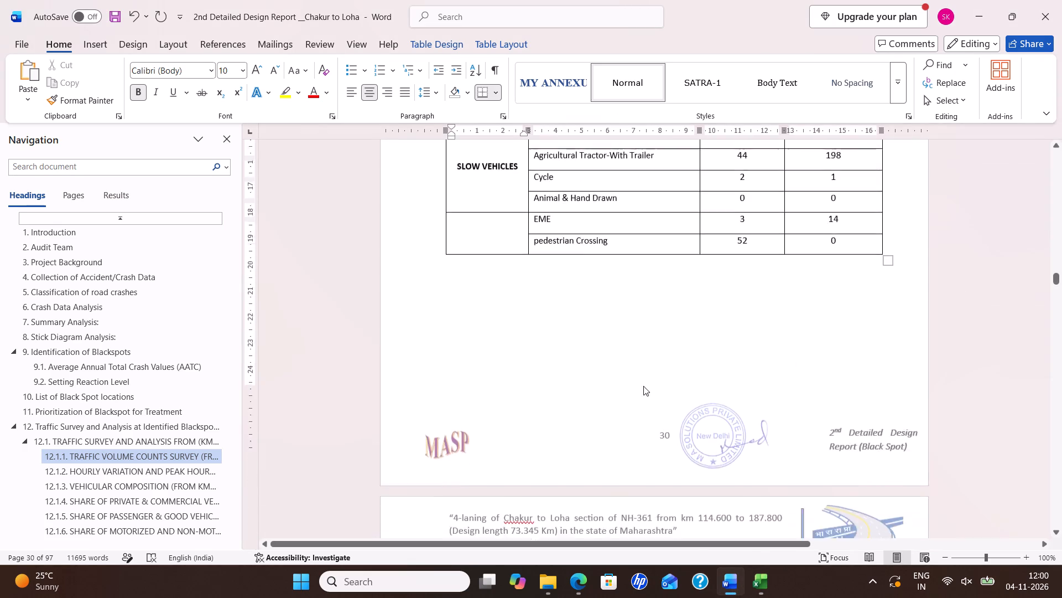
Change the start chainage in the Figure 12-1 caption to 127+600.
{"action": "scroll", "coordinate": [643, 386], "scroll_direction": "down", "scroll_amount": 10}
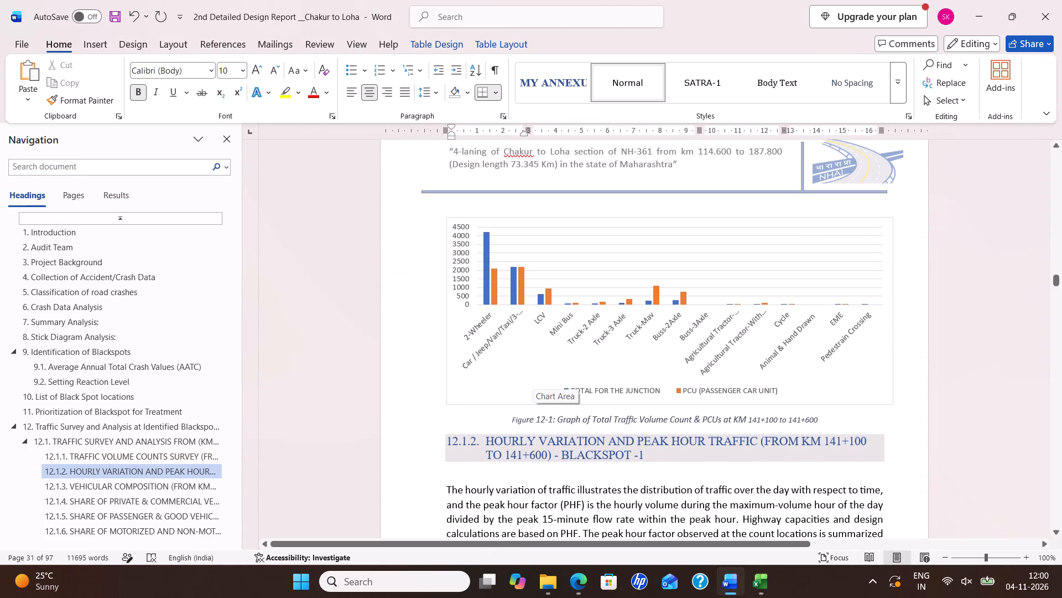
{"action": "left_click", "coordinate": [762, 420]}
{"action": "key", "text": "BackSpace"}
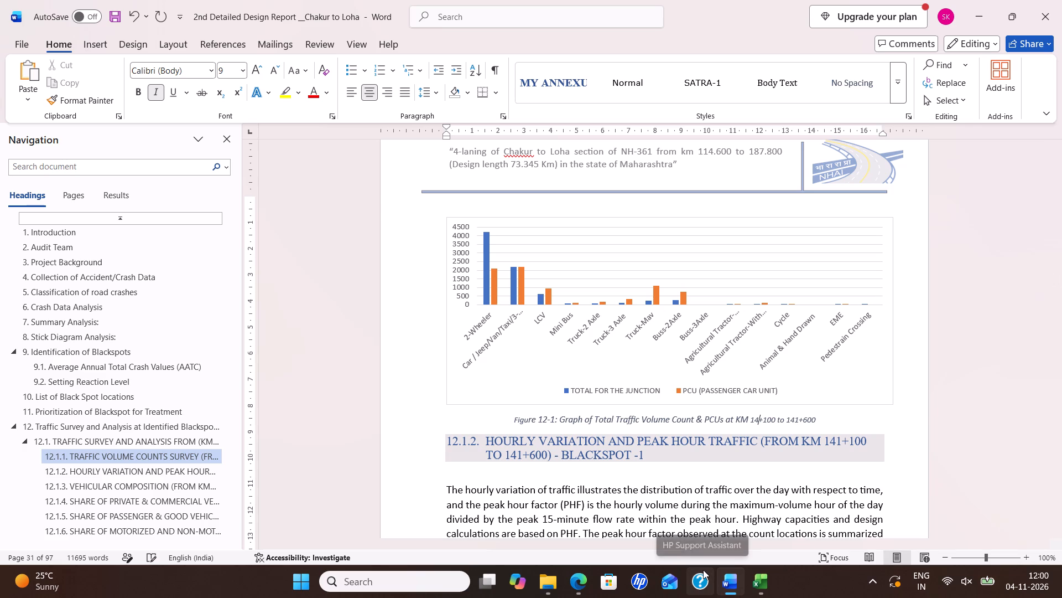
{"action": "key", "text": "BackSpace"}
{"action": "type", "text": "27"}
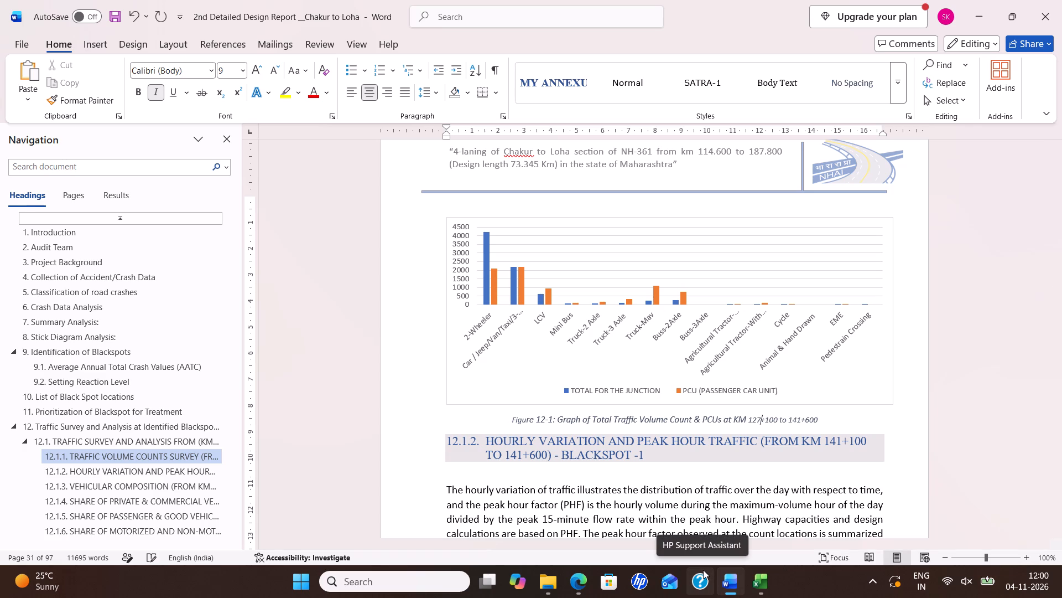
{"action": "key", "text": "Right"}
{"action": "key", "text": "Right"}
{"action": "key", "text": "BackSpace"}
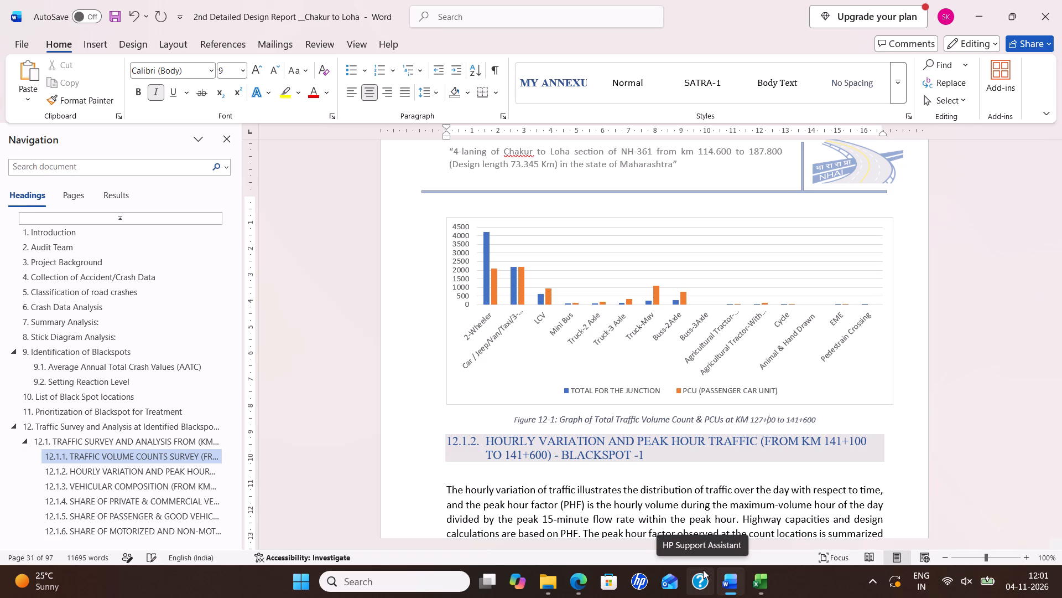
{"action": "key", "text": "6"}
Change the end chainage in the Figure 12-1 caption to 128+100.
{"action": "key", "text": "Right"}
{"action": "key", "text": "Right"}
{"action": "key", "text": "Right"}
{"action": "key", "text": "Right"}
{"action": "key", "text": "Right"}
{"action": "key", "text": "Right"}
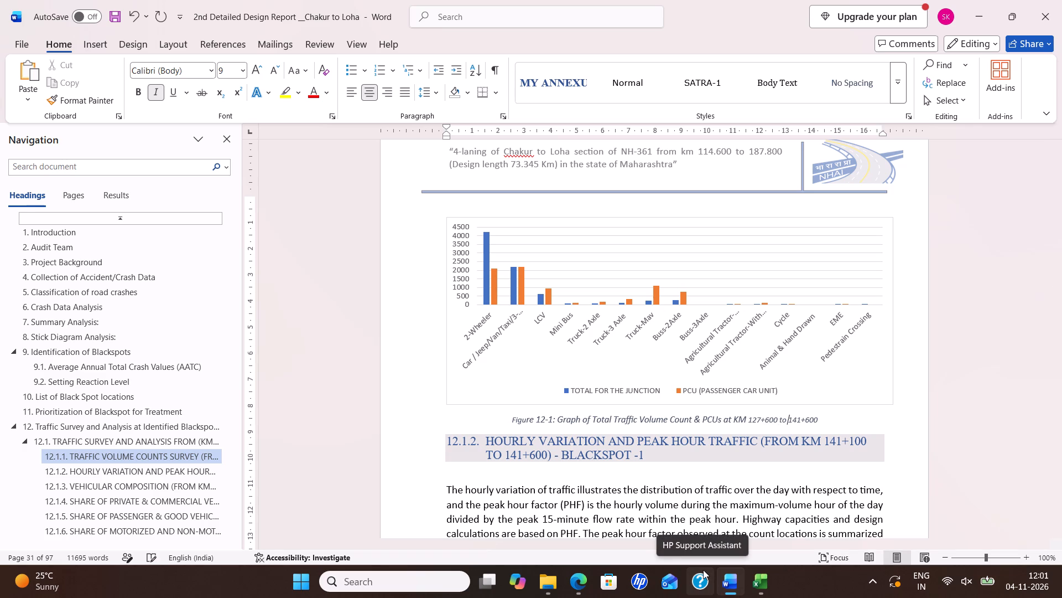
{"action": "key", "text": "Right"}
{"action": "key", "text": "Right"}
{"action": "key", "text": "Right"}
{"action": "key", "text": "BackSpace"}
{"action": "key", "text": "BackSpace"}
{"action": "type", "text": "28"}
{"action": "key", "text": "Right"}
{"action": "key", "text": "Right"}
{"action": "key", "text": "BackSpace"}
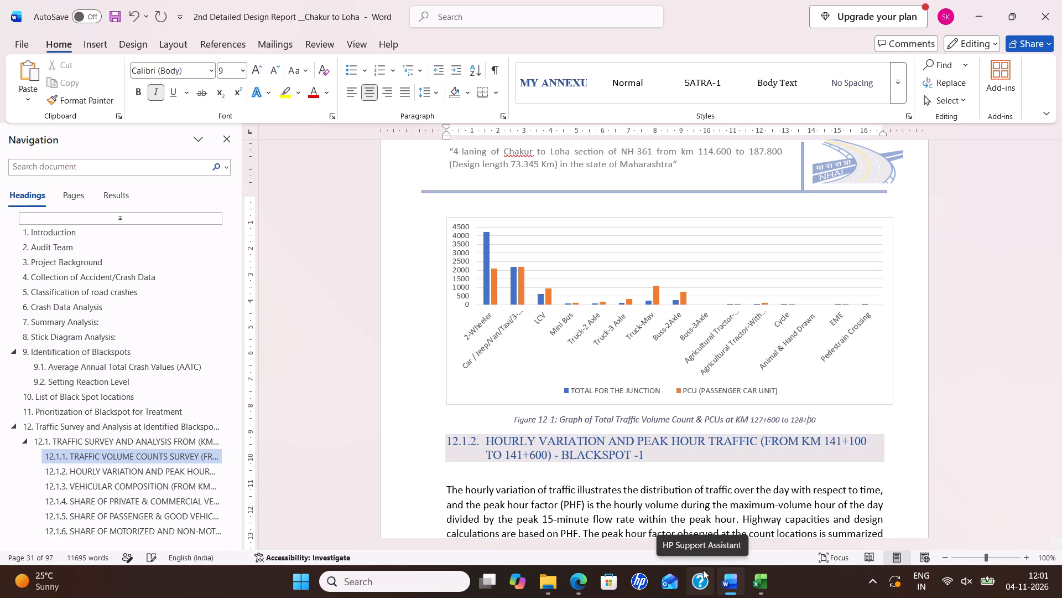
{"action": "key", "text": "1"}
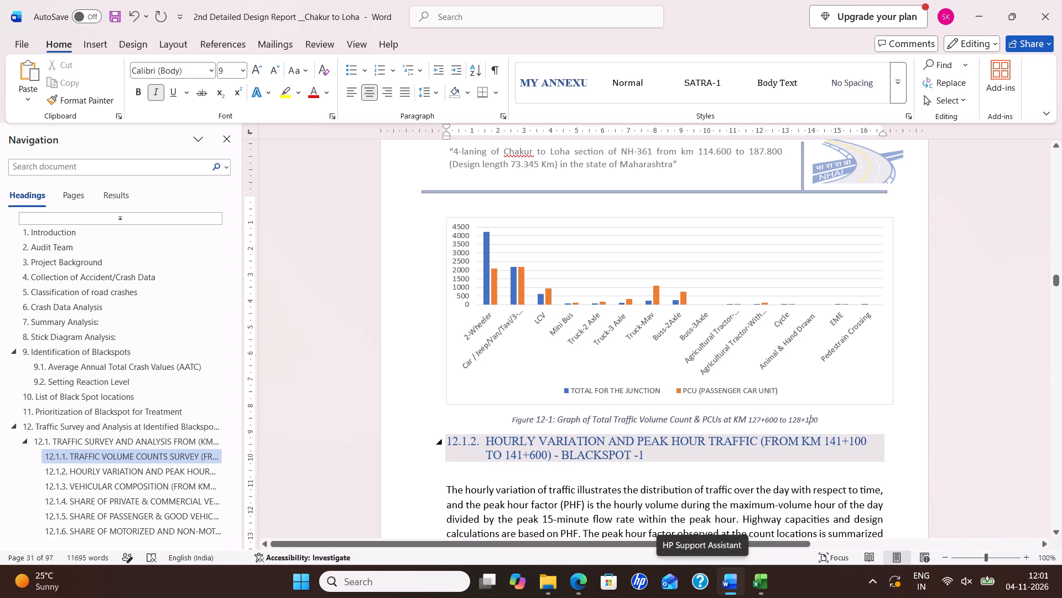
Change the start chainage in heading 12.1.2, Hourly Variation and Peak Hour Traffic, to 127+600.
{"action": "left_click", "coordinate": [844, 440]}
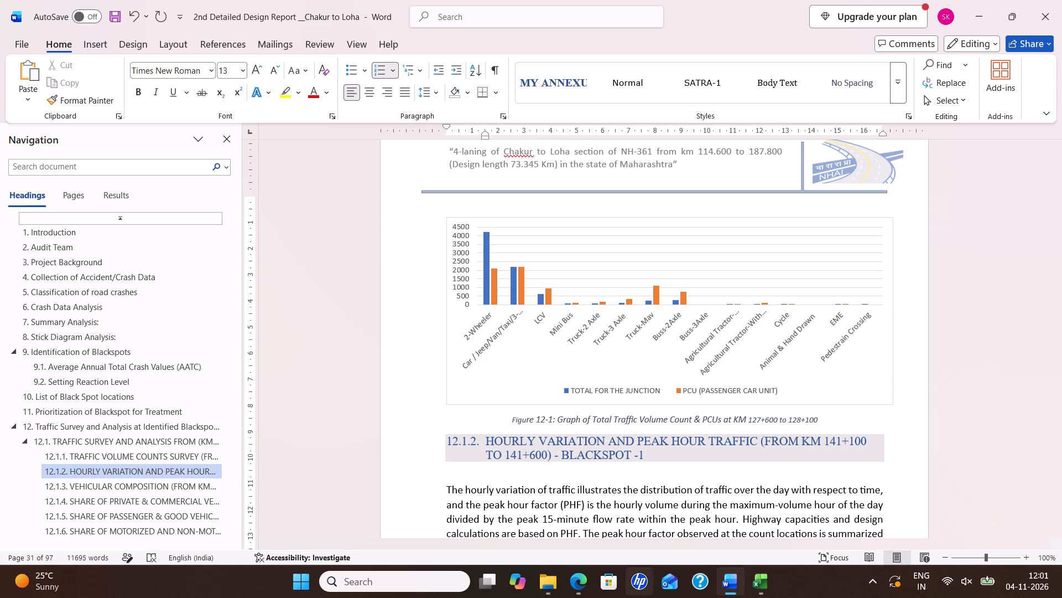
{"action": "key", "text": "BackSpace"}
{"action": "key", "text": "BackSpace"}
{"action": "type", "text": "27"}
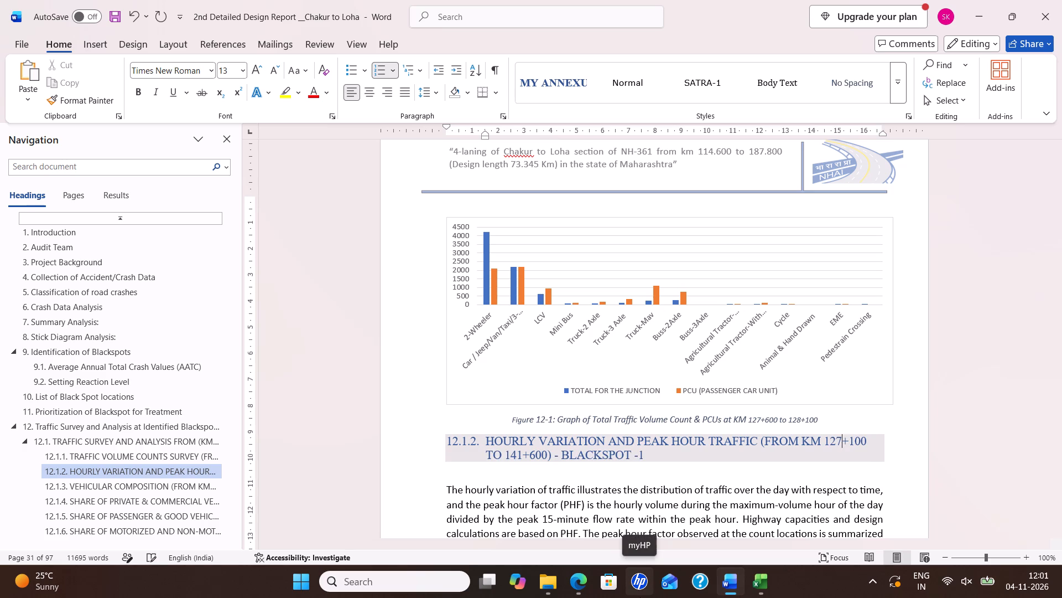
{"action": "key", "text": "Right"}
{"action": "key", "text": "Right"}
{"action": "key", "text": "BackSpace"}
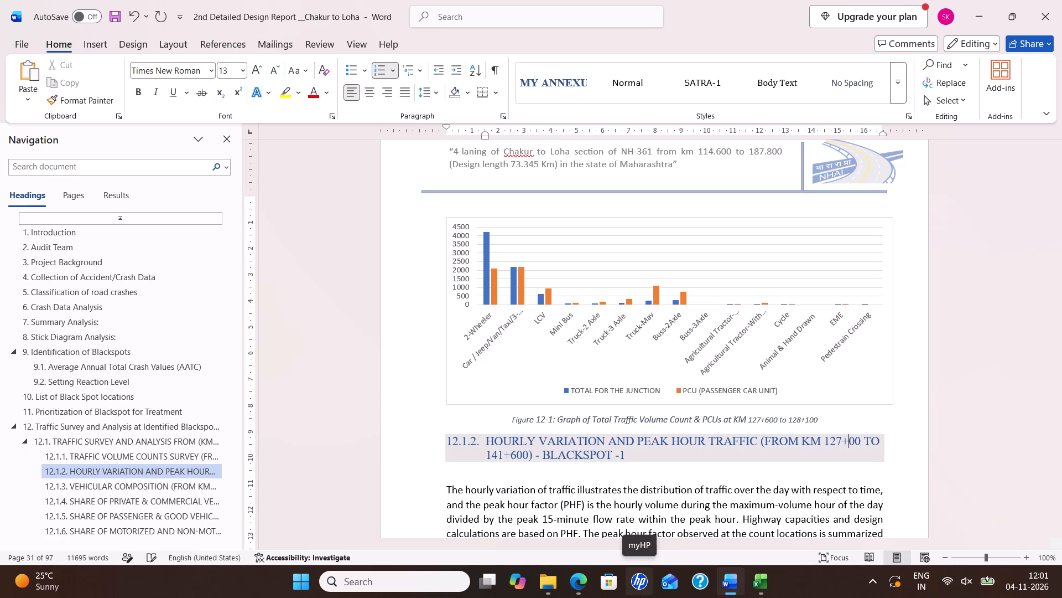
{"action": "key", "text": "6"}
Change the end chainage in heading 12.1.2, Hourly Variation and Peak Hour Traffic, to 128+100.
{"action": "key", "text": "Right"}
{"action": "key", "text": "Right"}
{"action": "key", "text": "Right"}
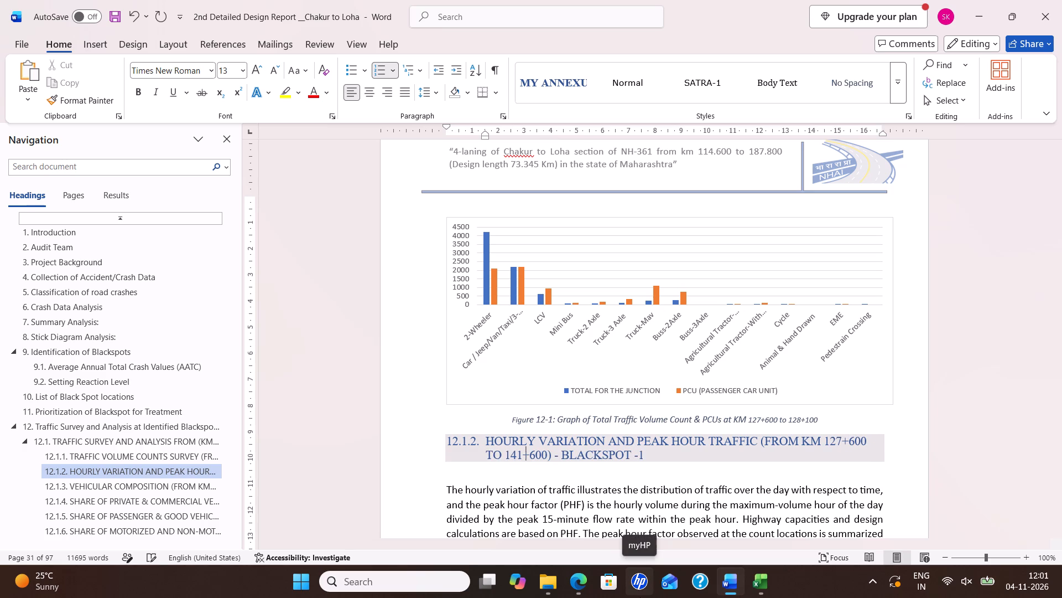
{"action": "key", "text": "Right"}
{"action": "key", "text": "Right"}
{"action": "key", "text": "Right"}
{"action": "key", "text": "Right"}
{"action": "key", "text": "Right"}
{"action": "key", "text": "Right"}
{"action": "key", "text": "BackSpace"}
{"action": "key", "text": "BackSpace"}
{"action": "type", "text": "28"}
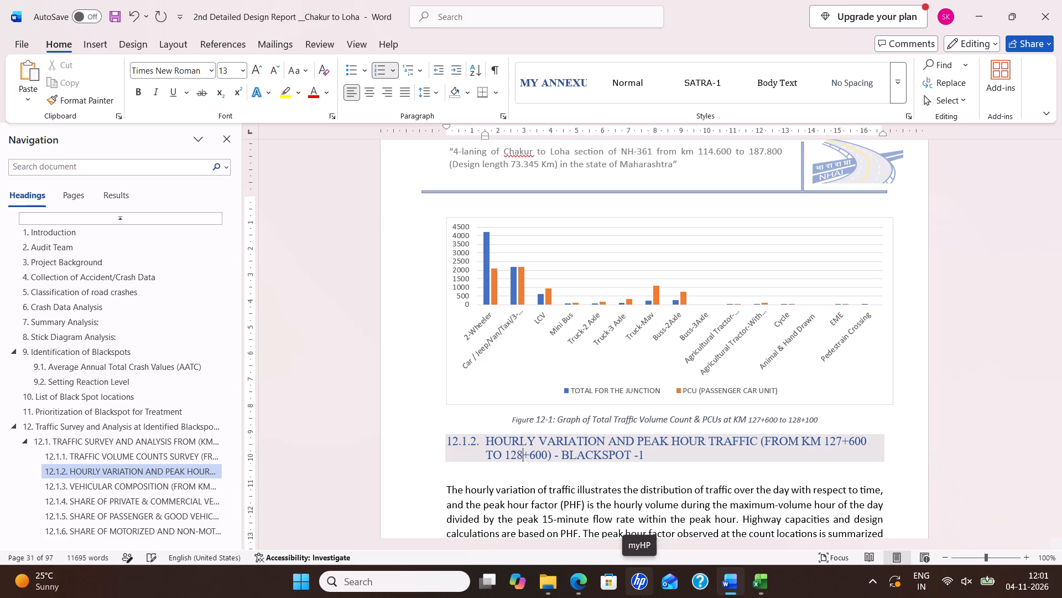
{"action": "key", "text": "Right"}
{"action": "key", "text": "Right"}
{"action": "key", "text": "Right"}
{"action": "key", "text": "Left"}
{"action": "key", "text": "BackSpace"}
{"action": "key", "text": "1"}
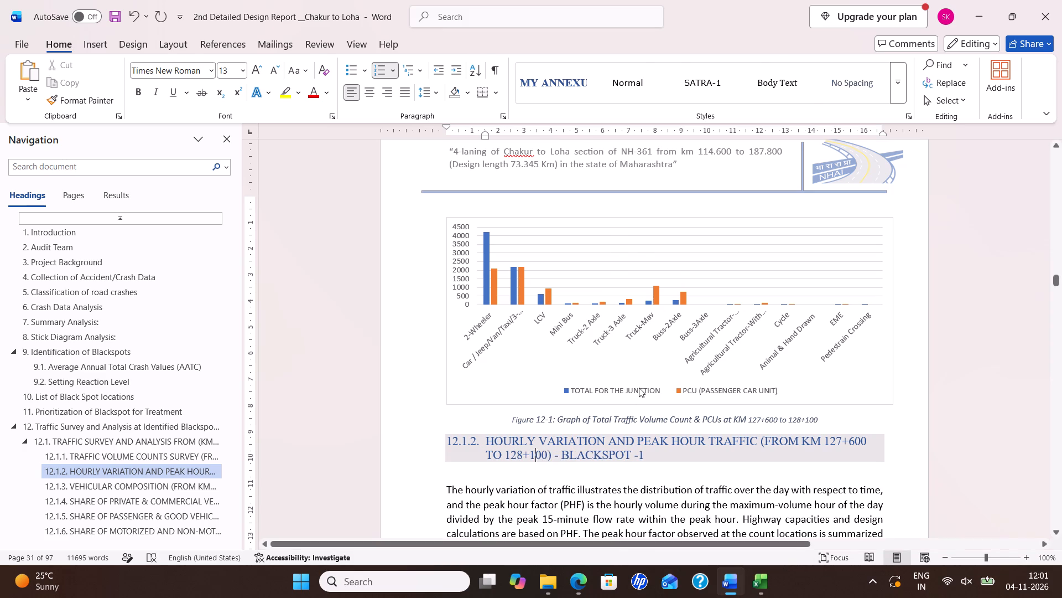
Switch to the Traffic 127 - 600 workbook and add data labels to the column chart of junction totals and PCU by vehicle type.
{"action": "key", "text": "alt+Tab"}
{"action": "scroll", "coordinate": [442, 391], "scroll_direction": "up", "scroll_amount": 7}
{"action": "scroll", "coordinate": [442, 391], "scroll_direction": "down", "scroll_amount": 4}
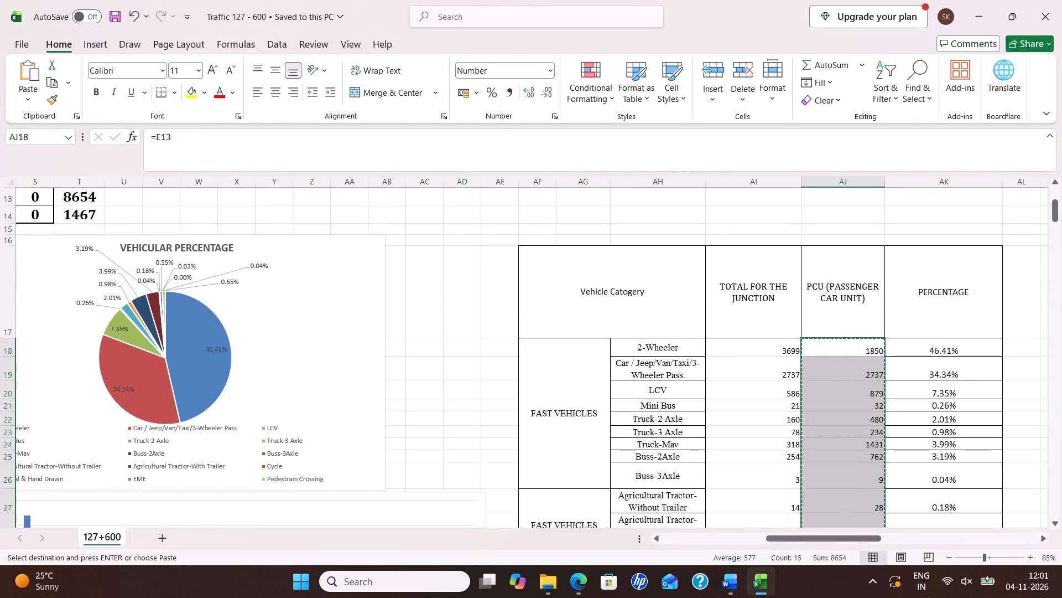
{"action": "left_click_drag", "start_coordinate": [778, 537], "coordinate": [730, 542]}
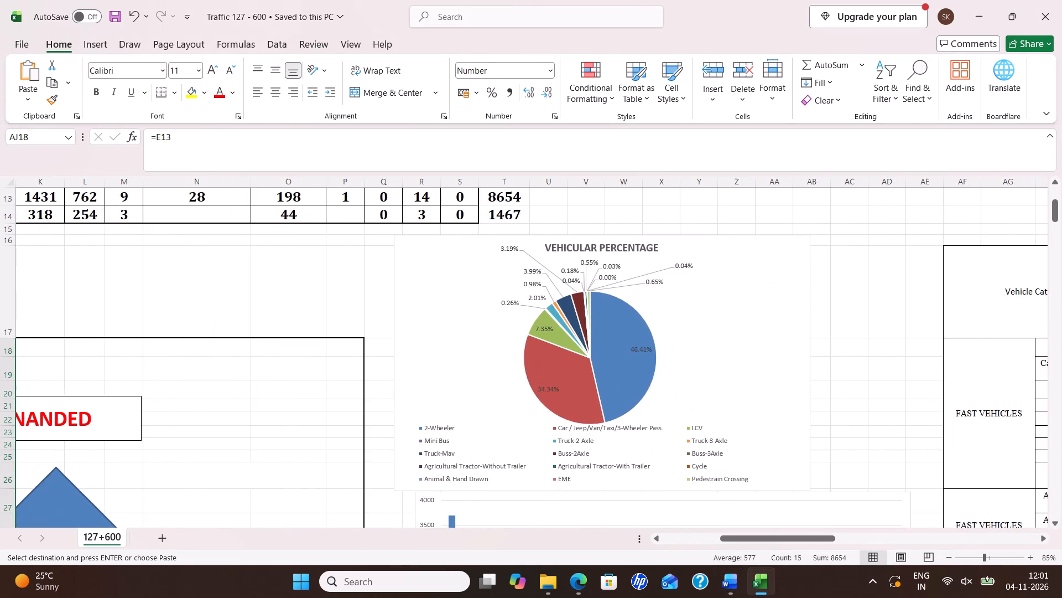
{"action": "scroll", "coordinate": [499, 364], "scroll_direction": "down", "scroll_amount": 5}
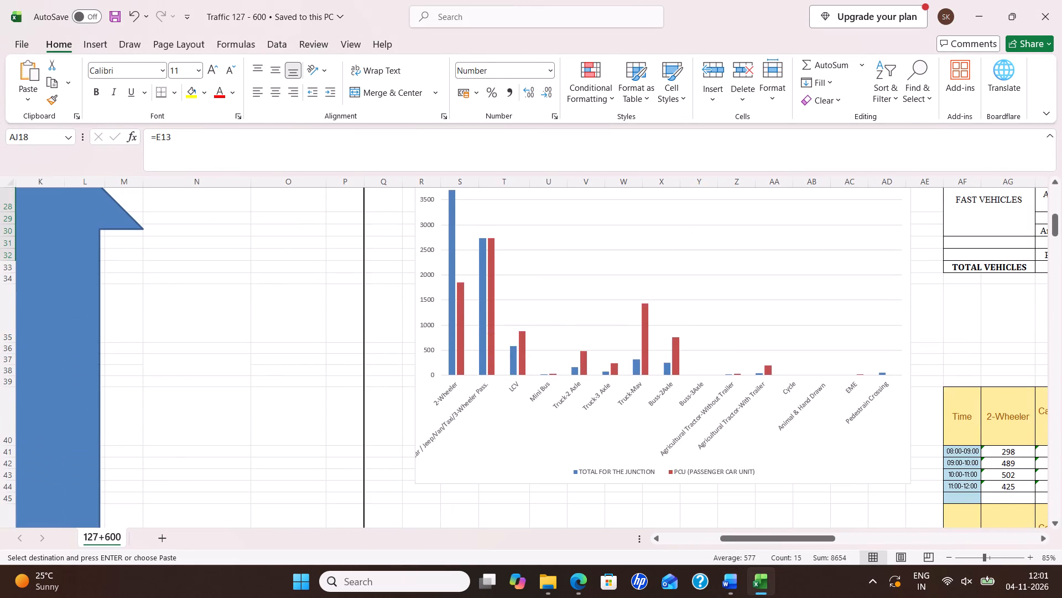
{"action": "scroll", "coordinate": [615, 358], "scroll_direction": "up", "scroll_amount": 2}
{"action": "key", "text": "alt+Tab"}
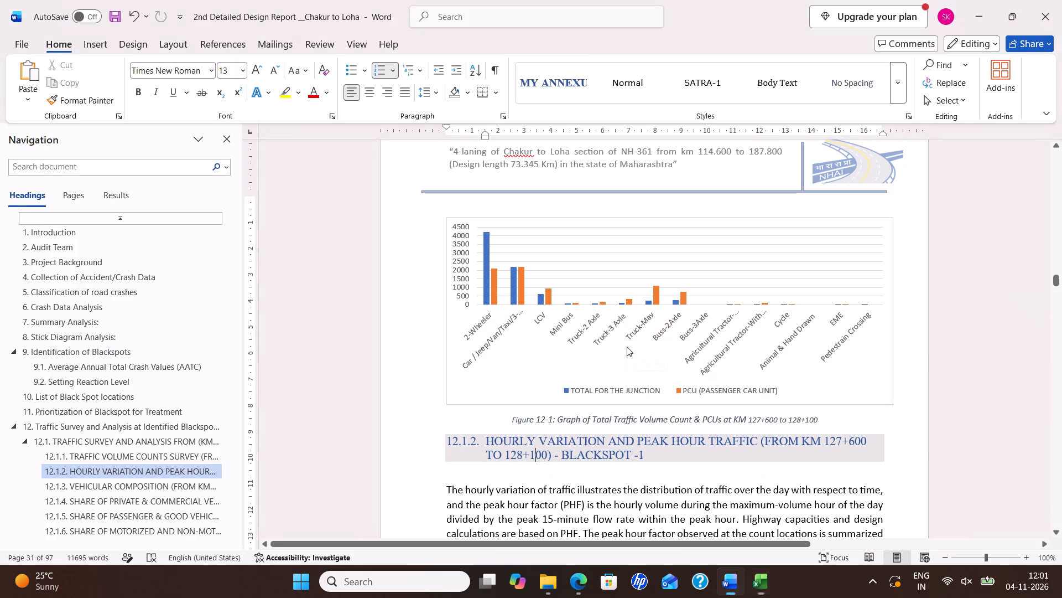
{"action": "key", "text": "alt+Tab"}
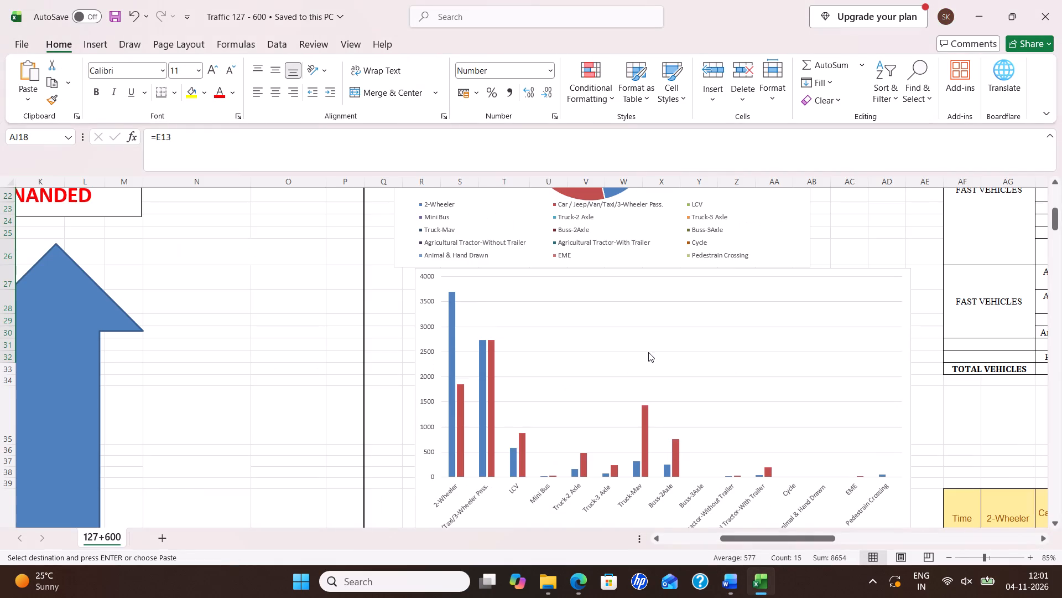
{"action": "scroll", "coordinate": [641, 343], "scroll_direction": "down", "scroll_amount": 3}
{"action": "scroll", "coordinate": [638, 345], "scroll_direction": "up", "scroll_amount": 2}
{"action": "left_click", "coordinate": [858, 254]}
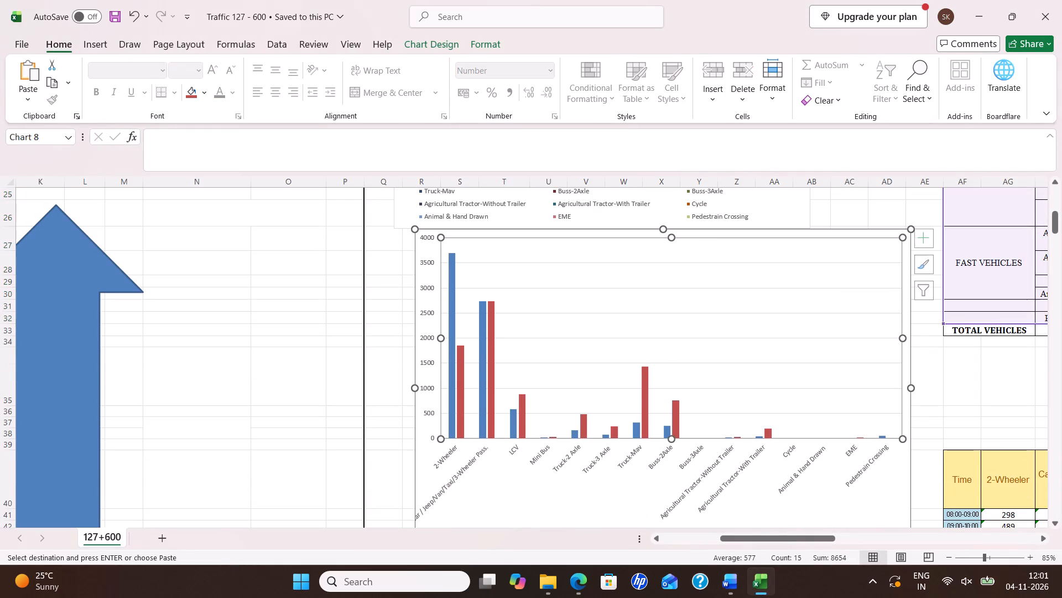
{"action": "left_click", "coordinate": [924, 238]}
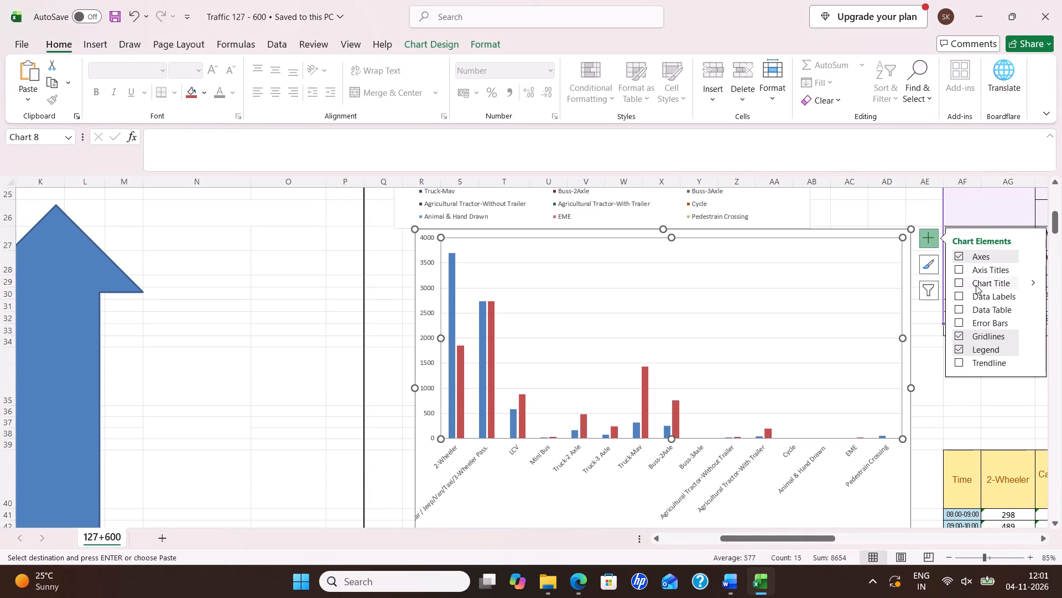
{"action": "left_click", "coordinate": [978, 295]}
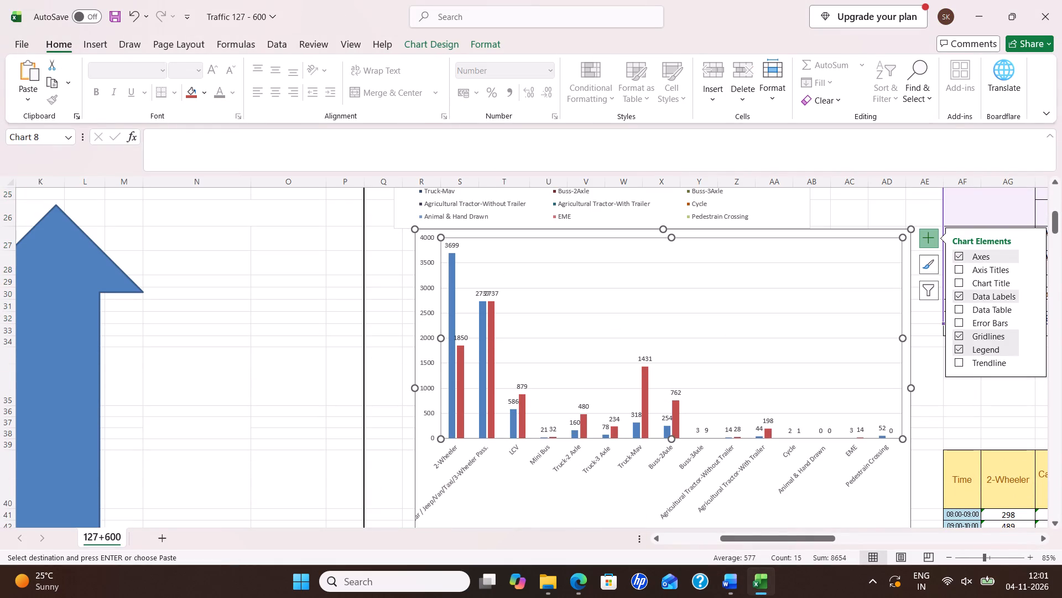
{"action": "left_click", "coordinate": [922, 414]}
Copy the labelled column chart and paste it into the report in place of the old chart above the Figure 12-1 caption.
{"action": "left_click", "coordinate": [906, 250]}
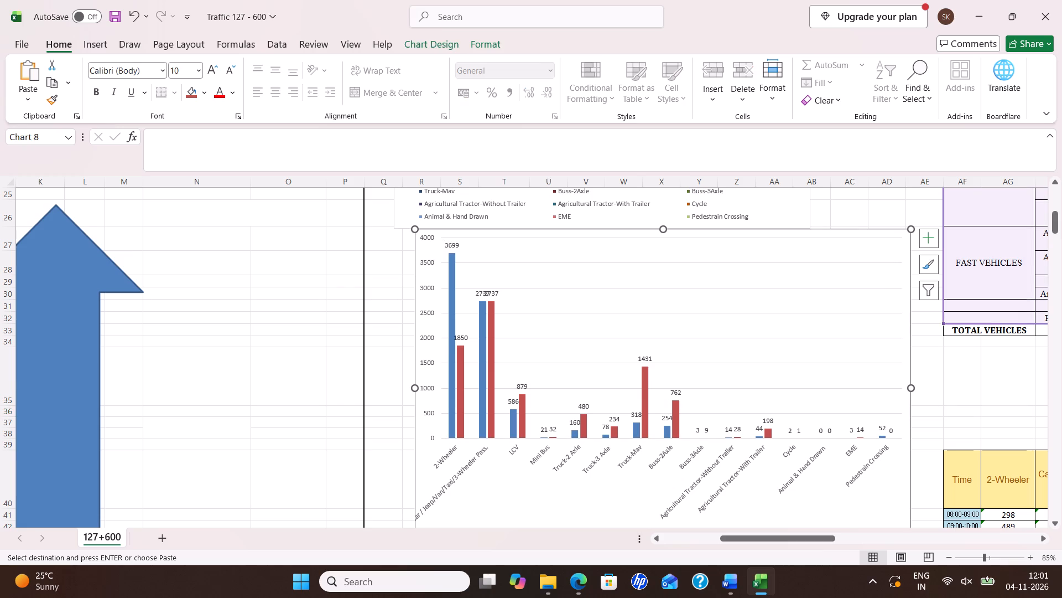
{"action": "key", "text": "ctrl+c"}
{"action": "key", "text": "alt+Tab"}
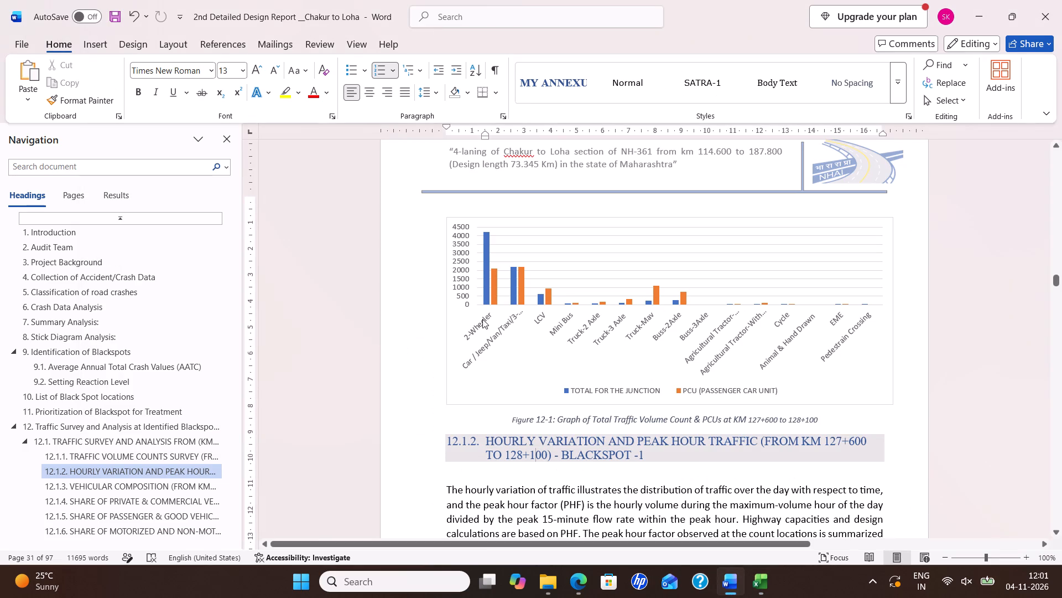
{"action": "left_click", "coordinate": [472, 385]}
{"action": "key", "text": "Delete"}
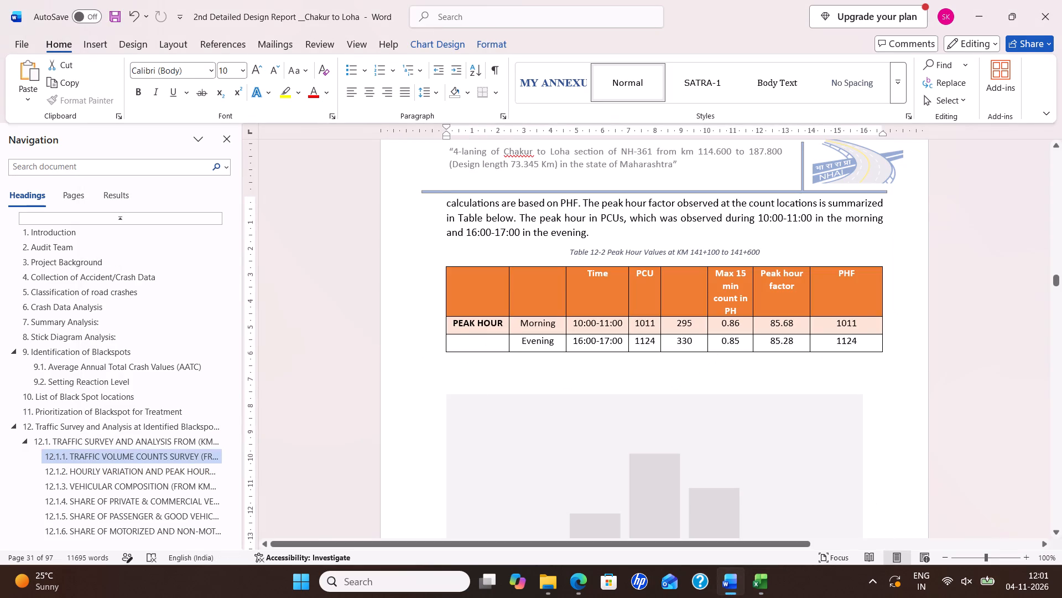
{"action": "key", "text": "ctrl+v"}
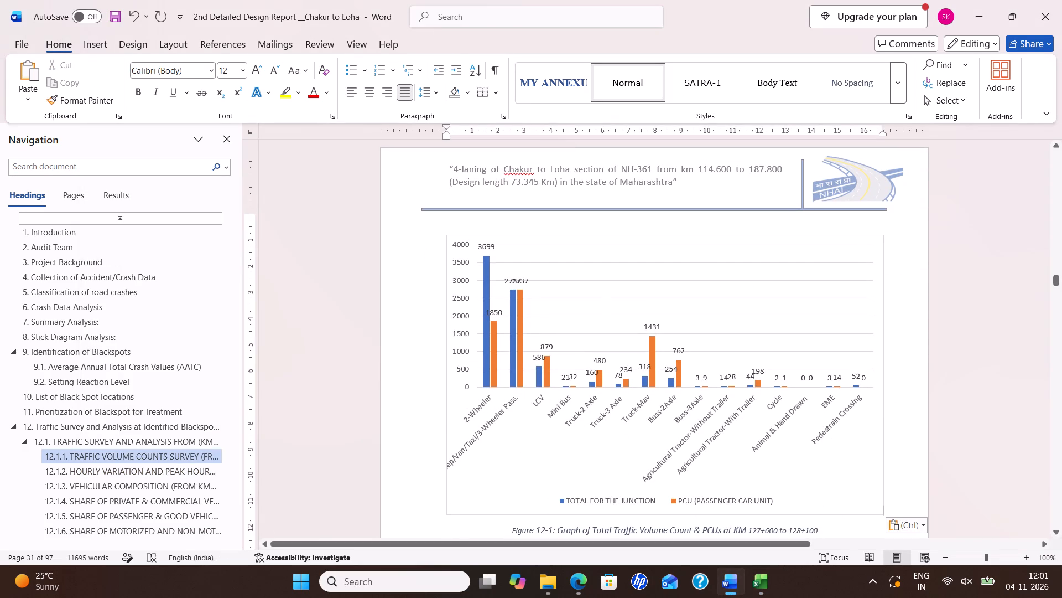
Remove the blank line above the pasted chart so it sits directly below the page header.
{"action": "left_click", "coordinate": [581, 225]}
{"action": "left_click", "coordinate": [576, 228]}
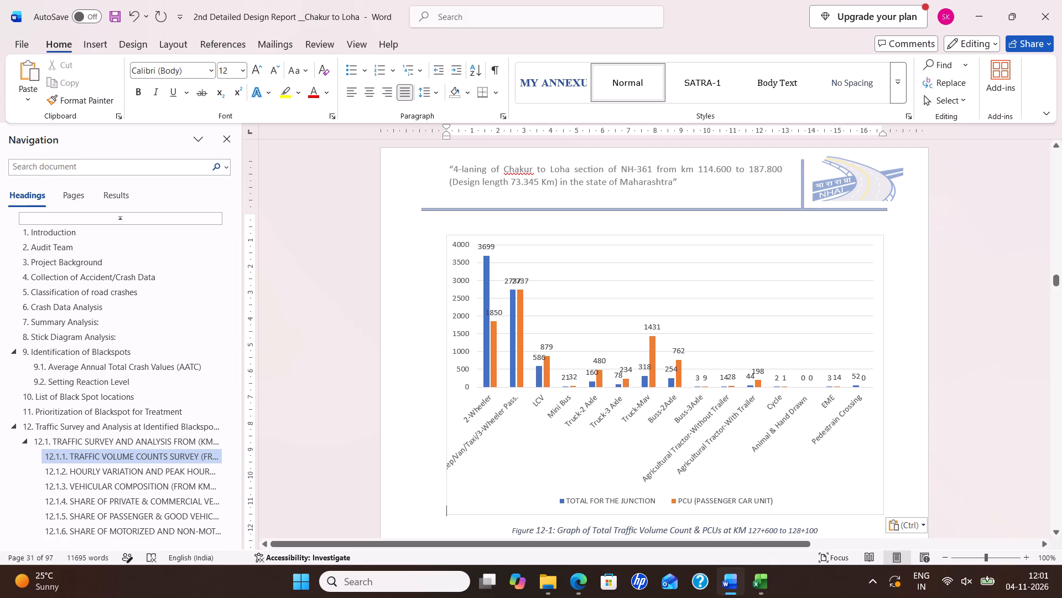
{"action": "key", "text": "Delete"}
{"action": "left_click", "coordinate": [566, 219]}
{"action": "left_click", "coordinate": [564, 218]}
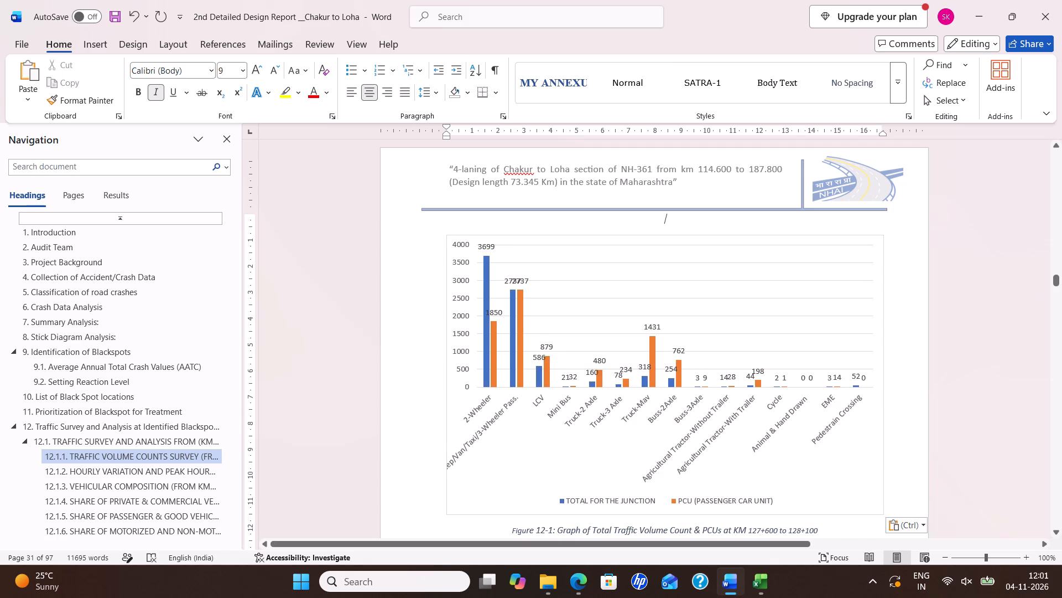
{"action": "key", "text": "Delete"}
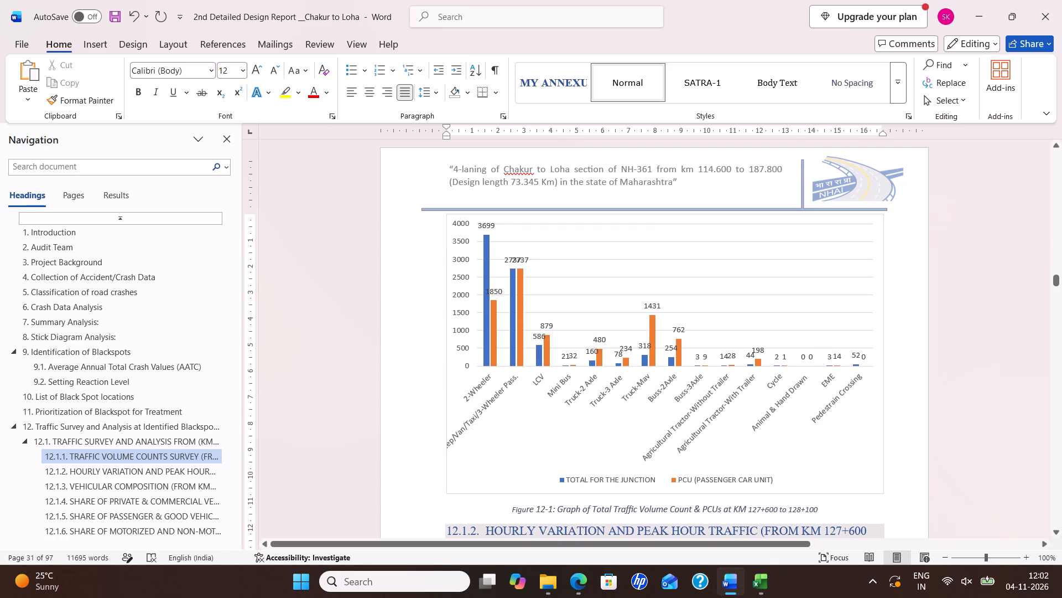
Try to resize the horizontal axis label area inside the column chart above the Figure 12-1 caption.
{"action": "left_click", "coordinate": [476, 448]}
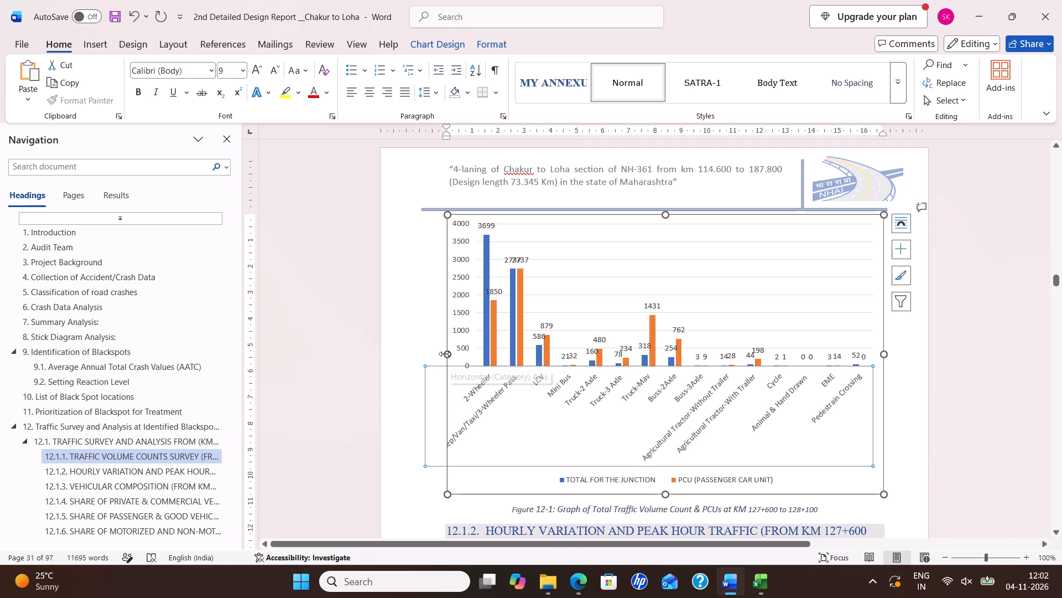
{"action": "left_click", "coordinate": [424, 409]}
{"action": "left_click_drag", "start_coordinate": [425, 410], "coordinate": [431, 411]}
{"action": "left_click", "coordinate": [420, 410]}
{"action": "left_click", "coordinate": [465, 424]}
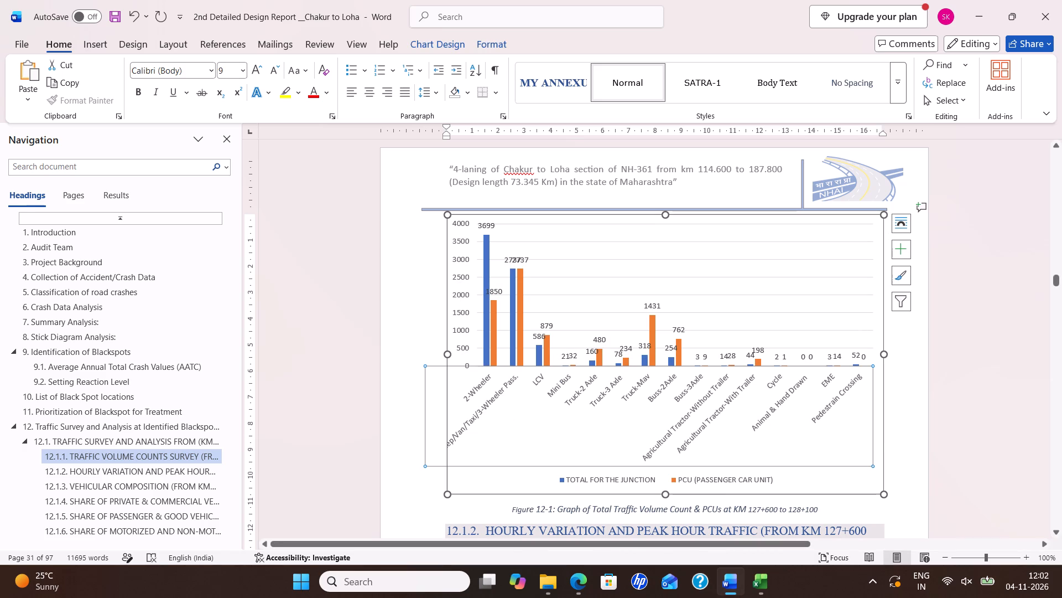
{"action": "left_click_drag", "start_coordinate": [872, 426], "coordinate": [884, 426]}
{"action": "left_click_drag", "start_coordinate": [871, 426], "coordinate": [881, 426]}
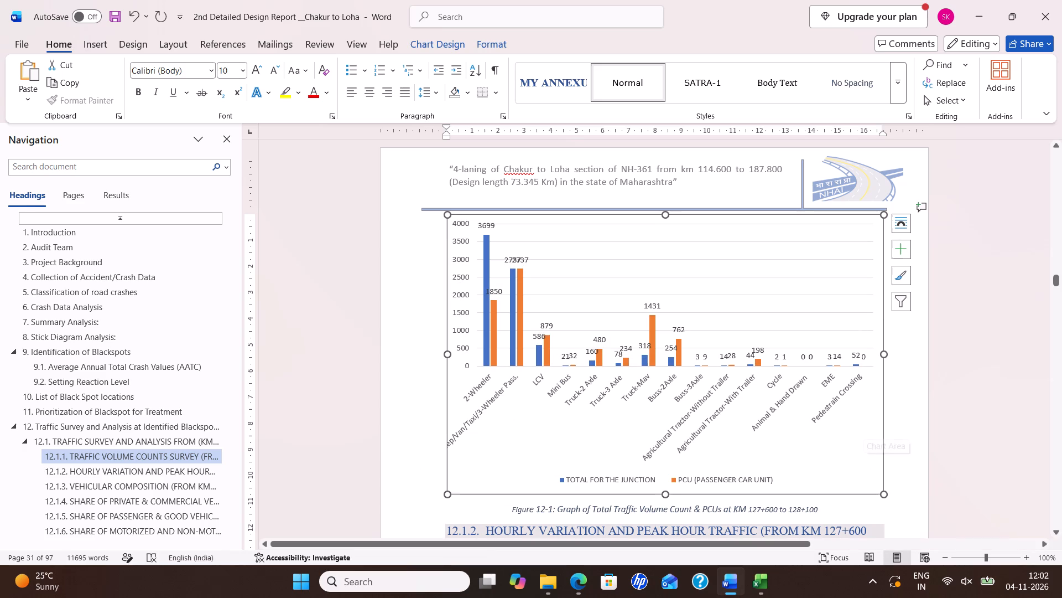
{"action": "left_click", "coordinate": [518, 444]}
Widen the column chart above the Figure 12-1 caption past the right text margin to give the vehicle-type labels more room.
{"action": "left_click_drag", "start_coordinate": [448, 352], "coordinate": [434, 347]}
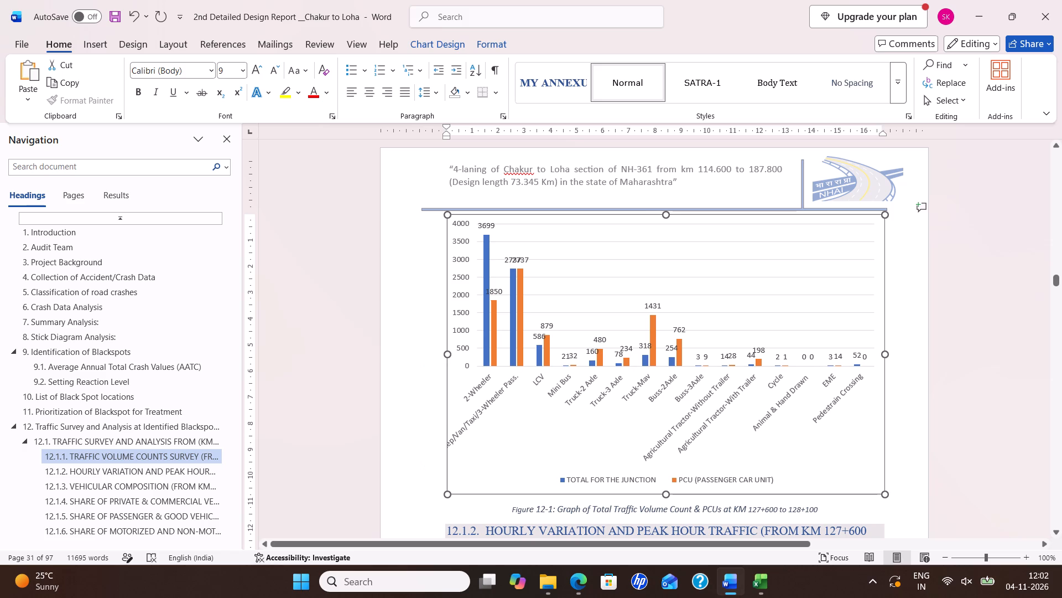
{"action": "left_click_drag", "start_coordinate": [434, 347], "coordinate": [428, 345]}
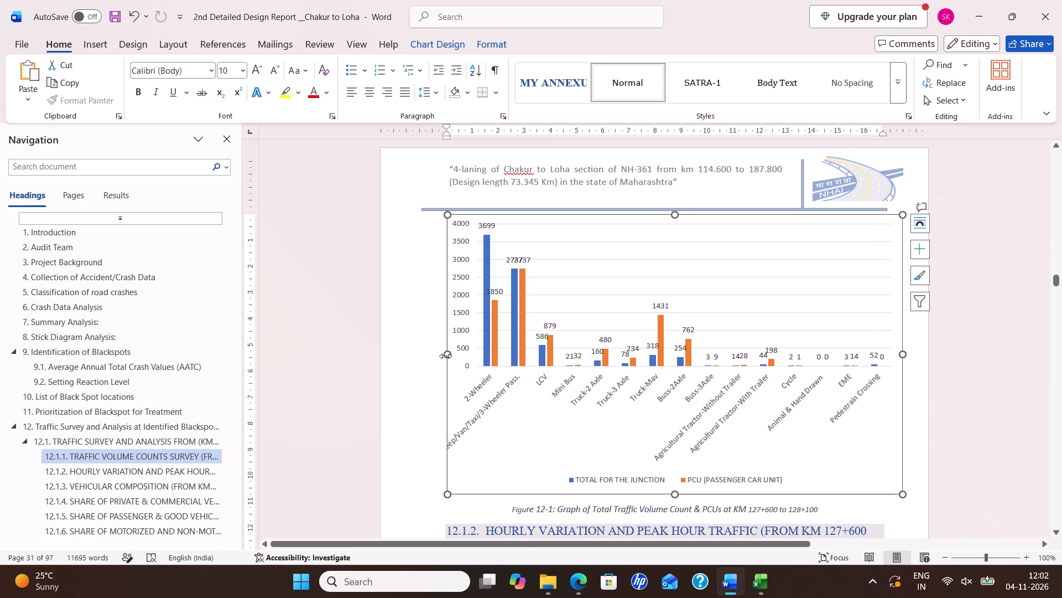
{"action": "left_click_drag", "start_coordinate": [445, 355], "coordinate": [410, 346]}
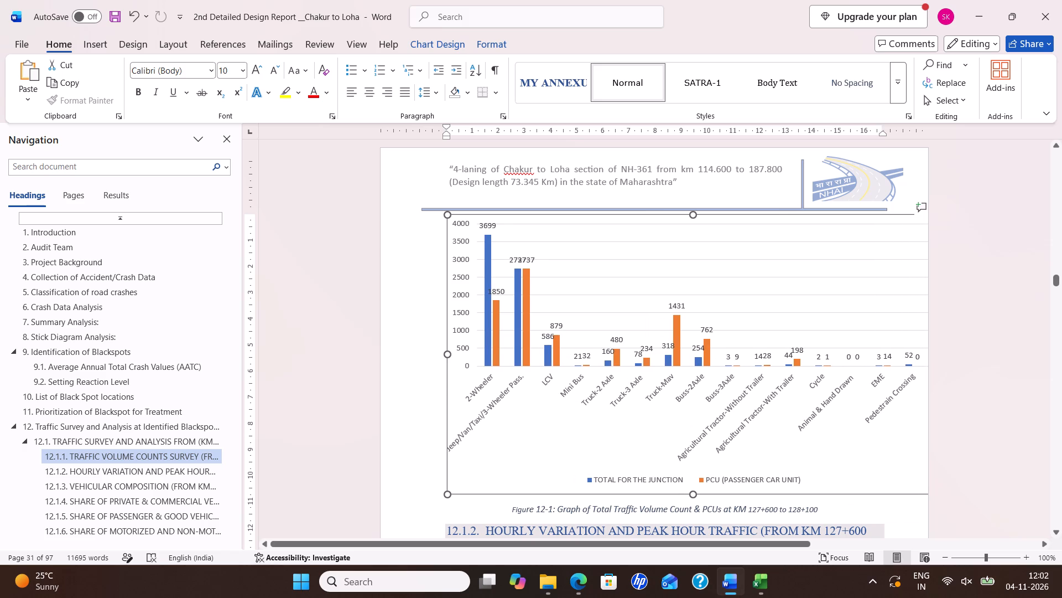
{"action": "left_click_drag", "start_coordinate": [410, 346], "coordinate": [432, 356]}
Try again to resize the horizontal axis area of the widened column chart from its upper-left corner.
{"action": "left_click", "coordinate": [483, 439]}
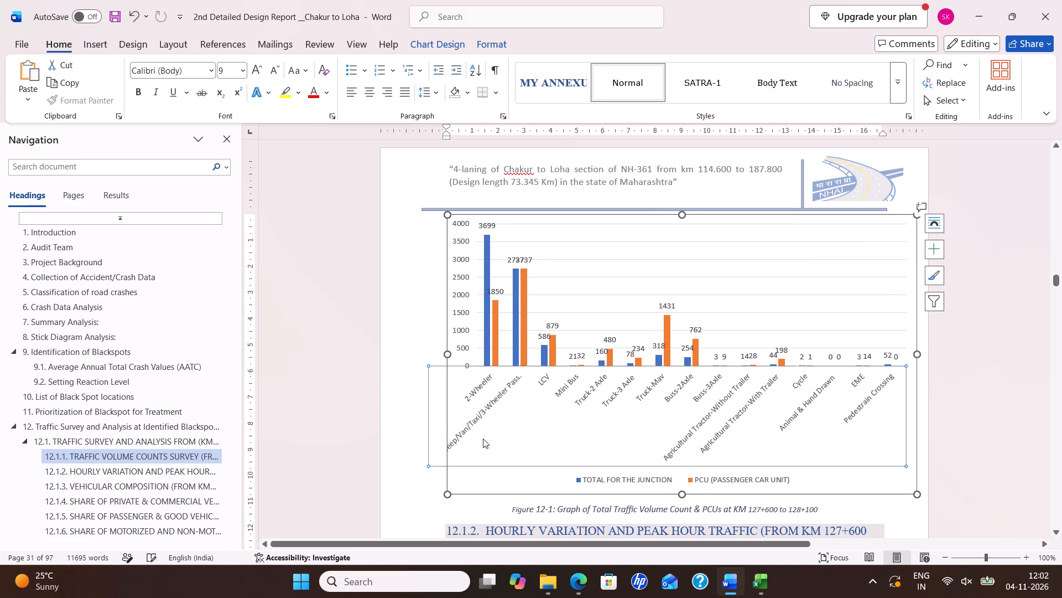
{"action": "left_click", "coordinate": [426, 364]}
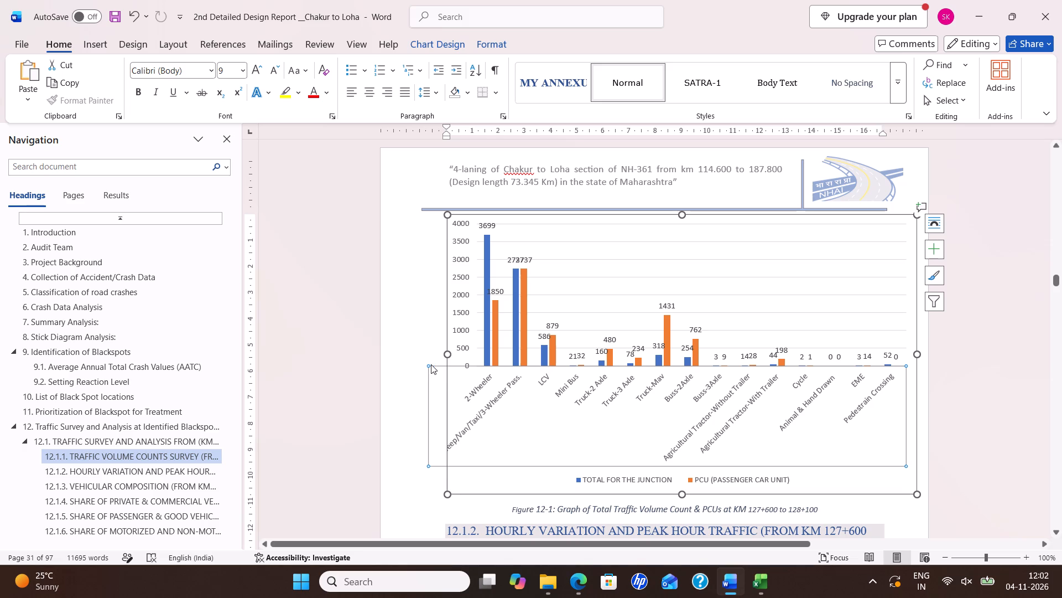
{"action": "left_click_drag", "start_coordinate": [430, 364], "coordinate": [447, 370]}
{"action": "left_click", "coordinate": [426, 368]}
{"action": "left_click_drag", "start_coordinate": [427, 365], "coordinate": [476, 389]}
Switch to the Traffic 127 - 600 workbook and widen the column chart leftward into column O so the Car / Jeep/Van/Taxi/3-Wheeler Pass. label fits.
{"action": "key", "text": "alt+Tab"}
{"action": "scroll", "coordinate": [549, 352], "scroll_direction": "down", "scroll_amount": 6}
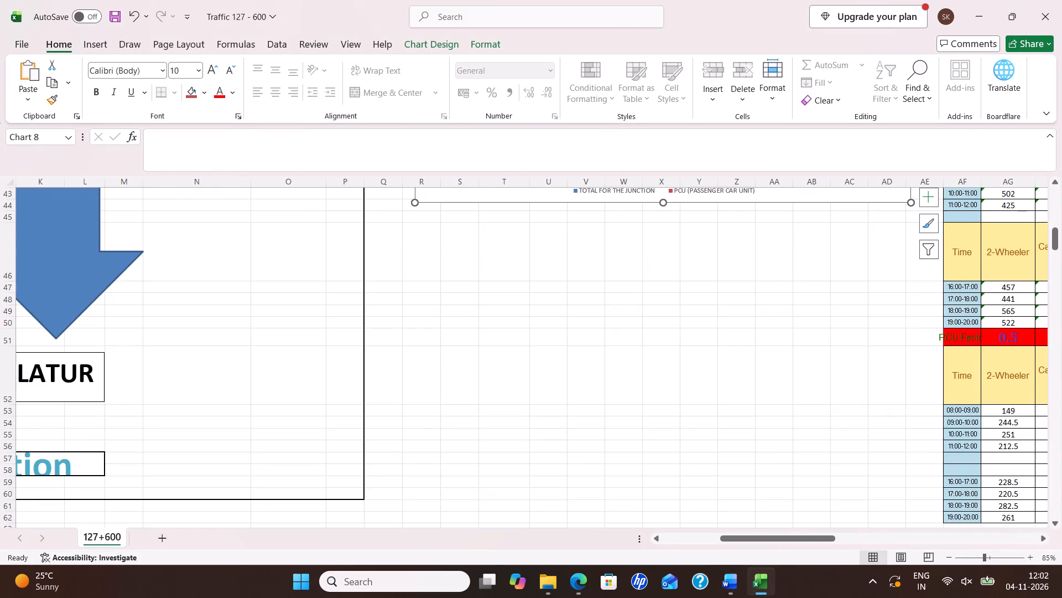
{"action": "scroll", "coordinate": [554, 377], "scroll_direction": "up", "scroll_amount": 4}
{"action": "left_click_drag", "start_coordinate": [412, 278], "coordinate": [402, 275]}
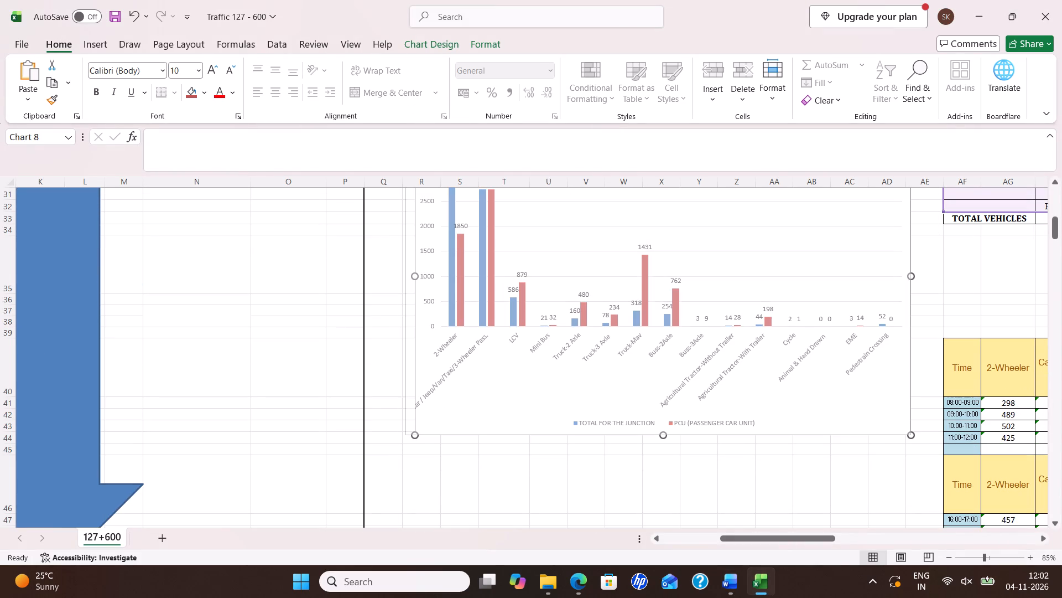
{"action": "left_click_drag", "start_coordinate": [402, 275], "coordinate": [385, 270]}
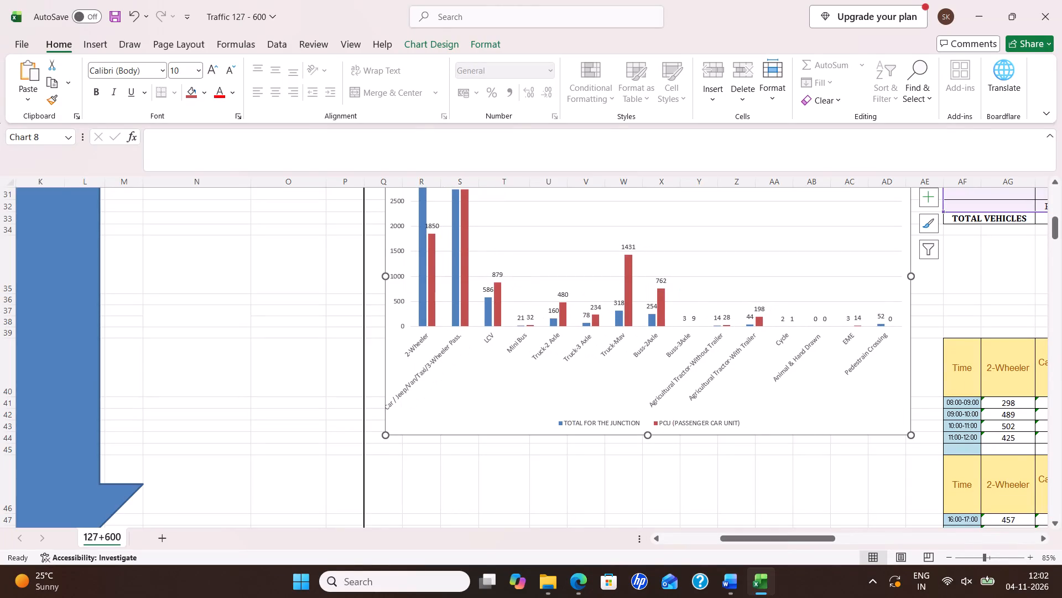
{"action": "left_click_drag", "start_coordinate": [383, 280], "coordinate": [369, 272]}
{"action": "left_click", "coordinate": [400, 357]}
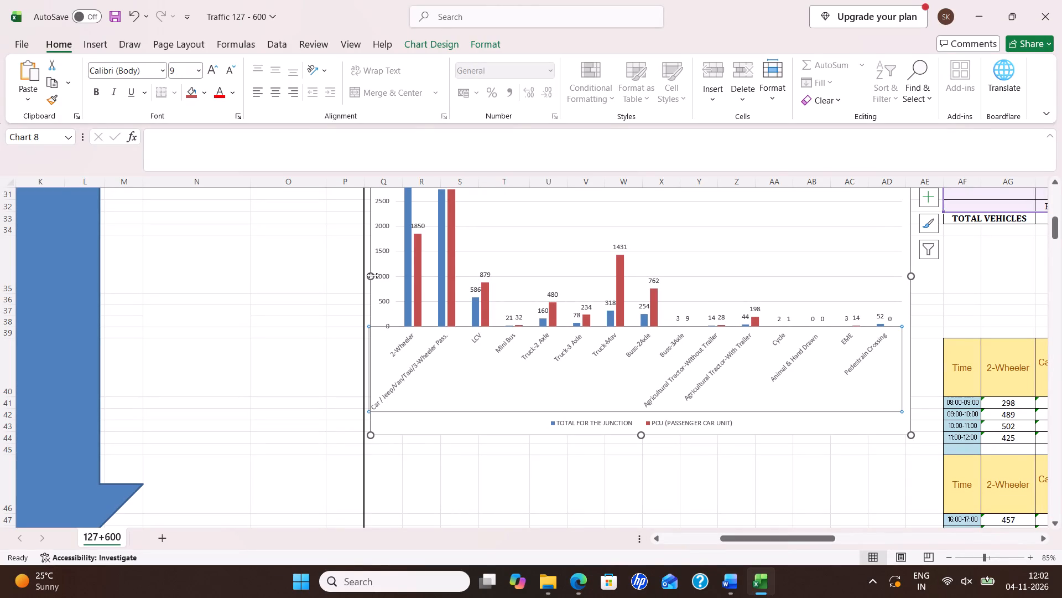
{"action": "left_click_drag", "start_coordinate": [372, 275], "coordinate": [351, 275]}
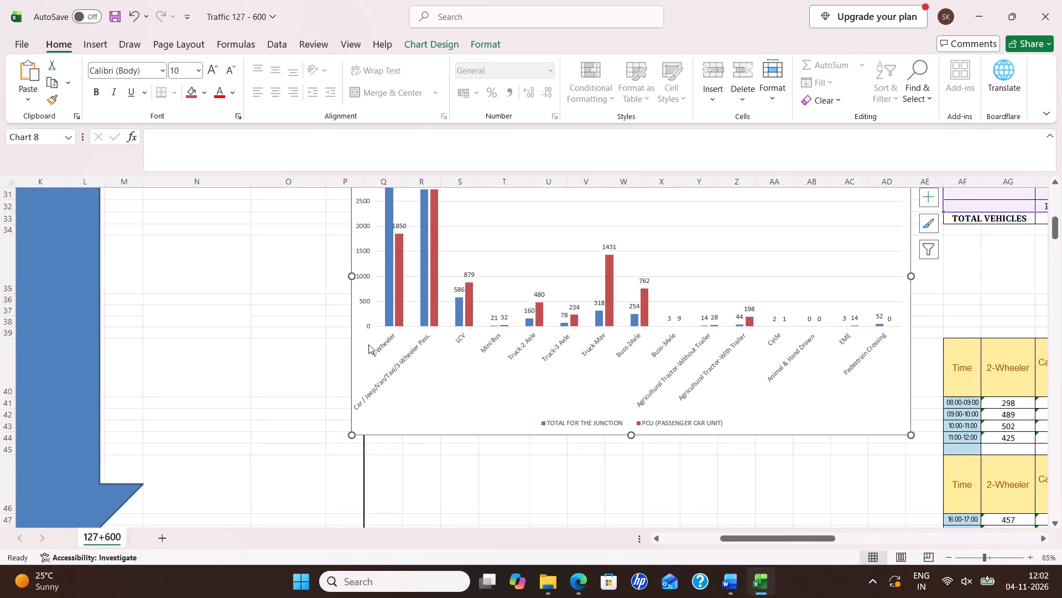
{"action": "left_click", "coordinate": [372, 343]}
{"action": "left_click", "coordinate": [396, 363]}
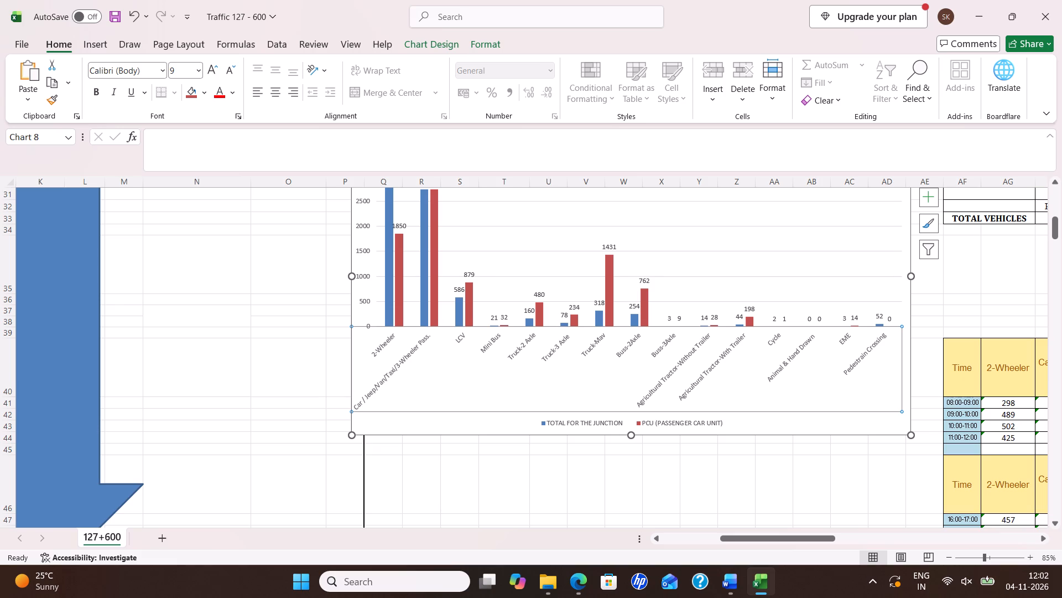
{"action": "left_click_drag", "start_coordinate": [750, 413], "coordinate": [763, 413]}
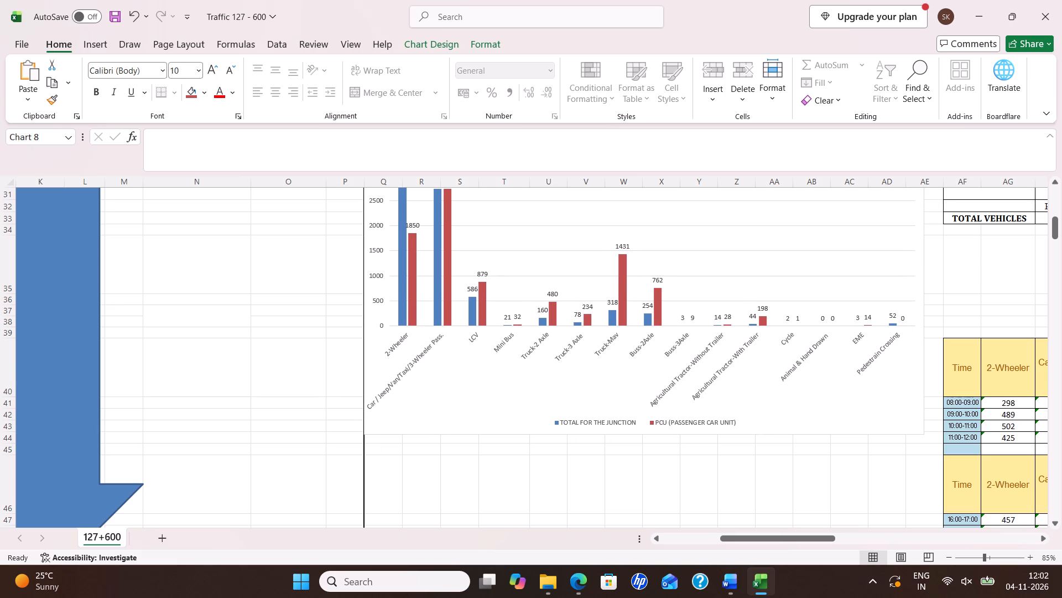
{"action": "left_click_drag", "start_coordinate": [763, 413], "coordinate": [763, 411]}
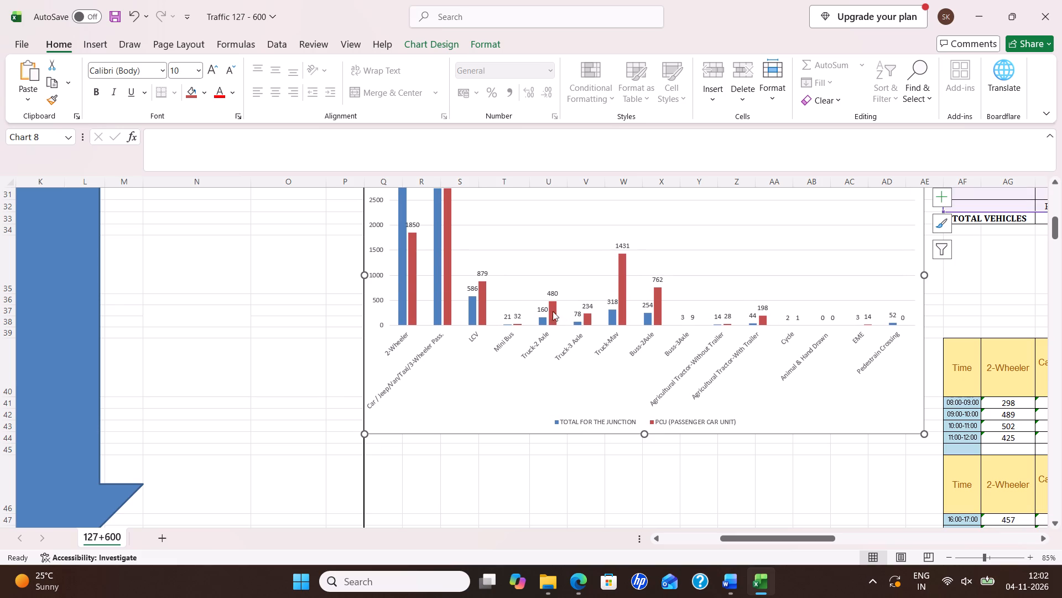
{"action": "left_click", "coordinate": [471, 373]}
{"action": "left_click", "coordinate": [419, 345]}
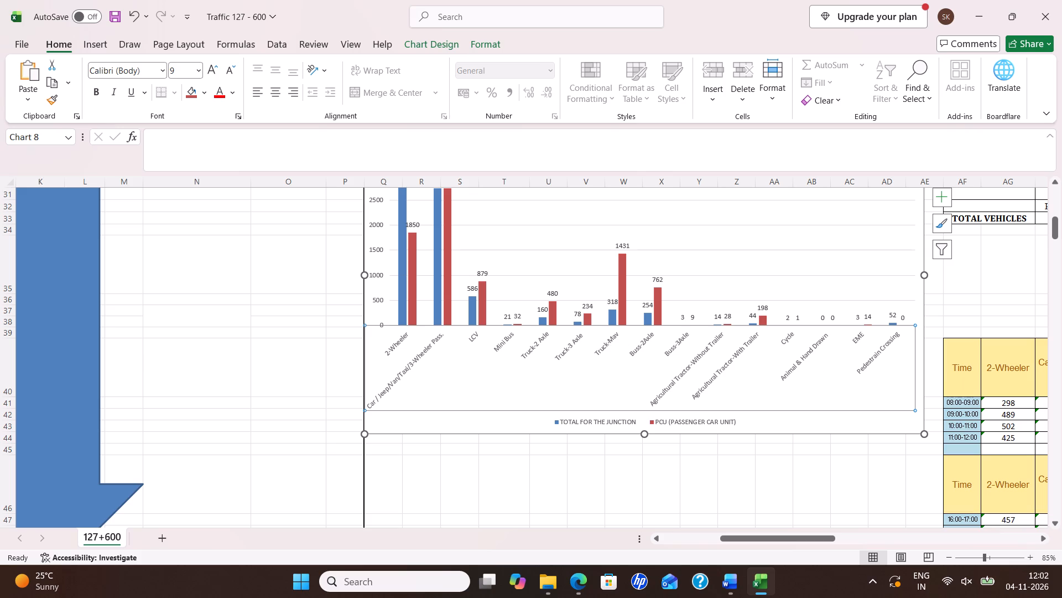
{"action": "left_click_drag", "start_coordinate": [363, 274], "coordinate": [299, 283]}
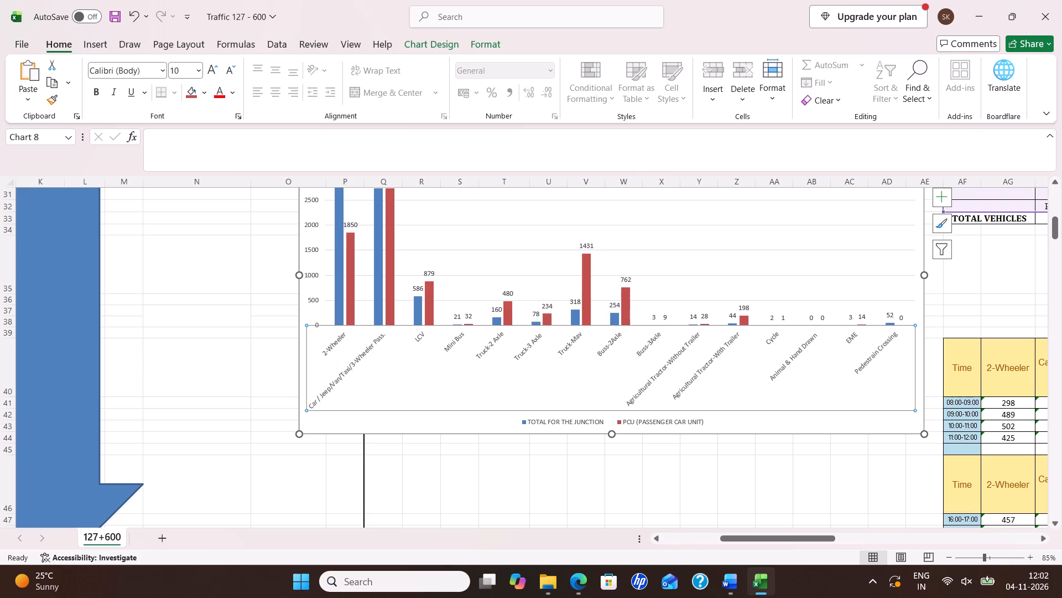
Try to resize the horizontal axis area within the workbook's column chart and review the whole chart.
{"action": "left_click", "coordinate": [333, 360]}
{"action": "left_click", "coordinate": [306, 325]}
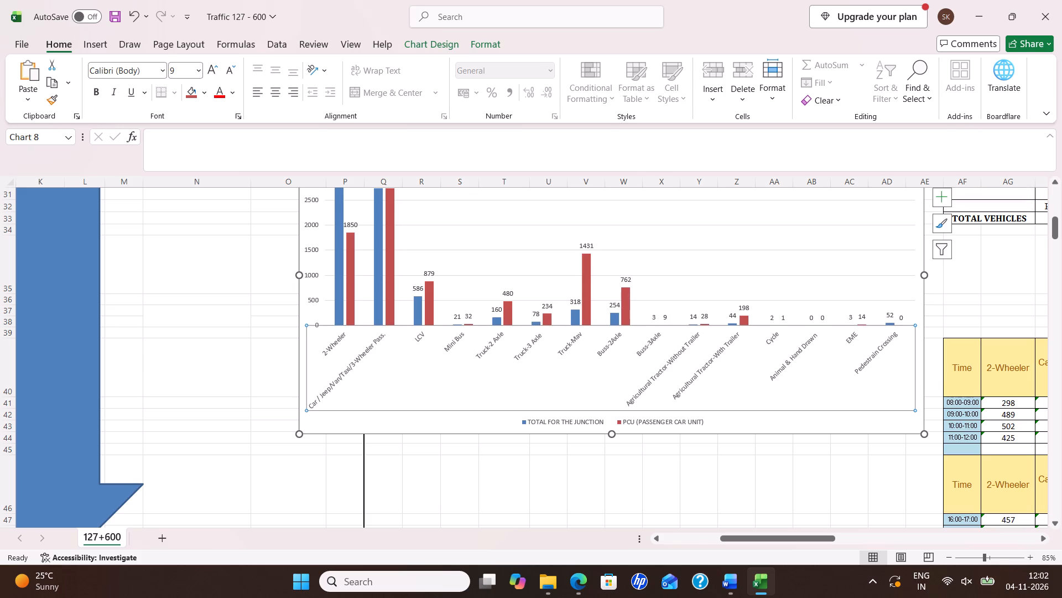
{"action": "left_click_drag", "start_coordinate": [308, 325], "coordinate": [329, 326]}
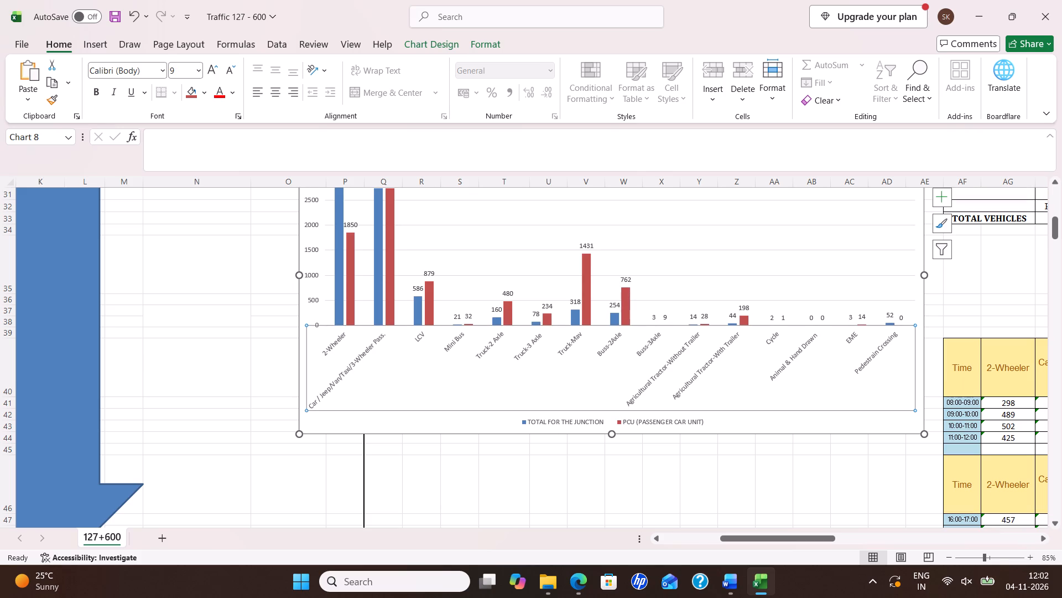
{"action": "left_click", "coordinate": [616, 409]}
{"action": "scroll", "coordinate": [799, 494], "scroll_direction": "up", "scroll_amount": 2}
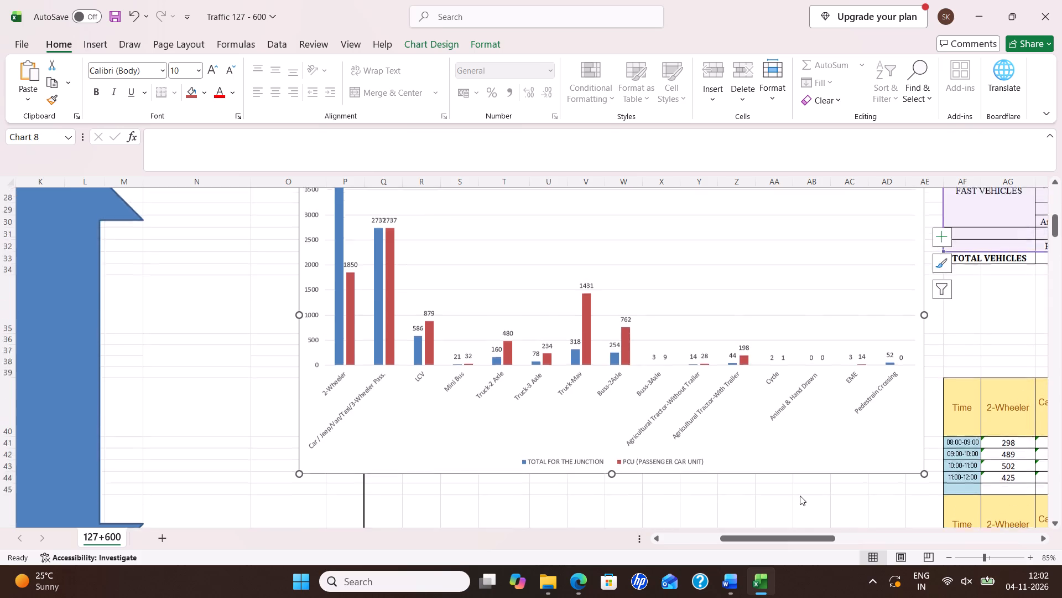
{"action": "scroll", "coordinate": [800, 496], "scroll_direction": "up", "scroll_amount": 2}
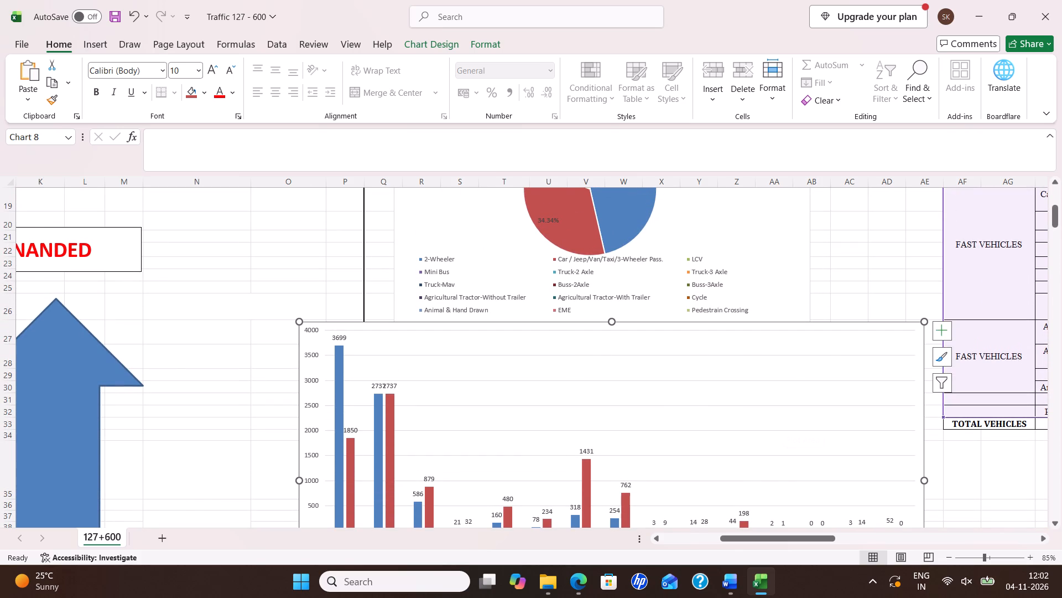
Switch back to the report and reduce the Figure 12-1 column chart's height and slightly narrow its width.
{"action": "key", "text": "alt+Tab"}
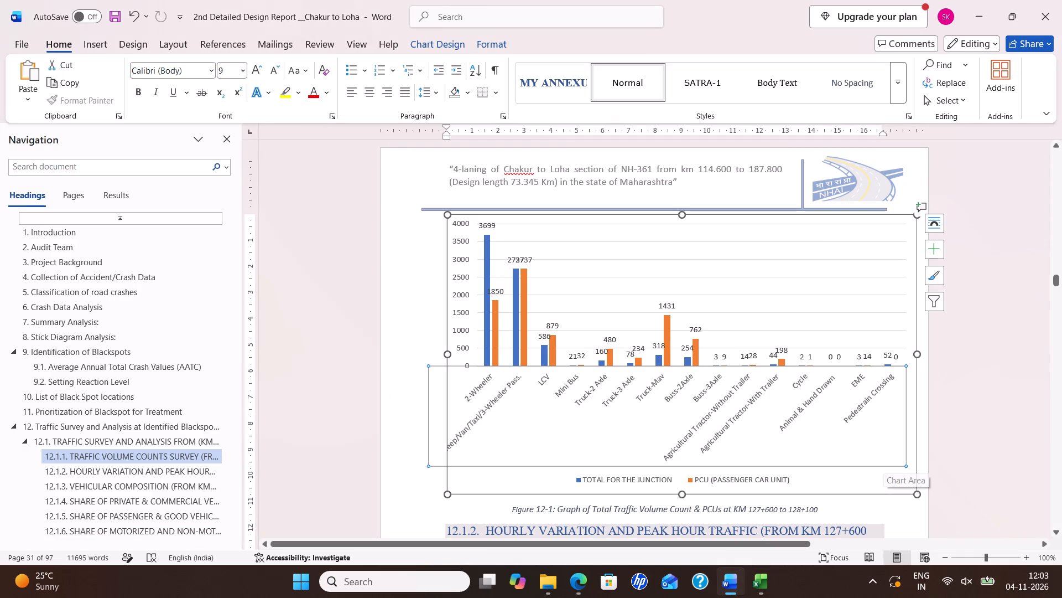
{"action": "left_click", "coordinate": [873, 483]}
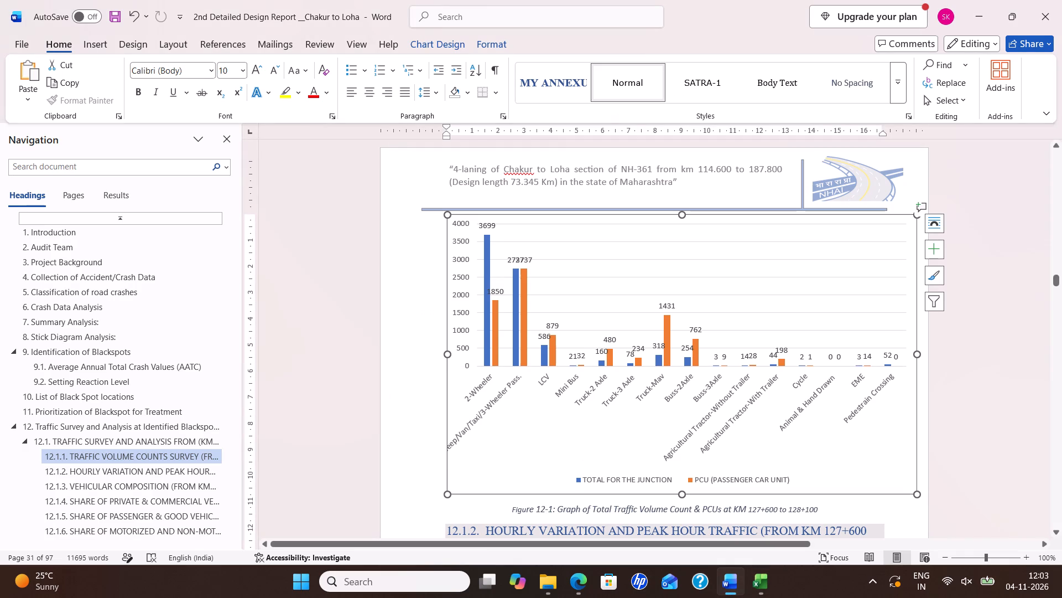
{"action": "left_click_drag", "start_coordinate": [680, 492], "coordinate": [658, 463]}
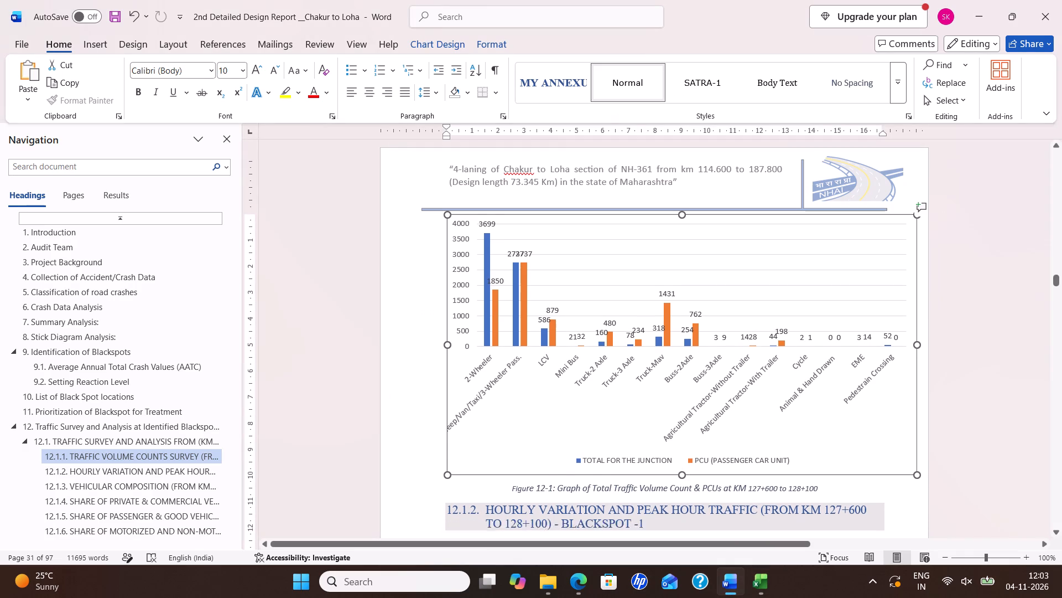
{"action": "left_click_drag", "start_coordinate": [658, 463], "coordinate": [645, 435]}
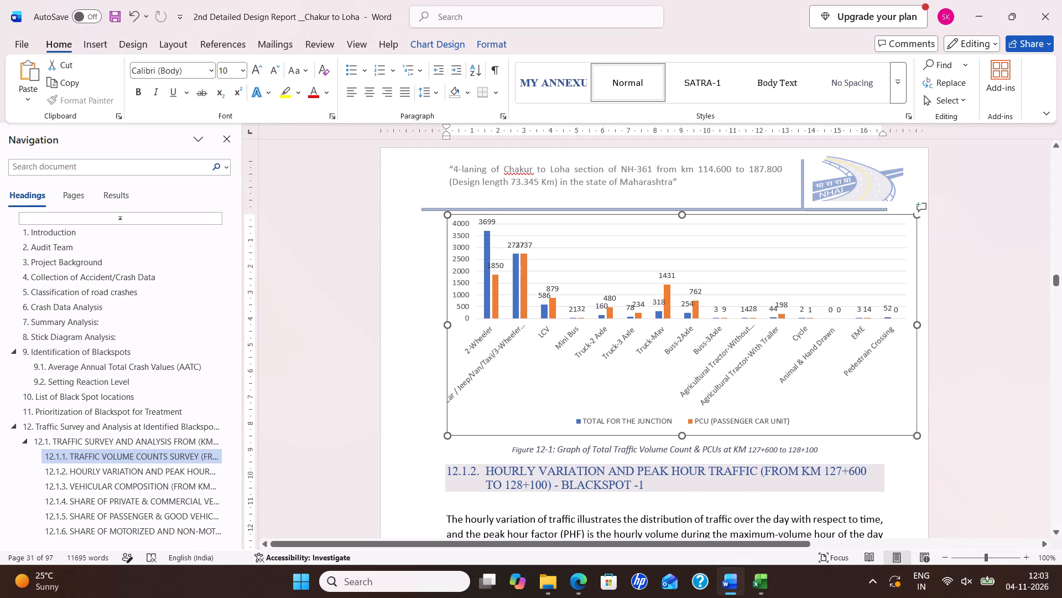
{"action": "left_click_drag", "start_coordinate": [645, 435], "coordinate": [634, 432]}
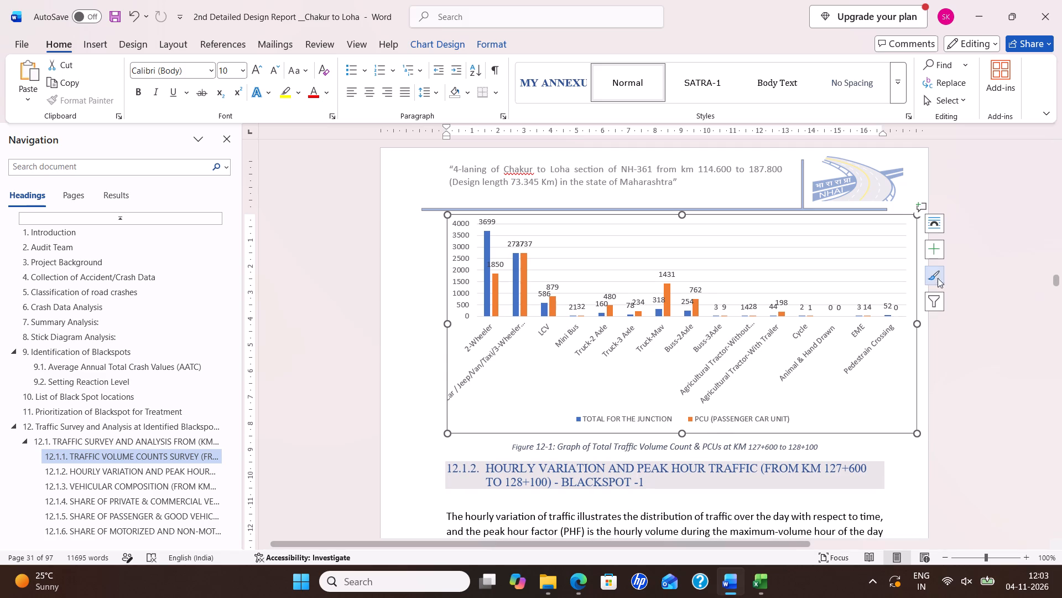
{"action": "left_click_drag", "start_coordinate": [914, 320], "coordinate": [898, 320]}
{"action": "left_click", "coordinate": [888, 368]}
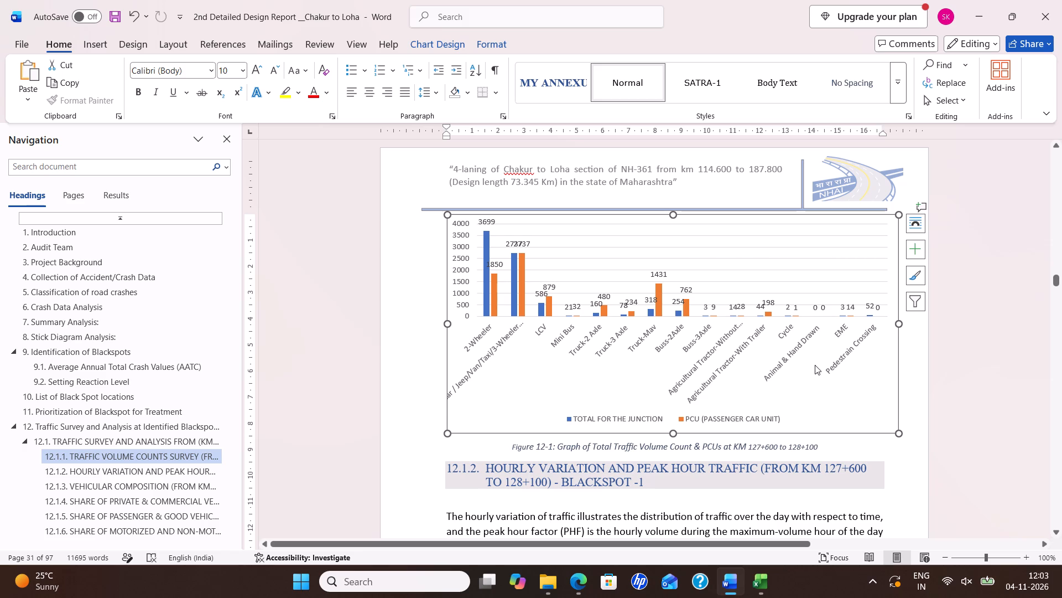
Consult the workbook's peak hour table and set the morning time in the report's Table 12-2 to 11:00-12:00.
{"action": "scroll", "coordinate": [743, 341], "scroll_direction": "down", "scroll_amount": 3}
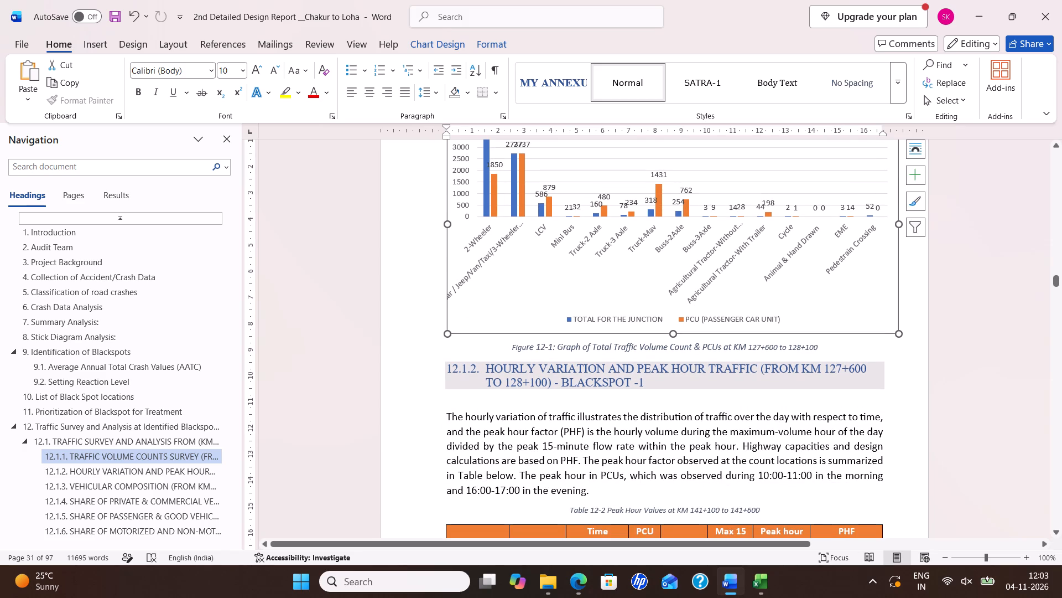
{"action": "scroll", "coordinate": [551, 415], "scroll_direction": "down", "scroll_amount": 4}
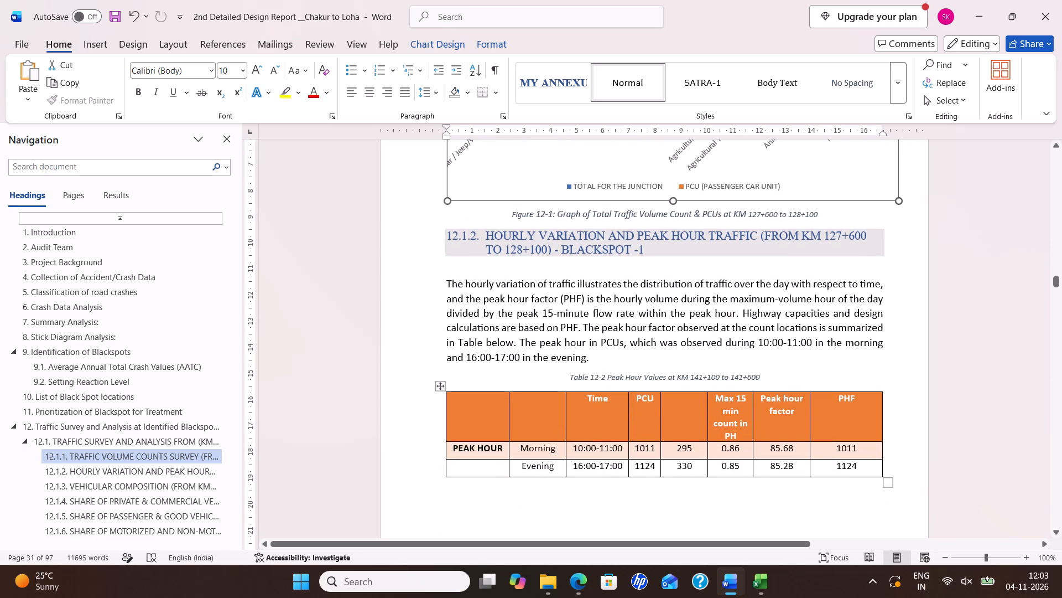
{"action": "key", "text": "alt+Tab"}
{"action": "scroll", "coordinate": [644, 313], "scroll_direction": "down", "scroll_amount": 14}
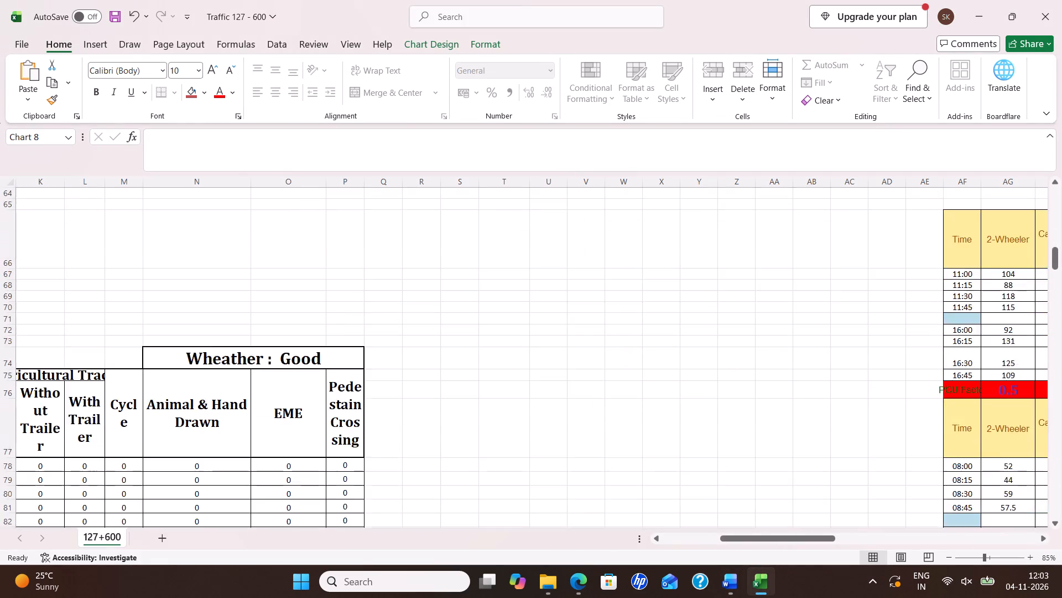
{"action": "scroll", "coordinate": [661, 299], "scroll_direction": "down", "scroll_amount": 20}
{"action": "scroll", "coordinate": [661, 299], "scroll_direction": "down", "scroll_amount": 7}
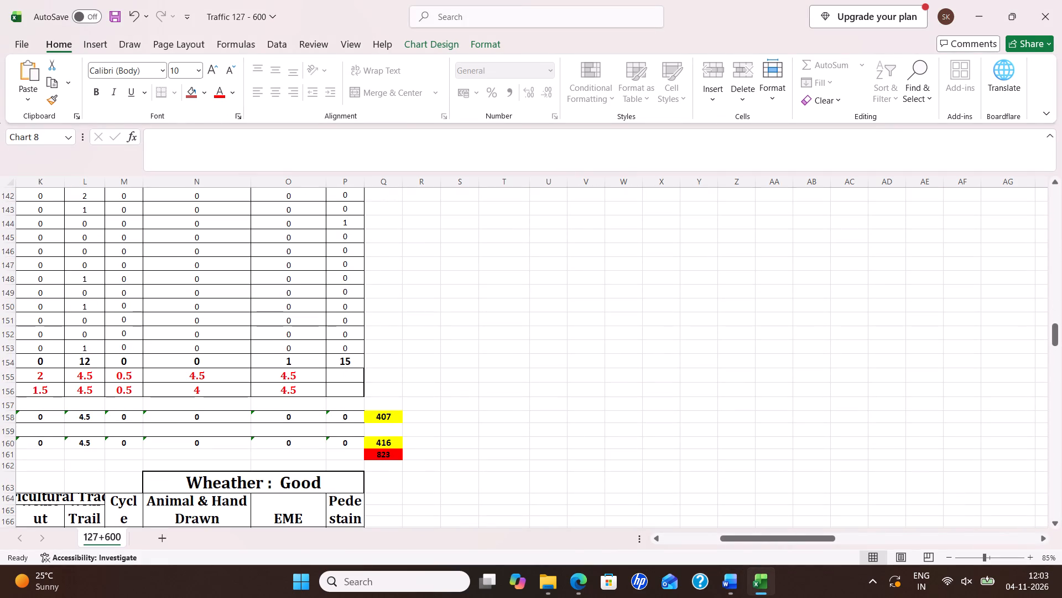
{"action": "left_click_drag", "start_coordinate": [758, 541], "coordinate": [865, 544]}
{"action": "scroll", "coordinate": [532, 329], "scroll_direction": "up", "scroll_amount": 11}
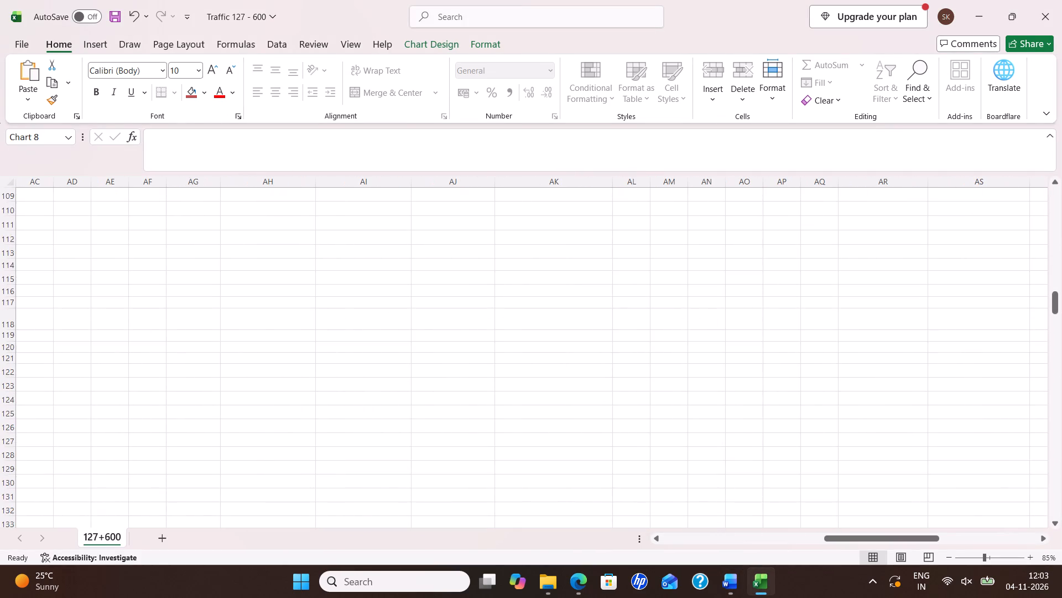
{"action": "scroll", "coordinate": [513, 341], "scroll_direction": "up", "scroll_amount": 12}
{"action": "scroll", "coordinate": [510, 317], "scroll_direction": "down", "scroll_amount": 3}
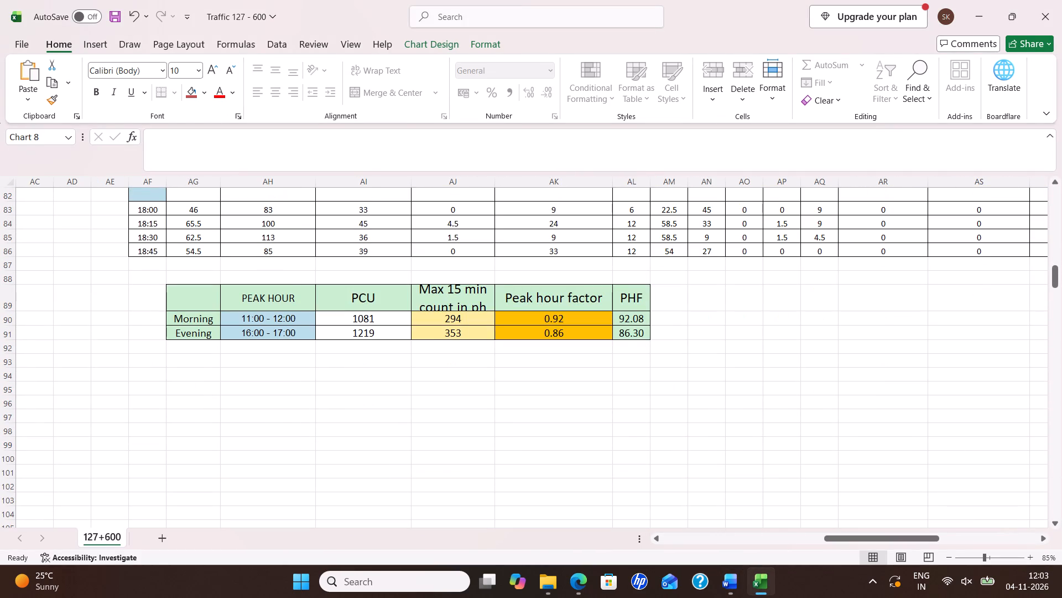
{"action": "key", "text": "alt+Tab"}
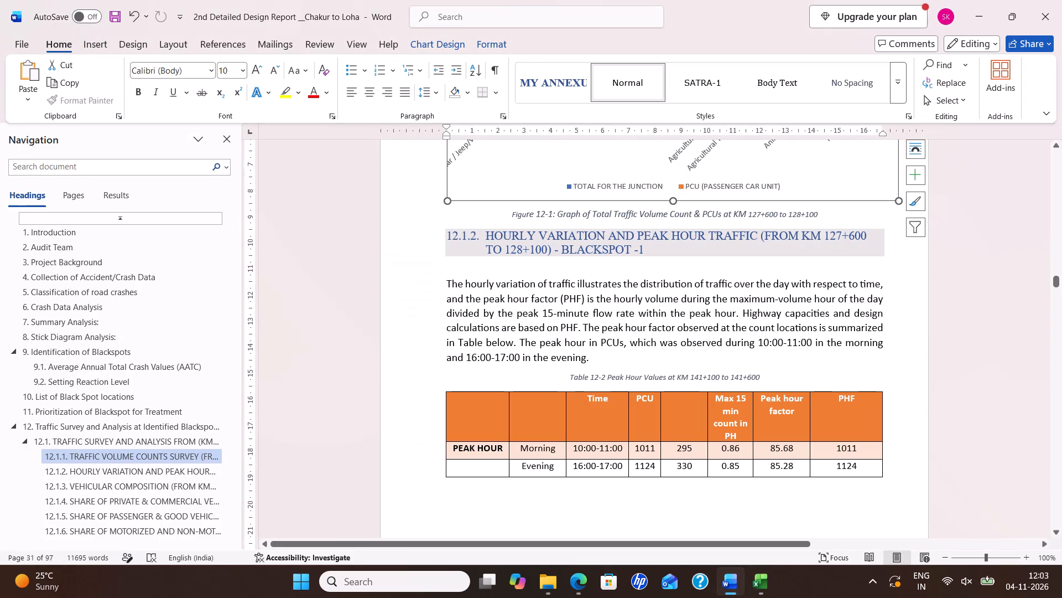
{"action": "left_click", "coordinate": [581, 447]}
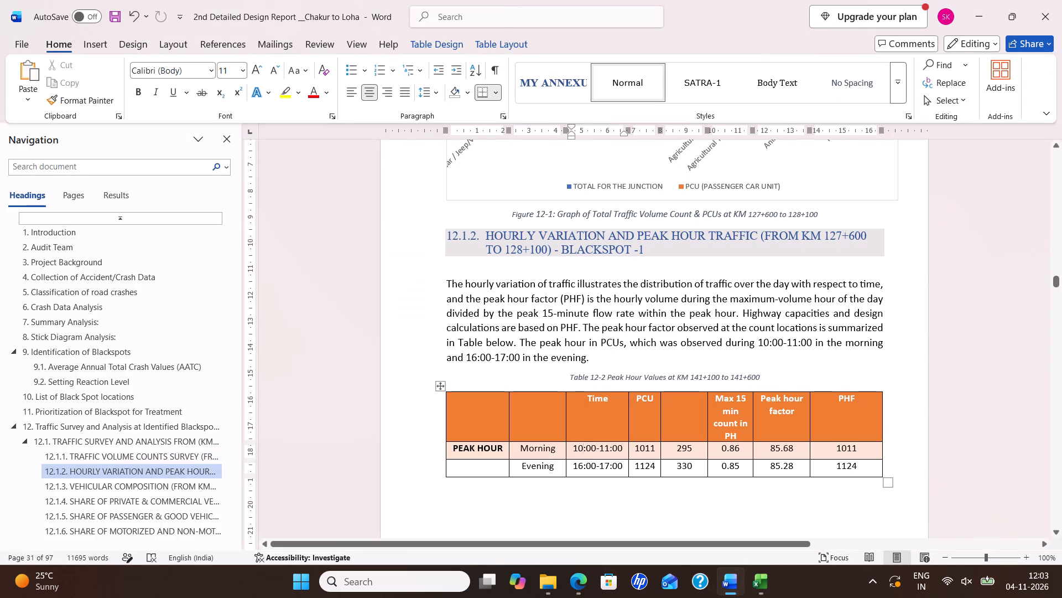
{"action": "key", "text": "BackSpace"}
{"action": "key", "text": "1"}
{"action": "left_click", "coordinate": [609, 453]}
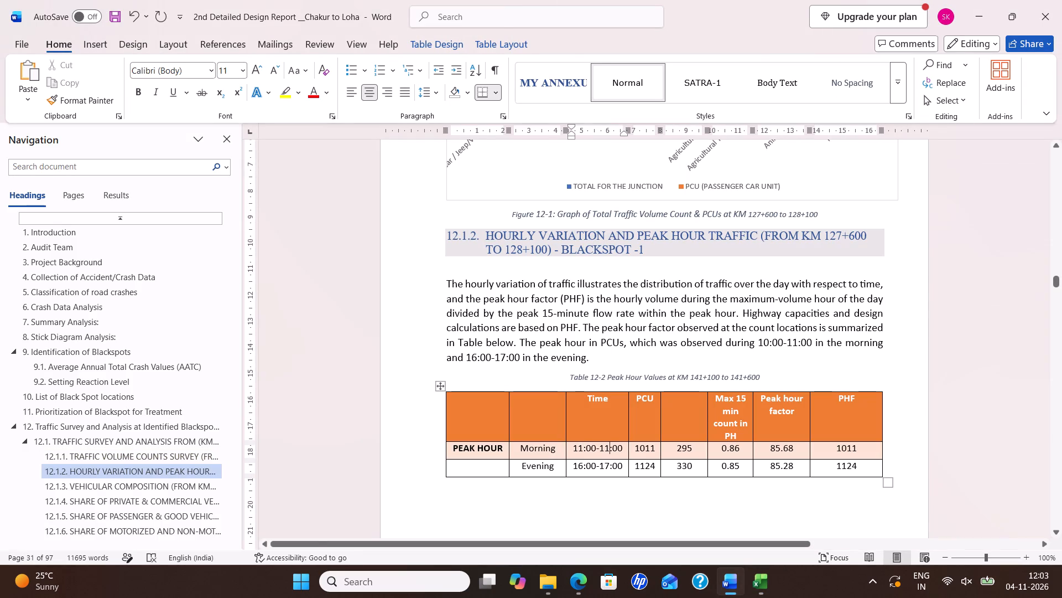
{"action": "key", "text": "BackSpace"}
{"action": "key", "text": "2"}
Copy the morning PCU value 1081 from the workbook's peak hour table into the morning PCU cell of Table 12-2.
{"action": "key", "text": "alt+Tab"}
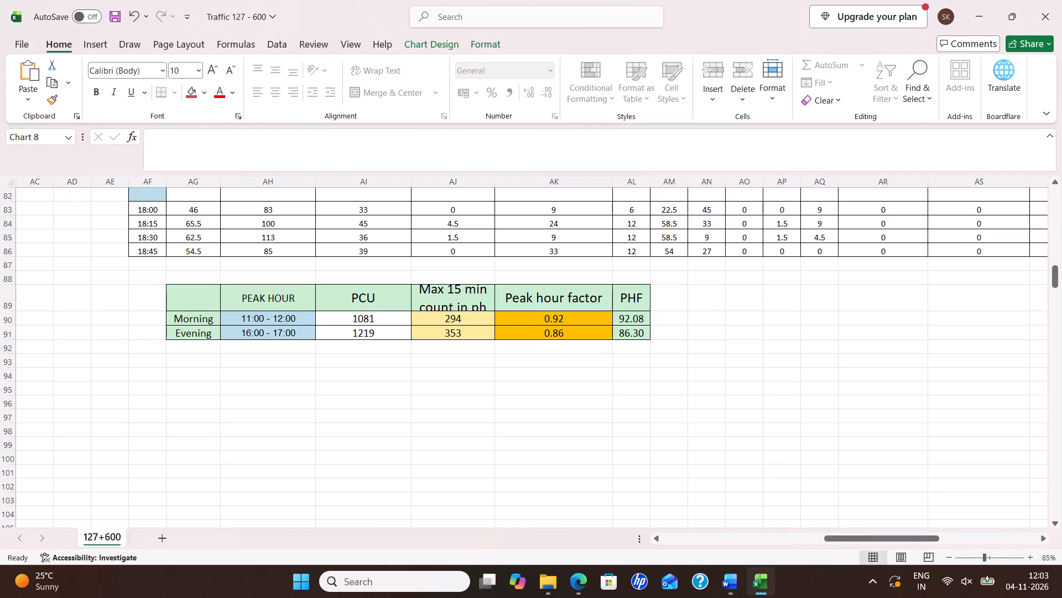
{"action": "key", "text": "alt+Tab"}
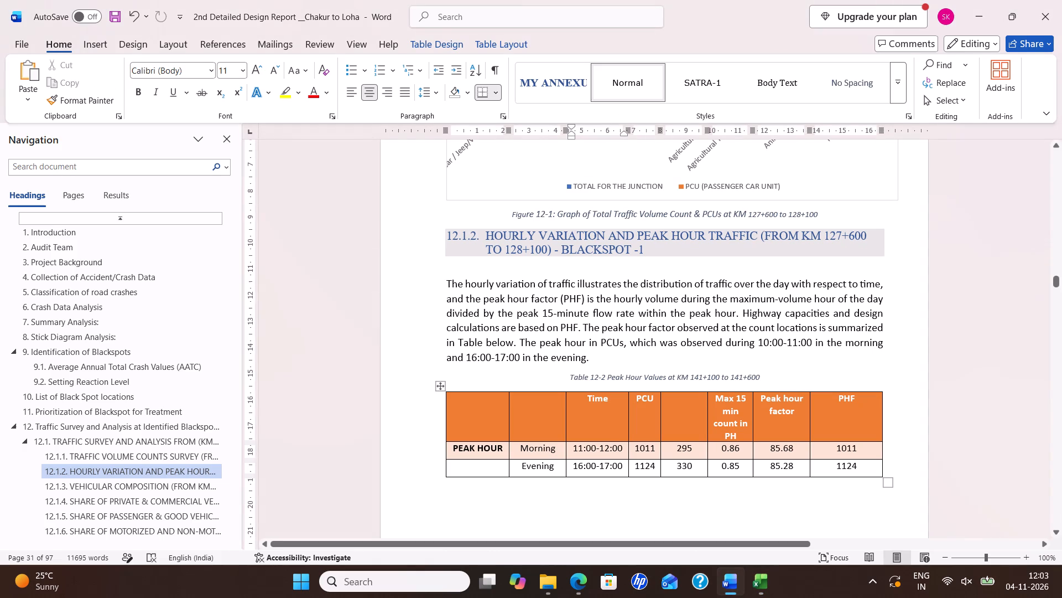
{"action": "key", "text": "alt+Tab"}
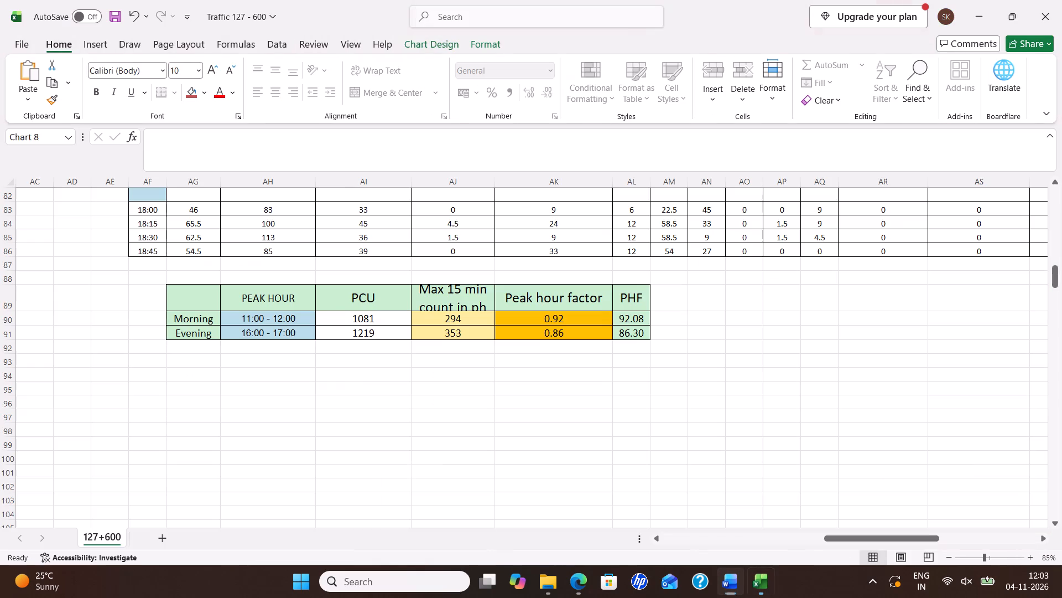
{"action": "left_click", "coordinate": [374, 318]}
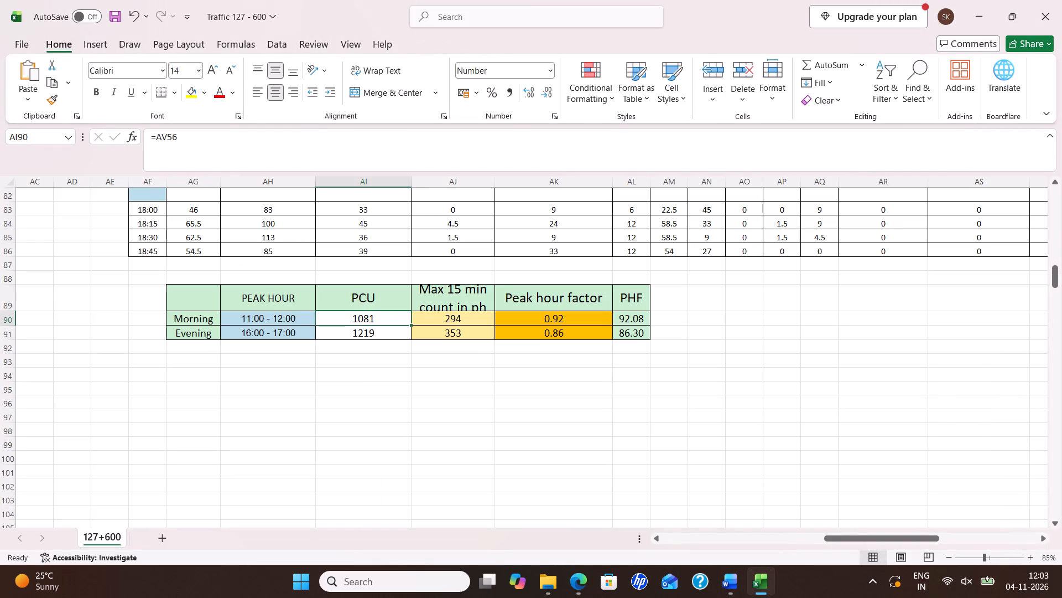
{"action": "key", "text": "ctrl+c"}
{"action": "key", "text": "alt+Tab"}
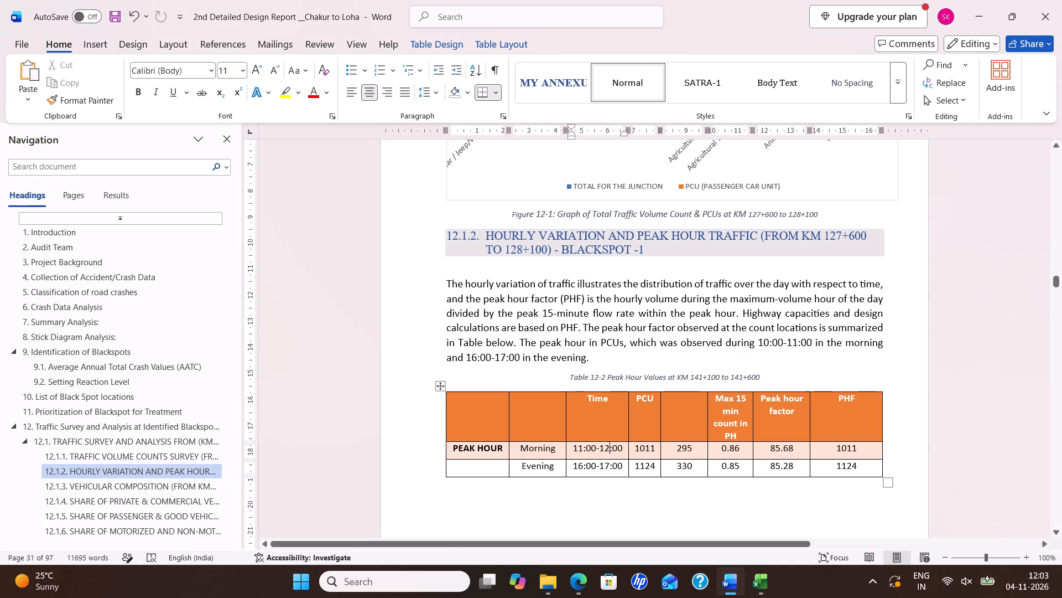
{"action": "left_click_drag", "start_coordinate": [657, 453], "coordinate": [632, 455]}
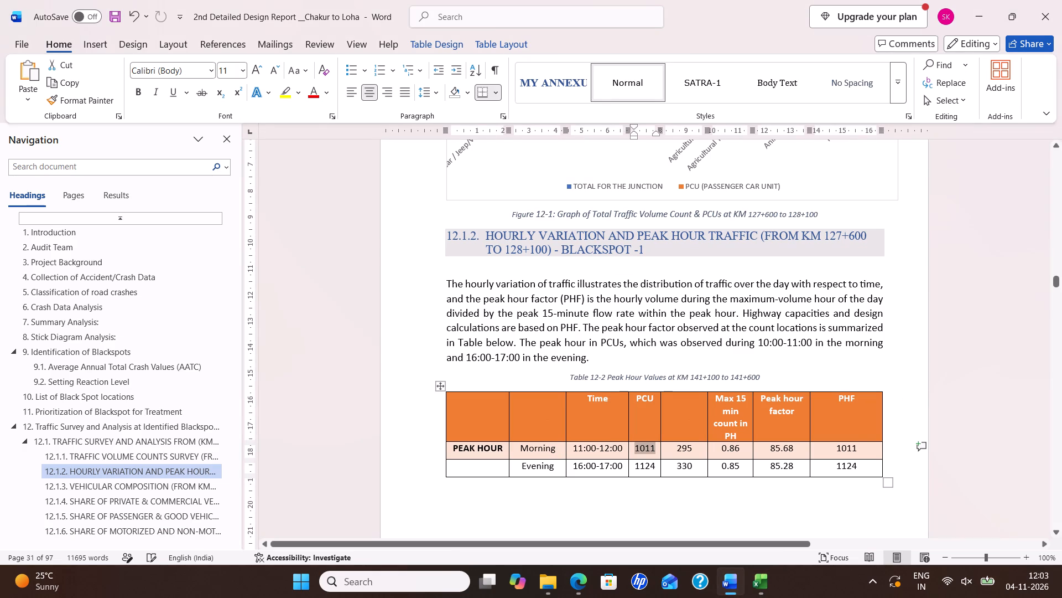
{"action": "key", "text": "ctrl+v"}
Apply the evening PCU cell's formatting to the pasted morning PCU value in Table 12-2 with Format Painter.
{"action": "left_click_drag", "start_coordinate": [635, 475], "coordinate": [649, 478]}
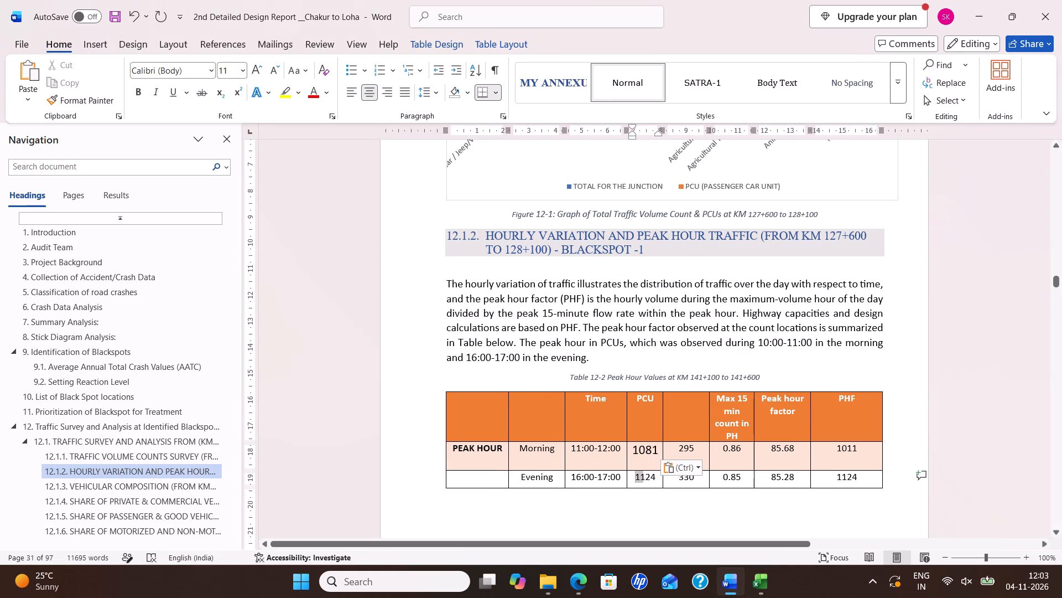
{"action": "left_click_drag", "start_coordinate": [649, 478], "coordinate": [660, 480]}
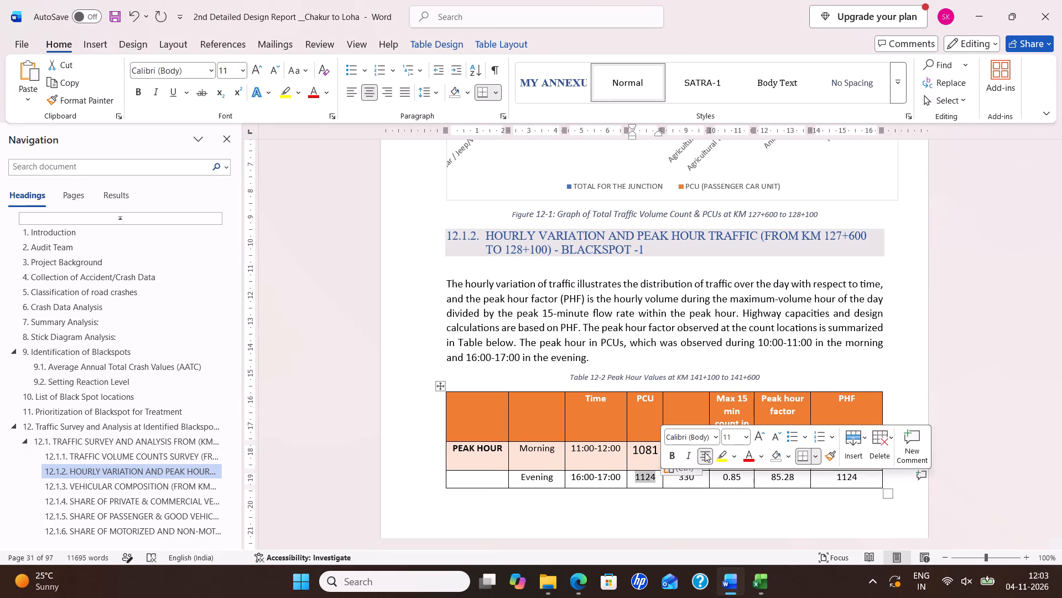
{"action": "left_click", "coordinate": [826, 459]}
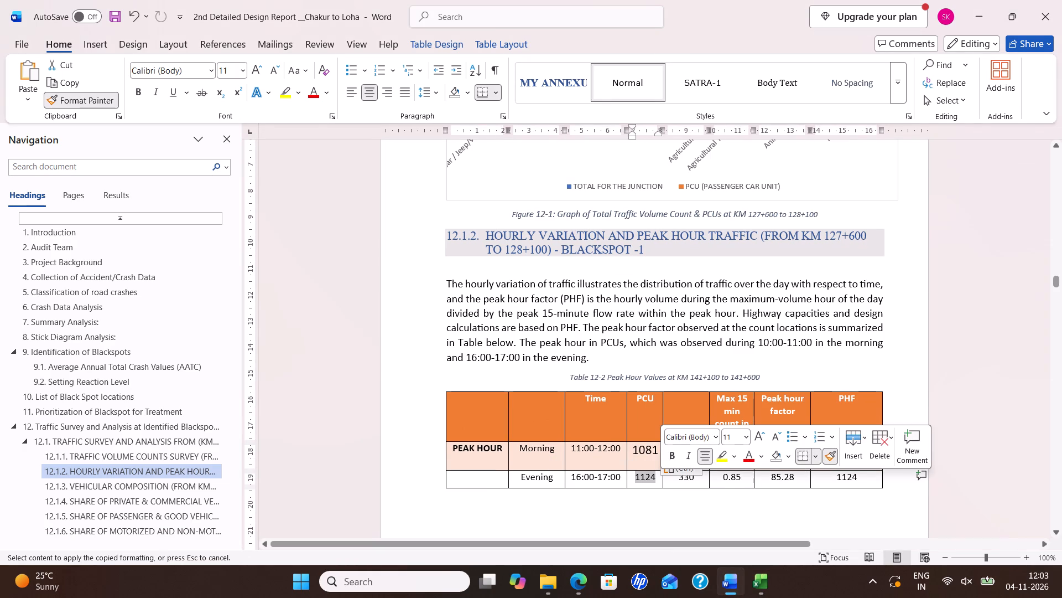
{"action": "left_click_drag", "start_coordinate": [637, 449], "coordinate": [662, 469]}
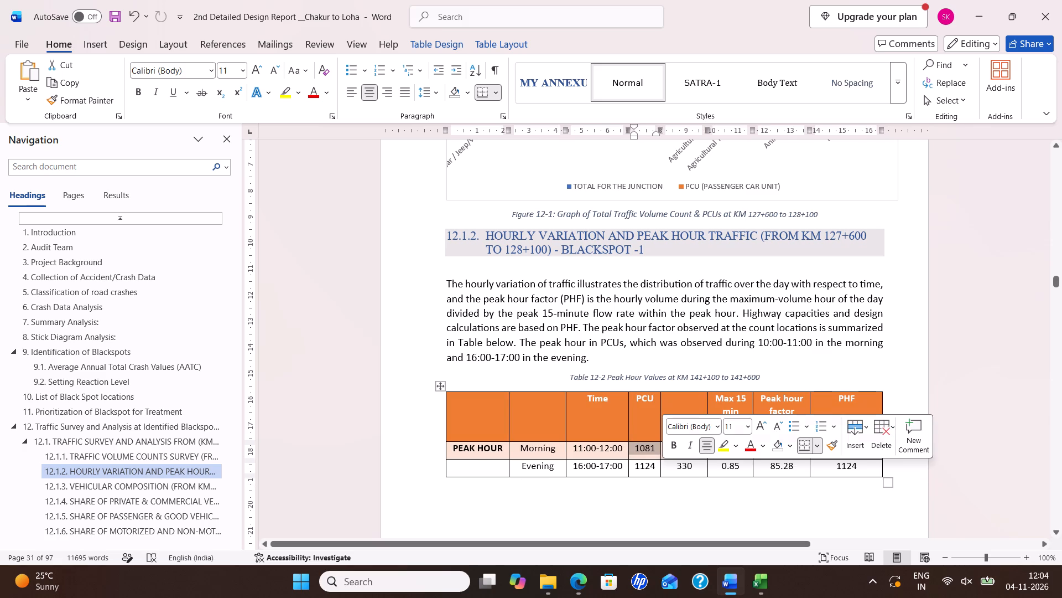
Compare Table 12-2 with the workbook's peak hour table and delete its unlabelled column between PCU and Max 15 min count.
{"action": "left_click", "coordinate": [649, 467]}
{"action": "key", "text": "alt+Tab"}
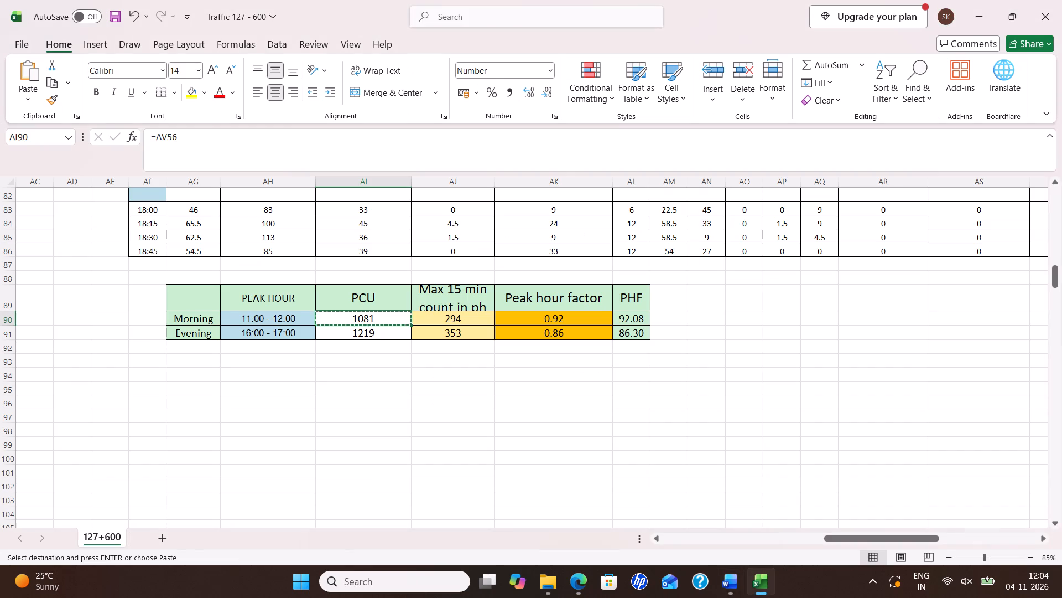
{"action": "key", "text": "alt+Tab"}
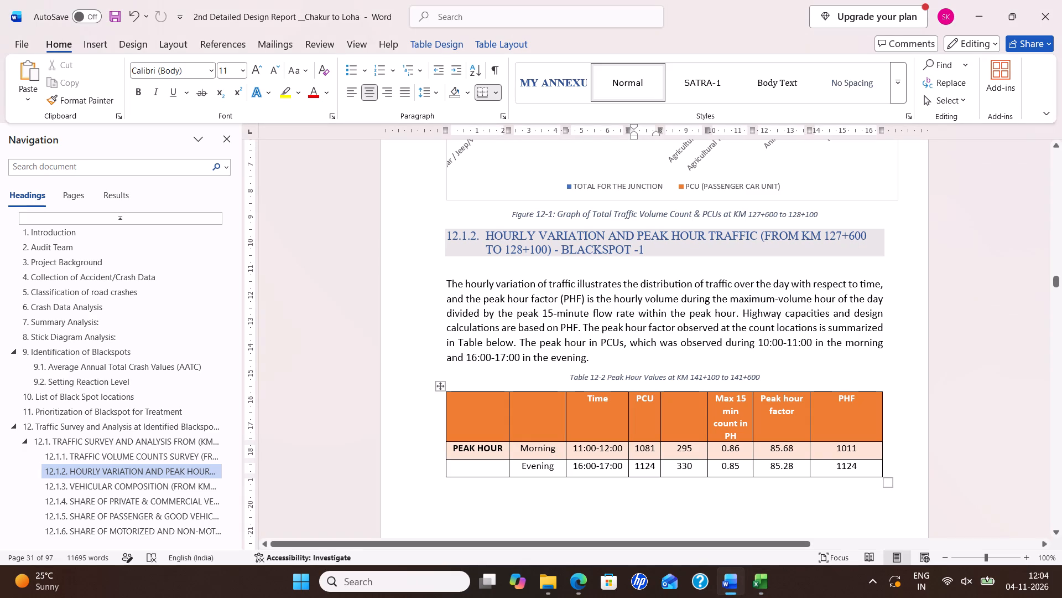
{"action": "key", "text": "alt+Tab"}
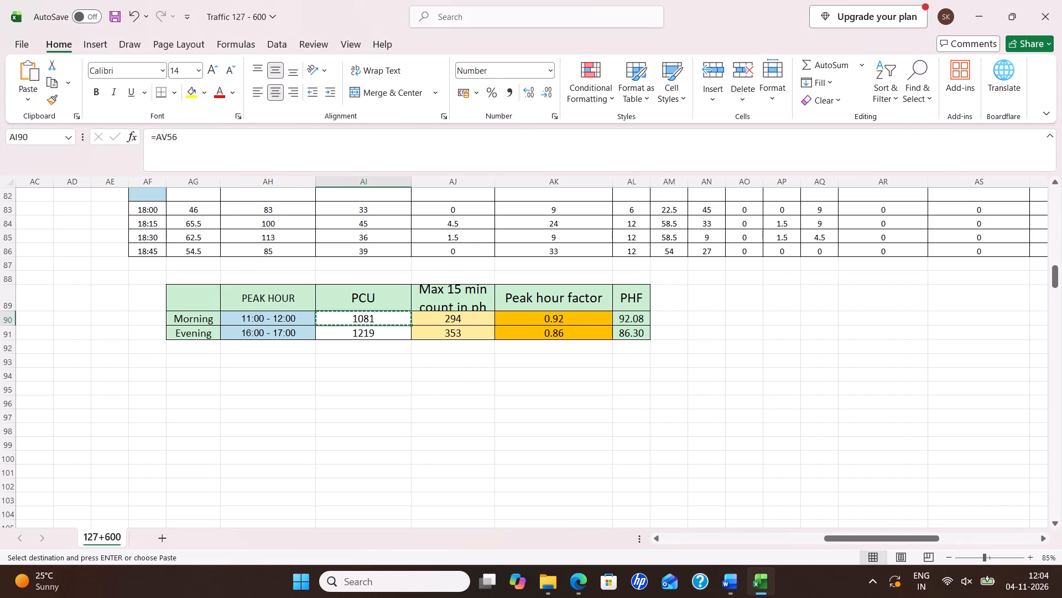
{"action": "key", "text": "alt+Tab"}
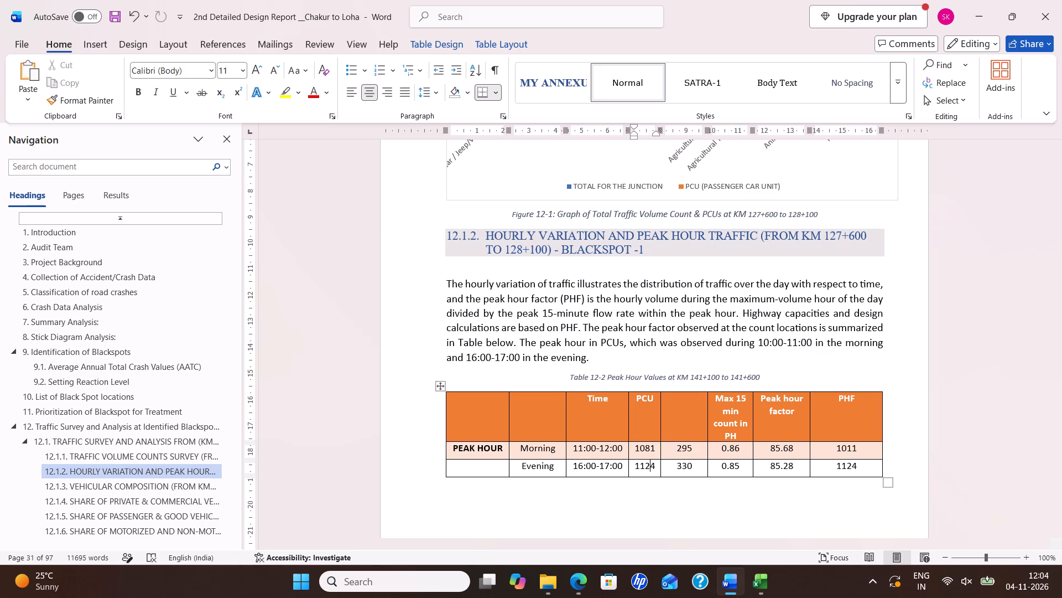
{"action": "key", "text": "alt+Tab"}
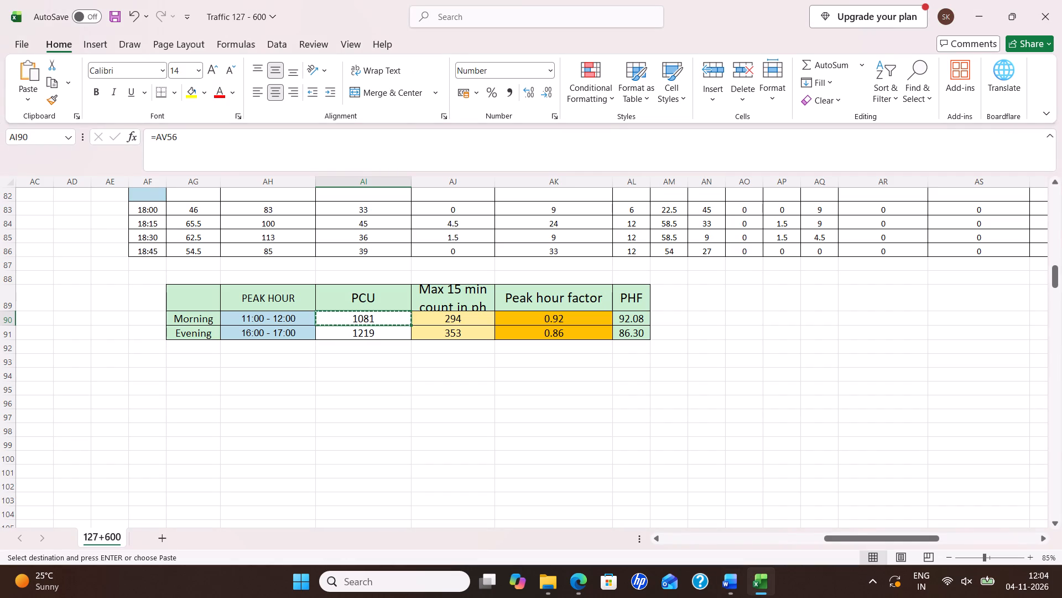
{"action": "key", "text": "alt+Tab"}
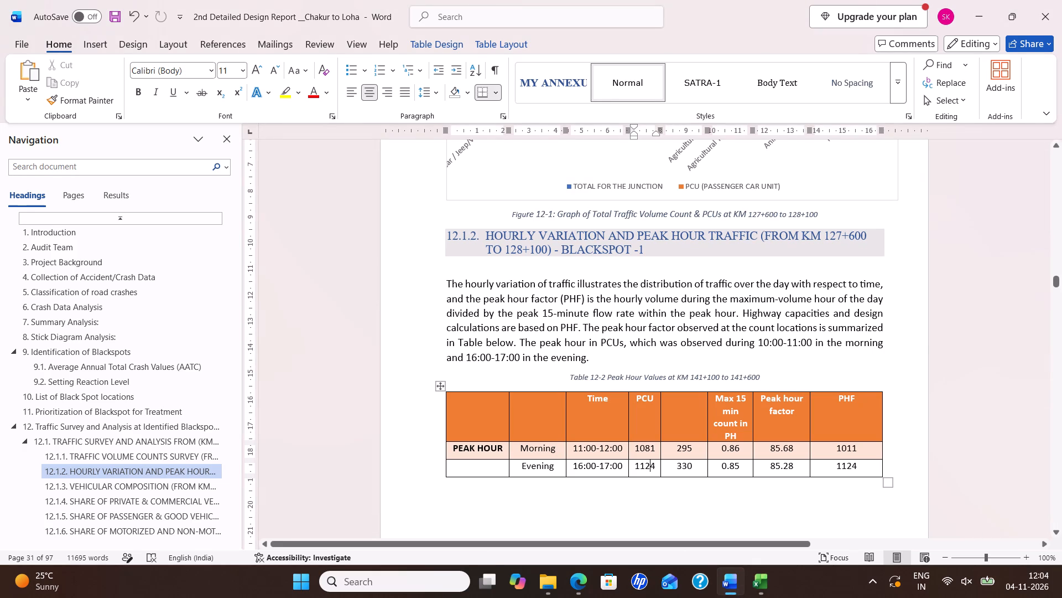
{"action": "left_click", "coordinate": [684, 413]}
{"action": "left_click_drag", "start_coordinate": [682, 404], "coordinate": [681, 477]}
{"action": "right_click", "coordinate": [677, 473]}
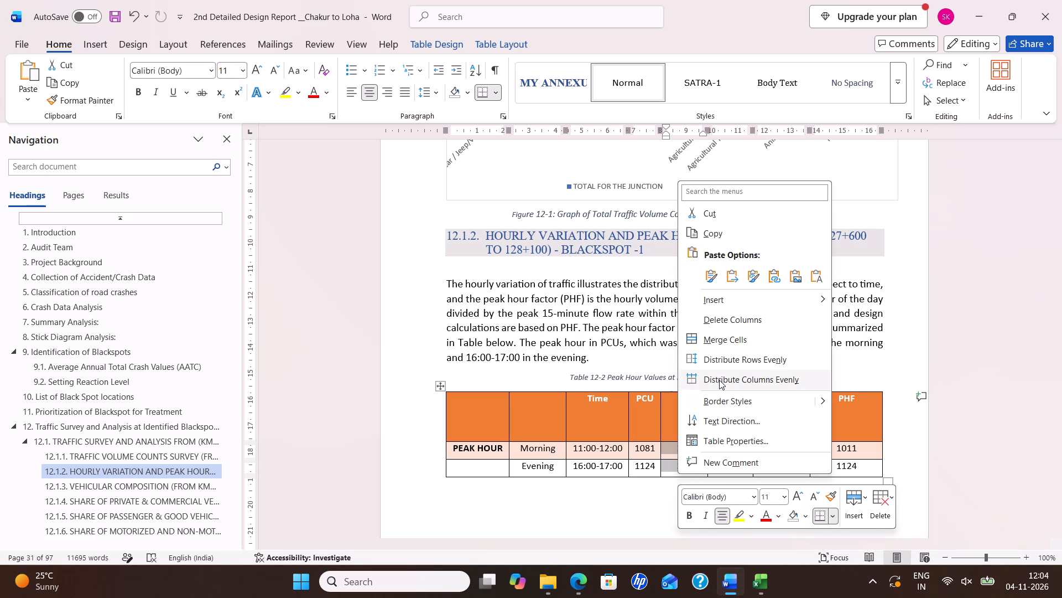
{"action": "left_click", "coordinate": [718, 318]}
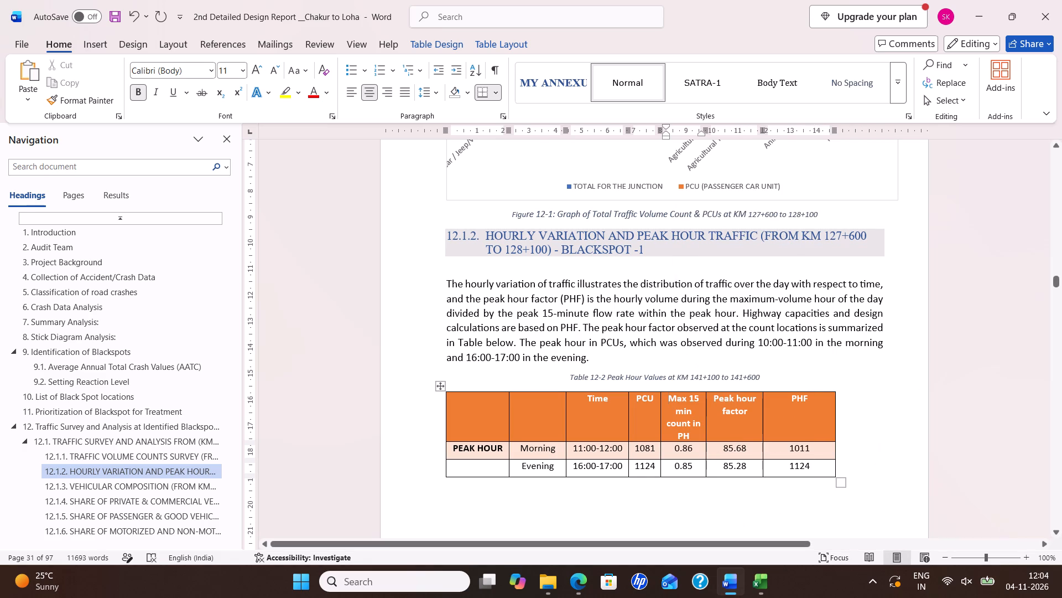
Widen column AJ in the workbook so the Max 15 min count in ph header fits on one line, and return to the report.
{"action": "key", "text": "alt+Tab"}
{"action": "key", "text": "alt+Tab"}
{"action": "key", "text": "alt+Tab"}
{"action": "key", "text": "alt+Tab"}
{"action": "key", "text": "alt+Tab"}
{"action": "key", "text": "alt+Tab"}
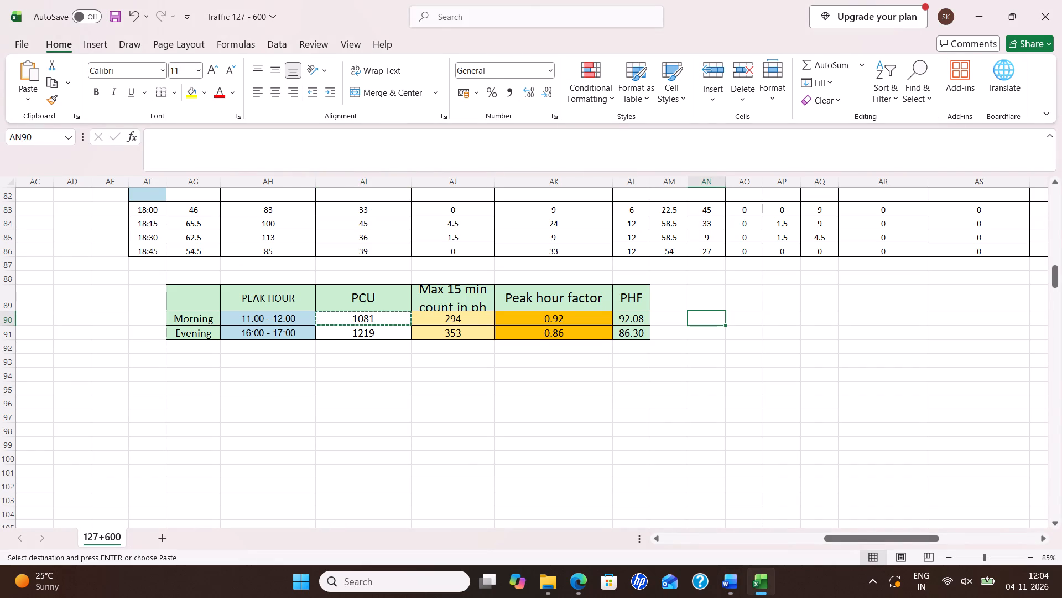
{"action": "key", "text": "alt+Tab"}
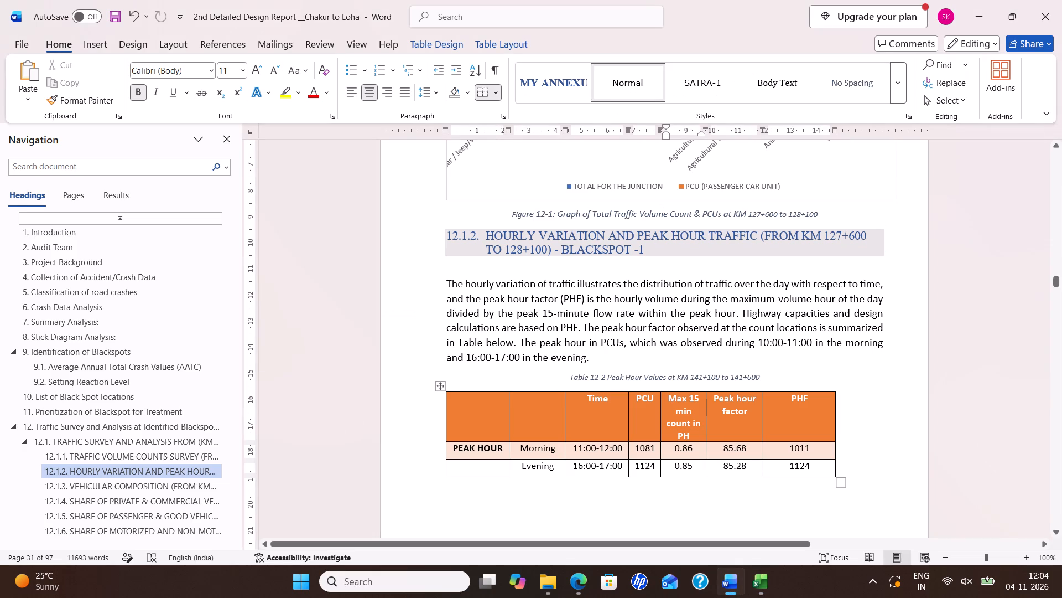
{"action": "key", "text": "alt+Tab"}
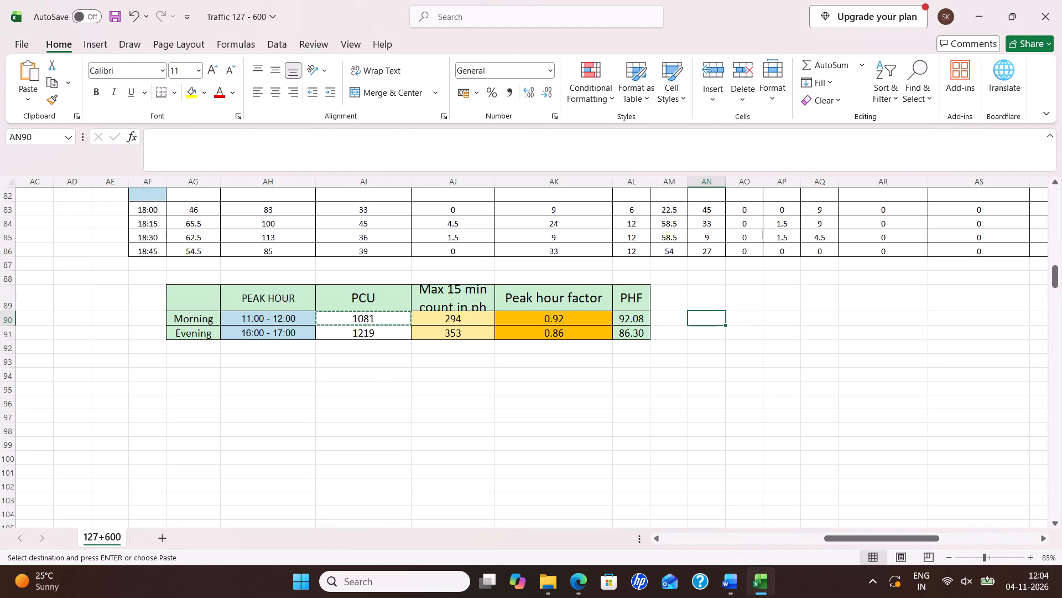
{"action": "left_click", "coordinate": [495, 279]}
{"action": "left_click", "coordinate": [494, 293]}
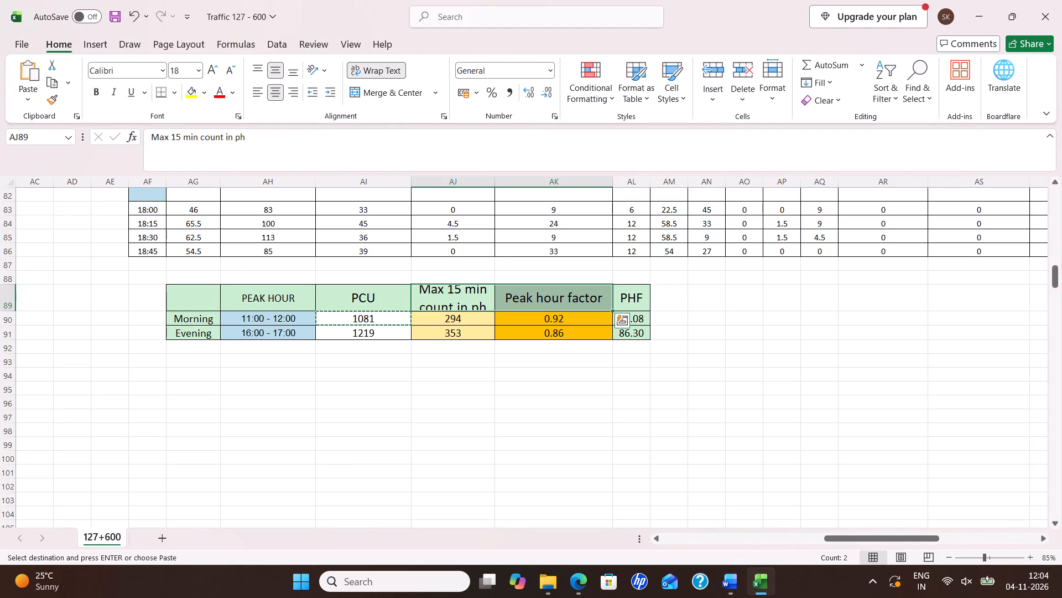
{"action": "left_click", "coordinate": [497, 311]}
{"action": "left_click", "coordinate": [488, 342]}
{"action": "left_click", "coordinate": [496, 337]}
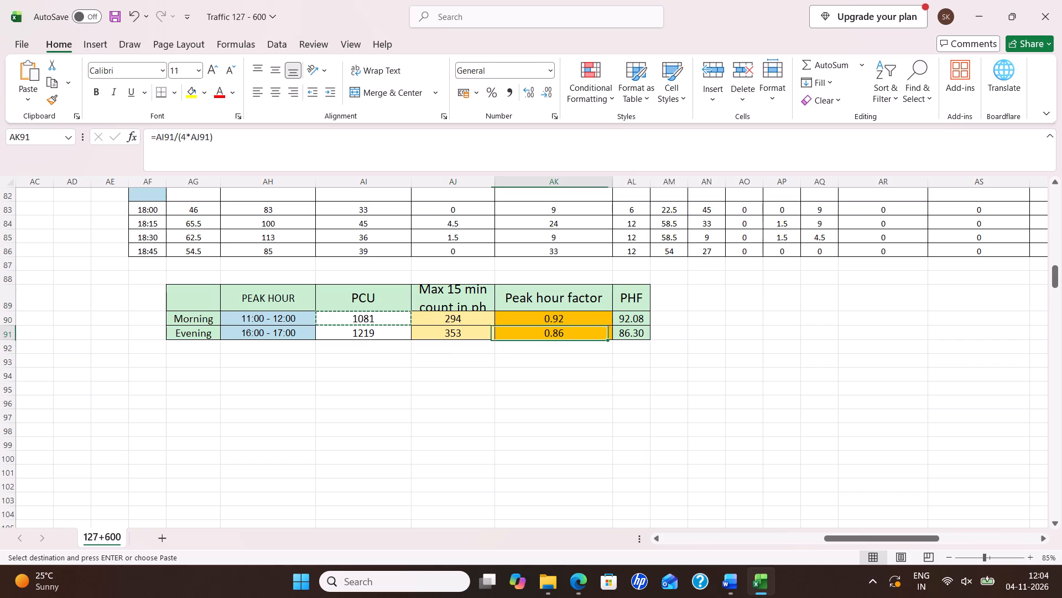
{"action": "left_click_drag", "start_coordinate": [495, 182], "coordinate": [560, 194]}
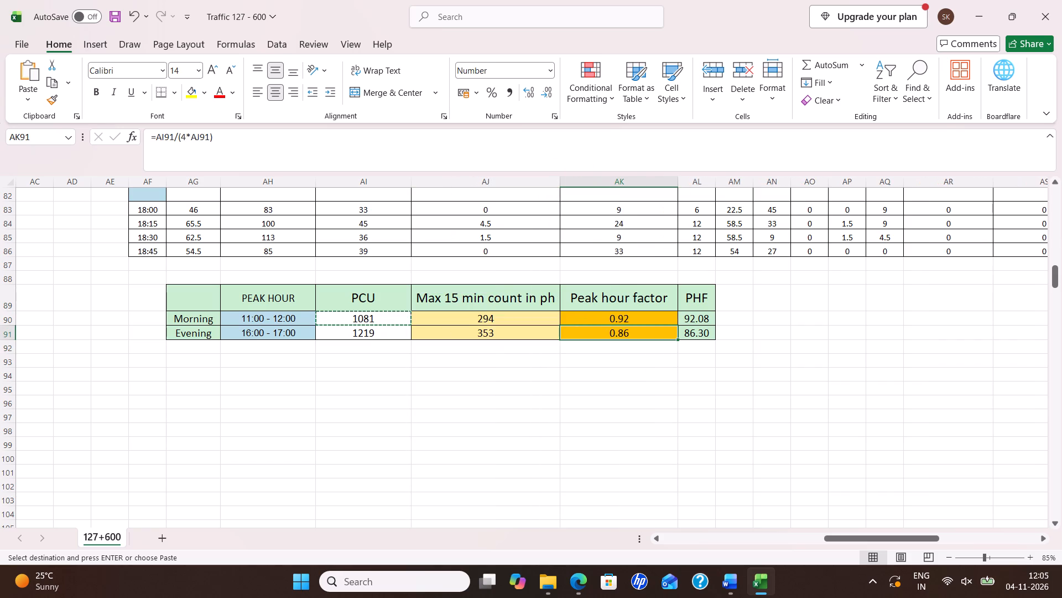
{"action": "key", "text": "alt+Tab"}
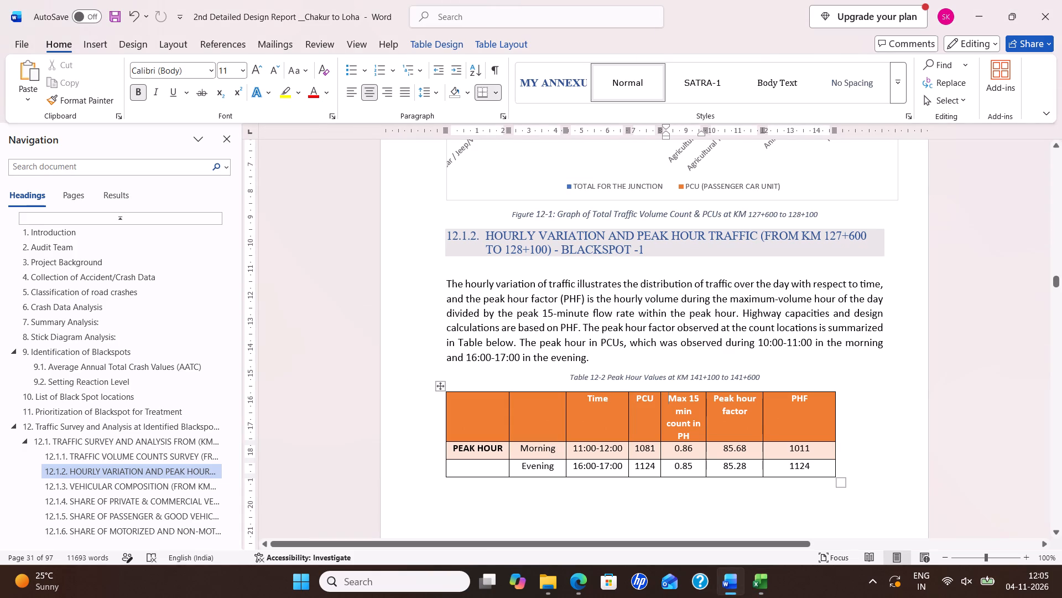
Replace Table 12-2's Max 15 min count values with the workbook's 294 for morning and 353 for evening.
{"action": "left_click_drag", "start_coordinate": [671, 448], "coordinate": [682, 472]}
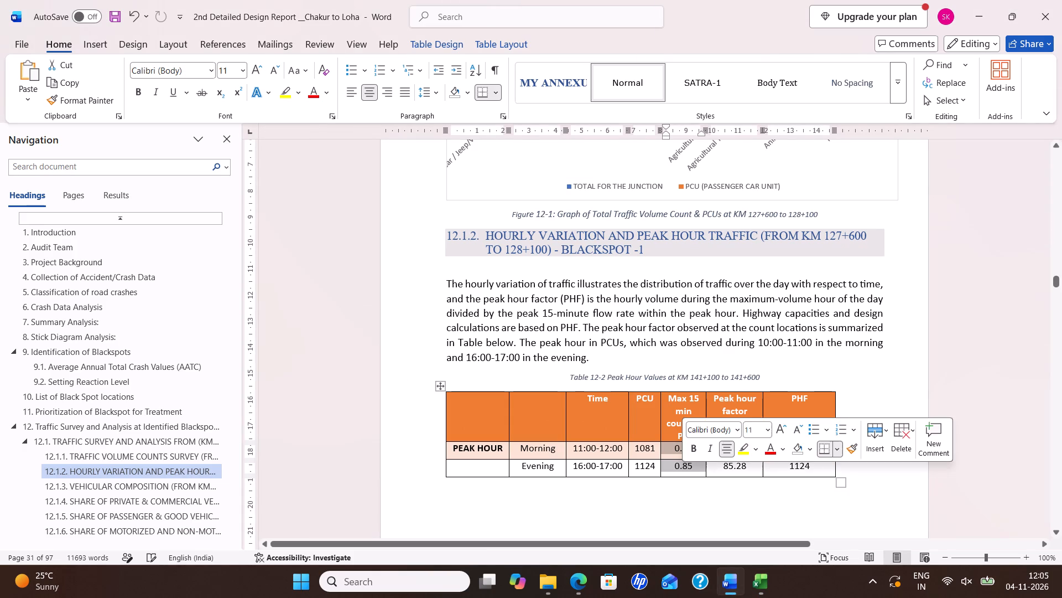
{"action": "key", "text": "Delete"}
{"action": "key", "text": "alt+Tab"}
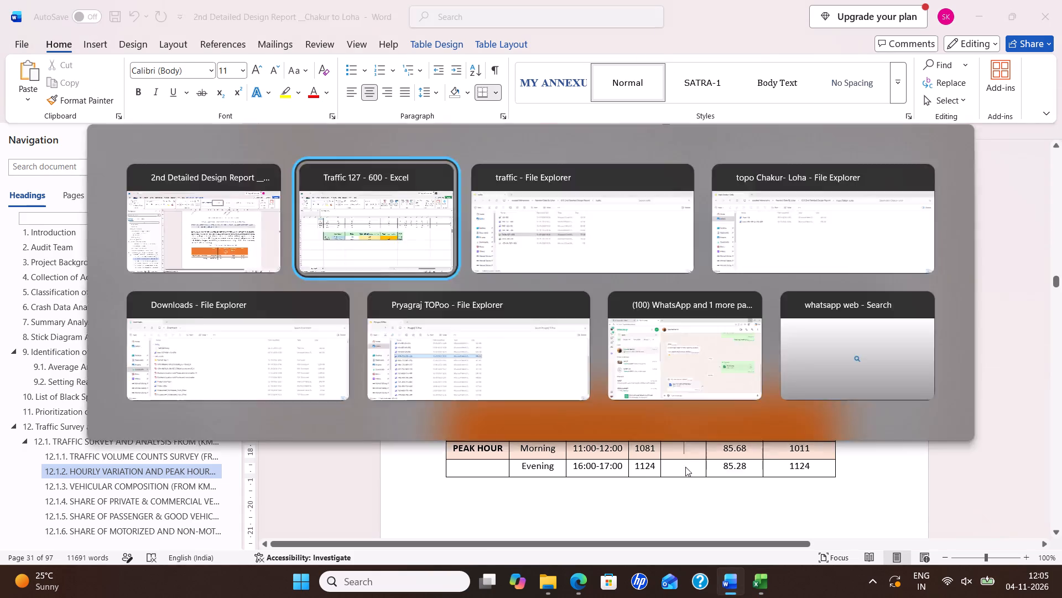
{"action": "left_click_drag", "start_coordinate": [494, 317], "coordinate": [495, 331]}
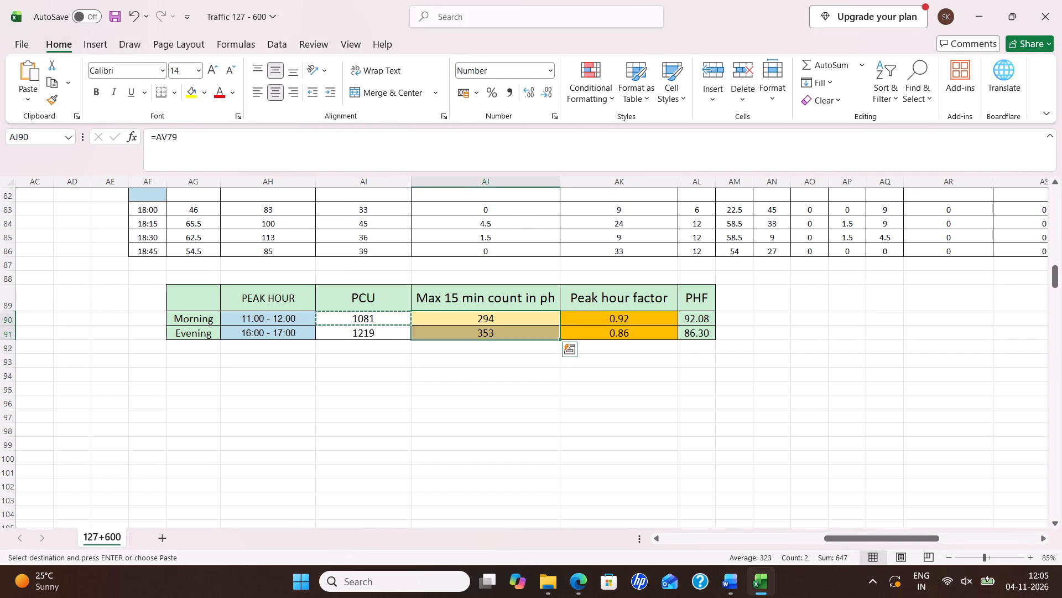
{"action": "key", "text": "ctrl+c"}
{"action": "key", "text": "alt+Tab"}
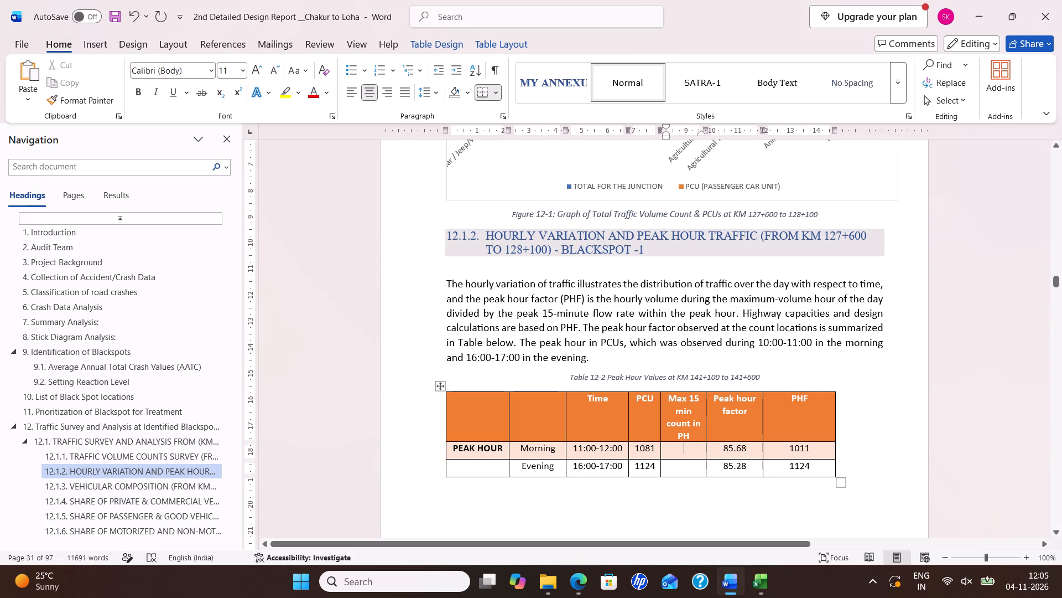
{"action": "key", "text": "ctrl+v"}
{"action": "key", "text": "ctrl+z"}
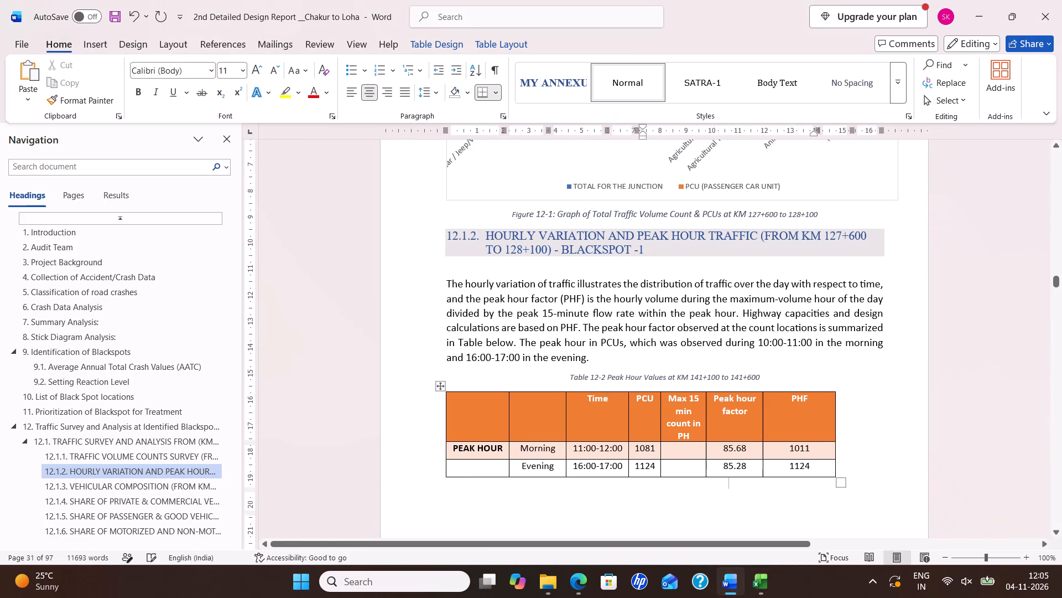
{"action": "type", "text": "294"}
{"action": "key", "text": "alt+Tab"}
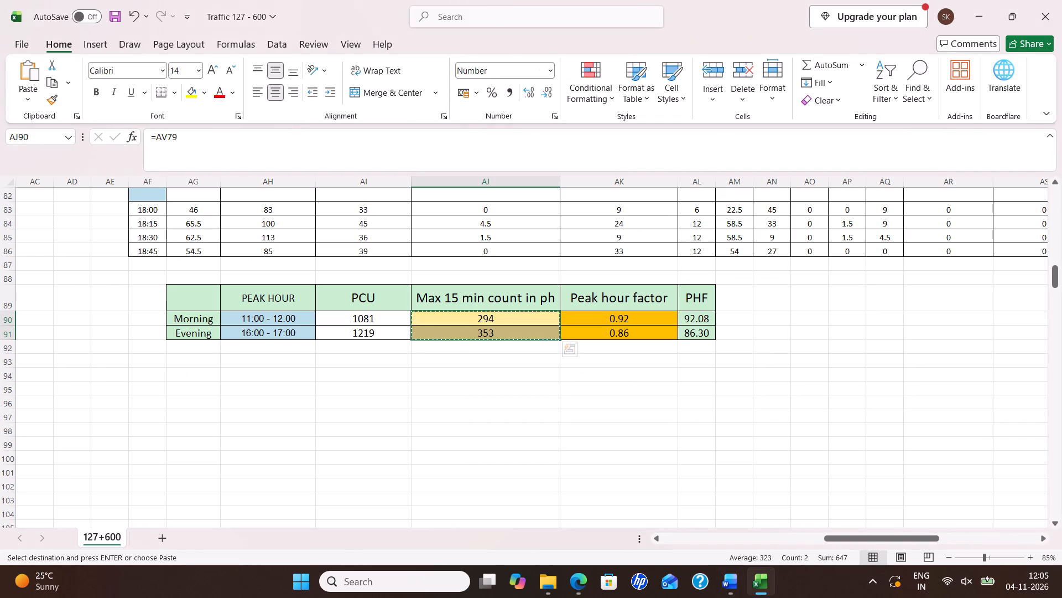
{"action": "key", "text": "alt+Tab"}
{"action": "left_click", "coordinate": [688, 472]}
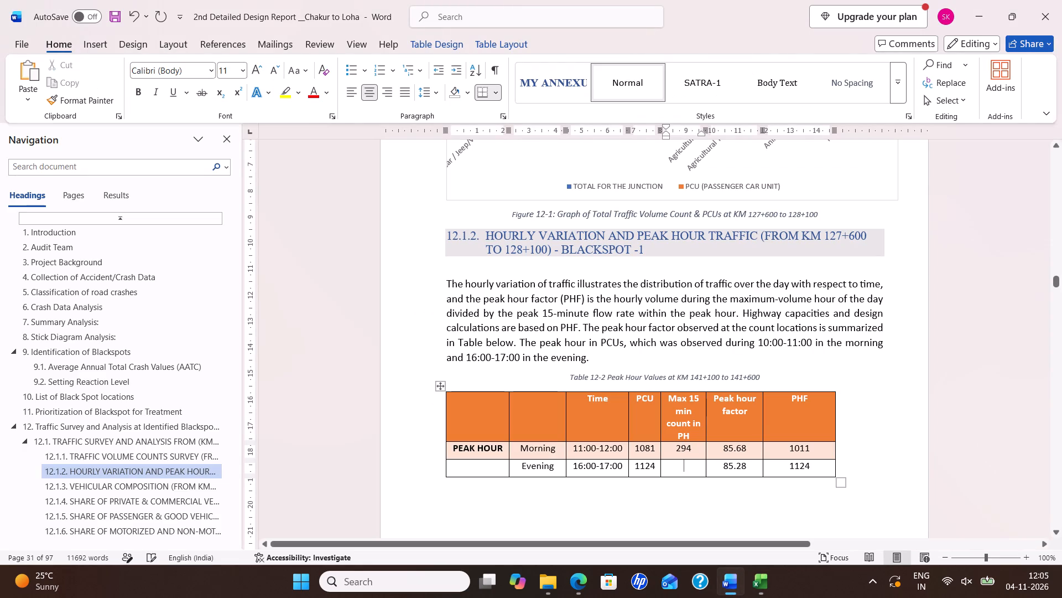
{"action": "type", "text": "353"}
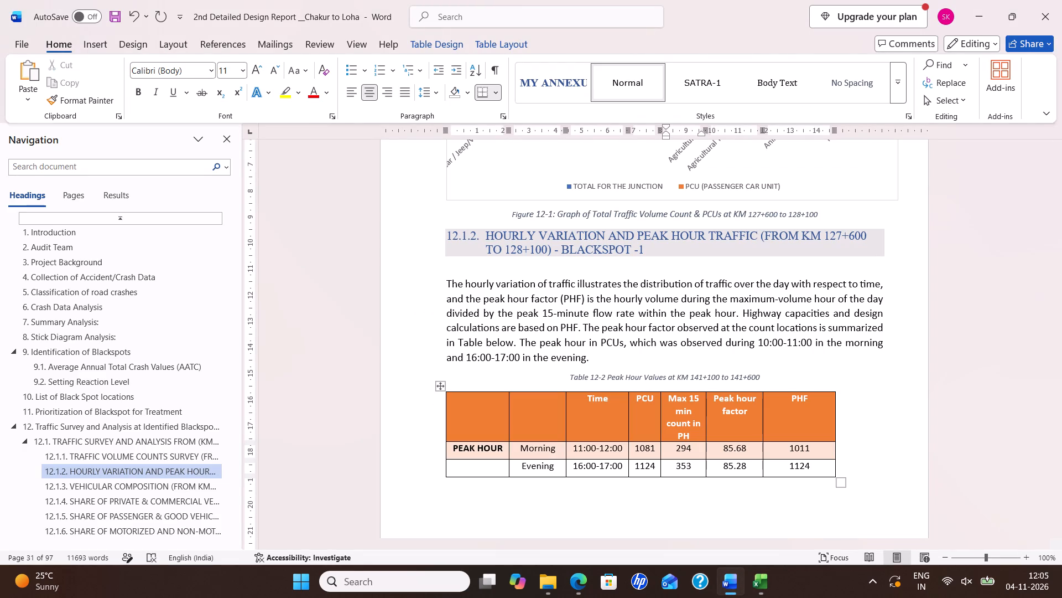
Set Table 12-2's Peak hour factor values to the workbook's 0.92 for morning and 0.86 for evening.
{"action": "key", "text": "alt+Tab"}
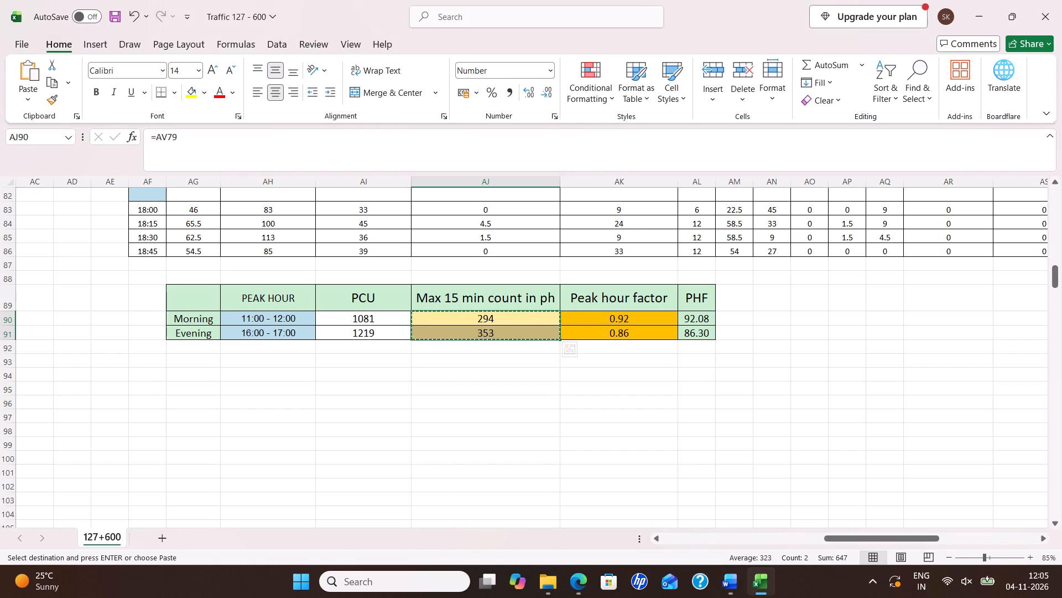
{"action": "key", "text": "alt+Tab"}
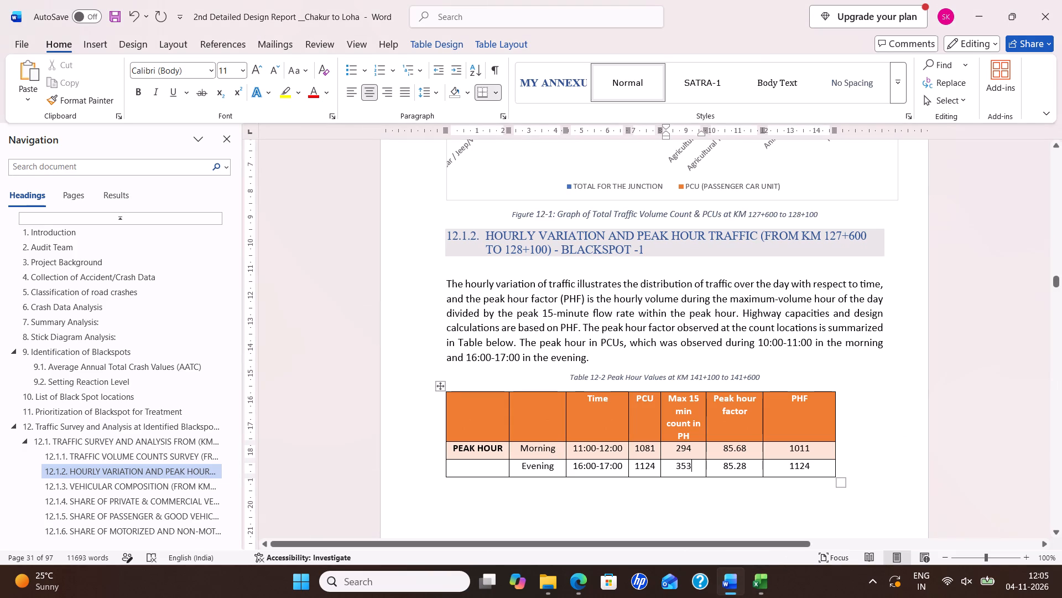
{"action": "left_click", "coordinate": [748, 451]}
{"action": "key", "text": "BackSpace"}
{"action": "key", "text": "BackSpace"}
{"action": "key", "text": "BackSpace"}
{"action": "key", "text": "BackSpace"}
{"action": "key", "text": "BackSpace"}
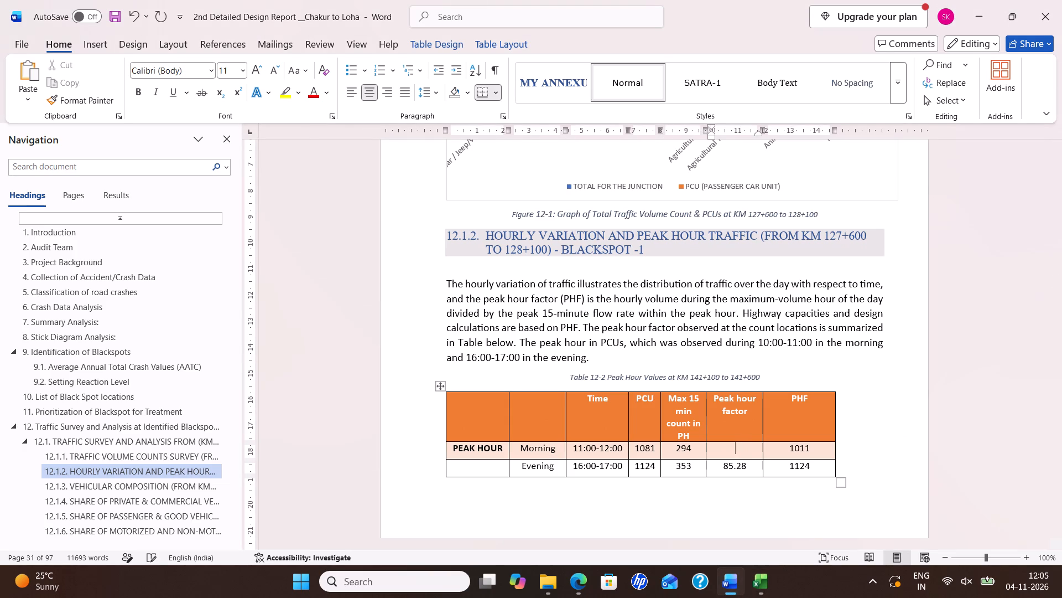
{"action": "type", "text": "0.92"}
{"action": "key", "text": "Down"}
{"action": "key", "text": "BackSpace"}
{"action": "key", "text": "BackSpace"}
{"action": "key", "text": "BackSpace"}
{"action": "key", "text": "BackSpace"}
{"action": "key", "text": "BackSpace"}
{"action": "key", "text": "0"}
{"action": "type", "text": ".86"}
Set Table 12-2's PHF values to the workbook's 92.08 for morning and 86.30 for evening.
{"action": "key", "text": "alt+Tab"}
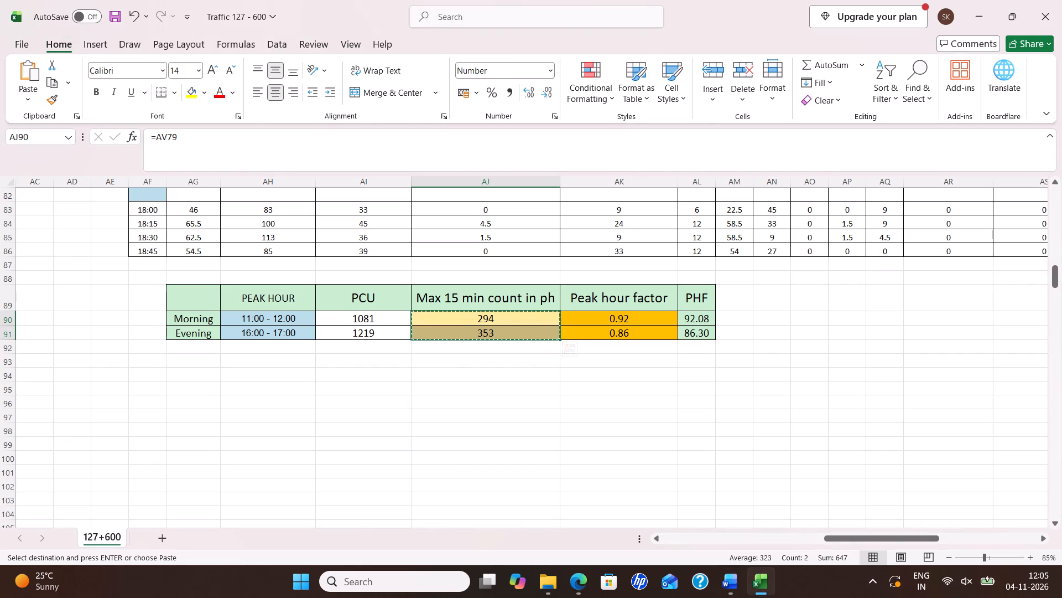
{"action": "key", "text": "alt+Tab"}
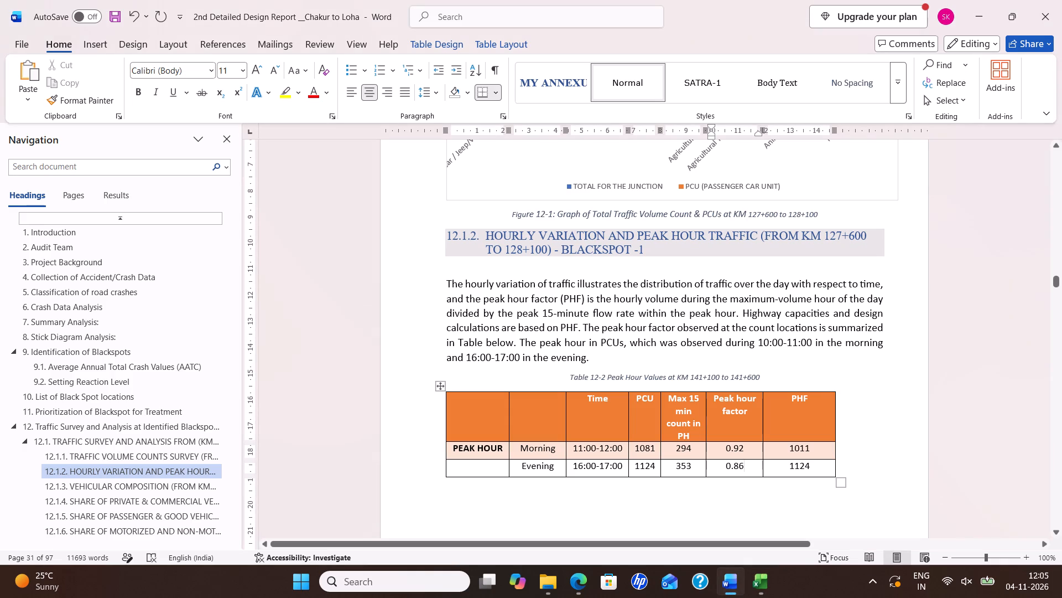
{"action": "left_click_drag", "start_coordinate": [786, 449], "coordinate": [814, 453]}
{"action": "type", "text": "92."}
{"action": "type", "text": "08"}
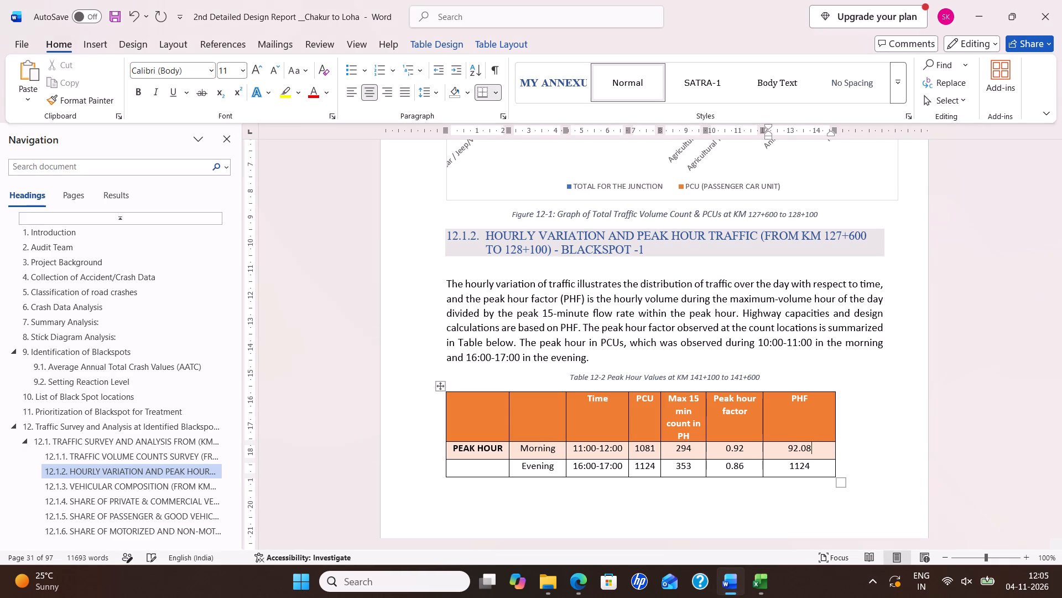
{"action": "key", "text": "Down"}
{"action": "key", "text": "BackSpace"}
{"action": "key", "text": "BackSpace"}
{"action": "key", "text": "BackSpace"}
{"action": "key", "text": "BackSpace"}
{"action": "type", "text": "86.30"}
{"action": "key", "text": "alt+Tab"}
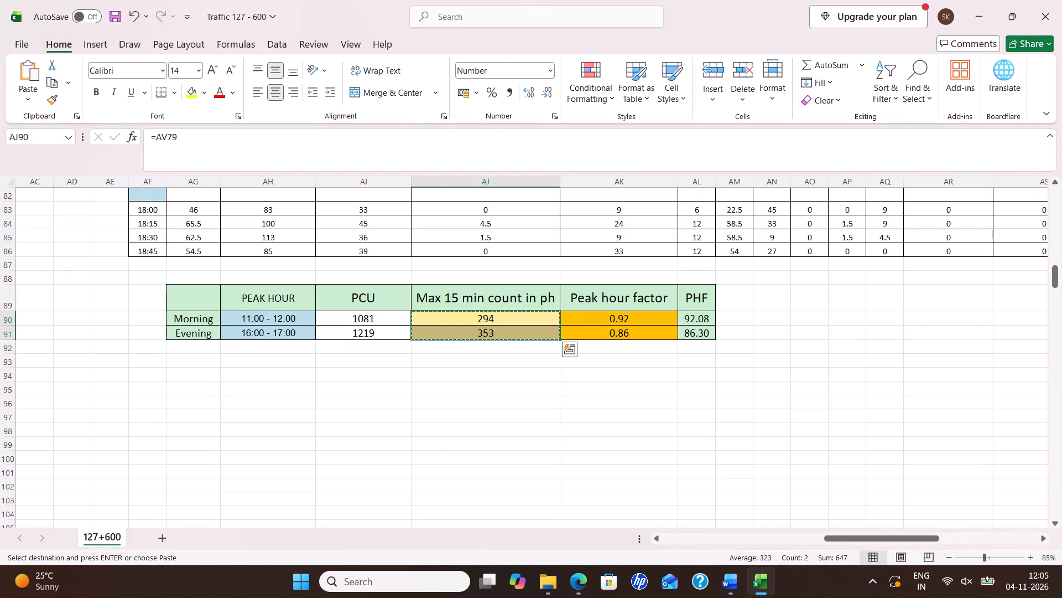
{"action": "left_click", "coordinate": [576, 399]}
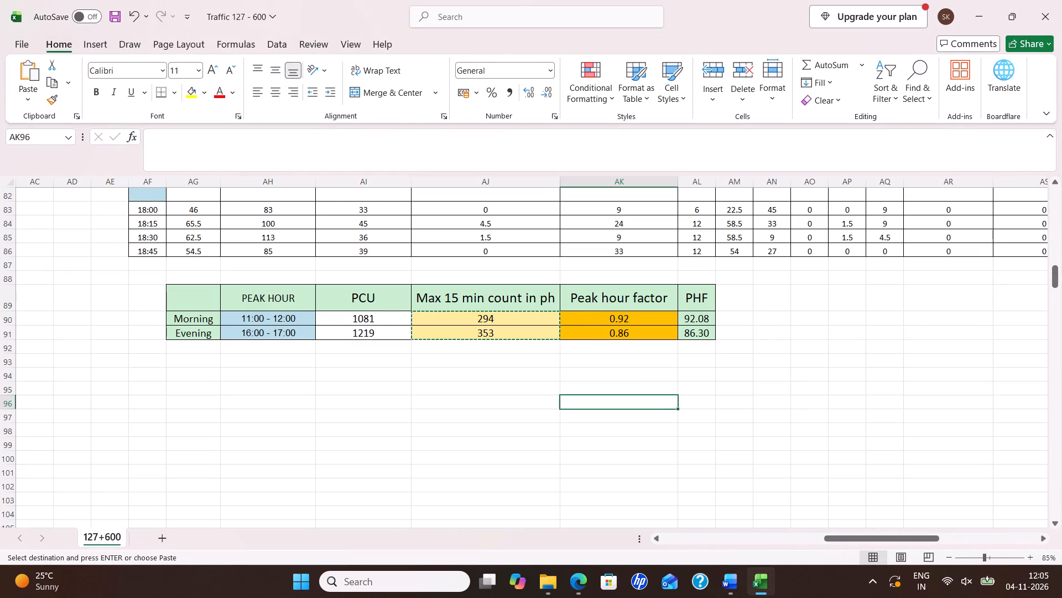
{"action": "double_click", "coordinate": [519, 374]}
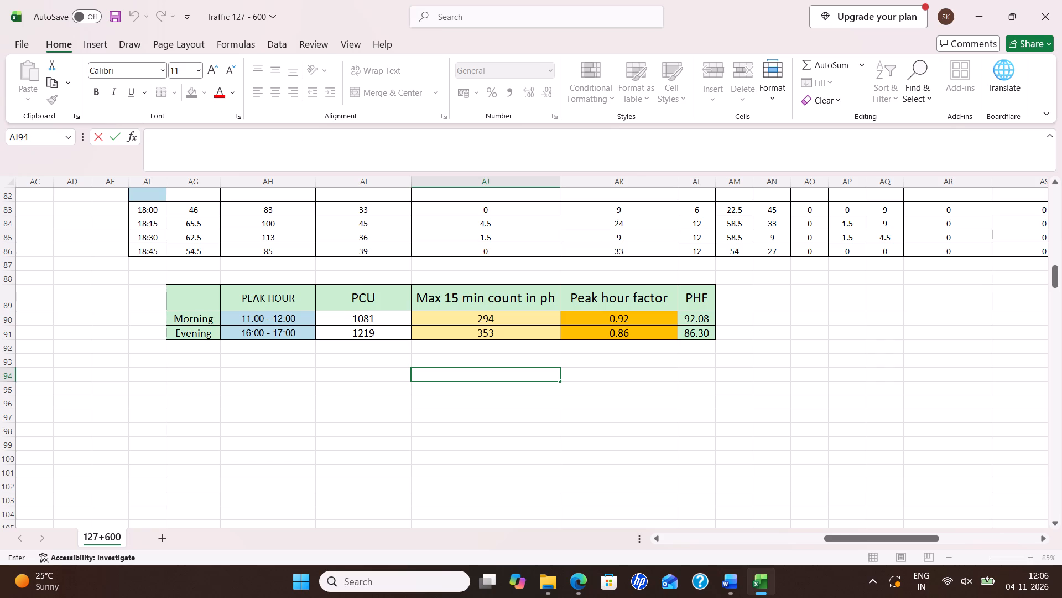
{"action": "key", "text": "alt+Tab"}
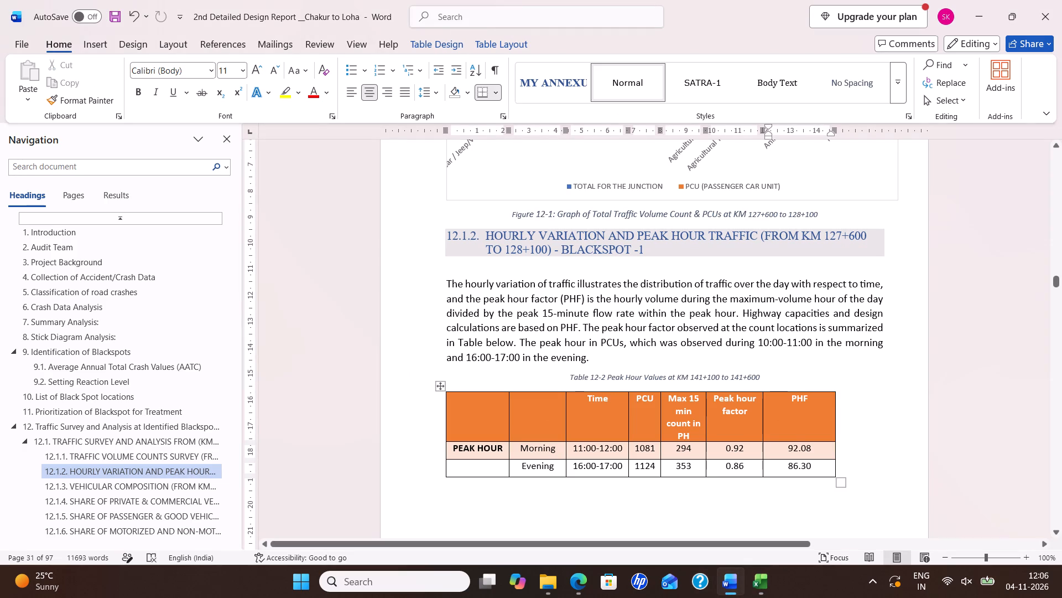
Change the kilometre number of the start chainage in Table 12-2's caption to 127.
{"action": "left_click", "coordinate": [705, 377]}
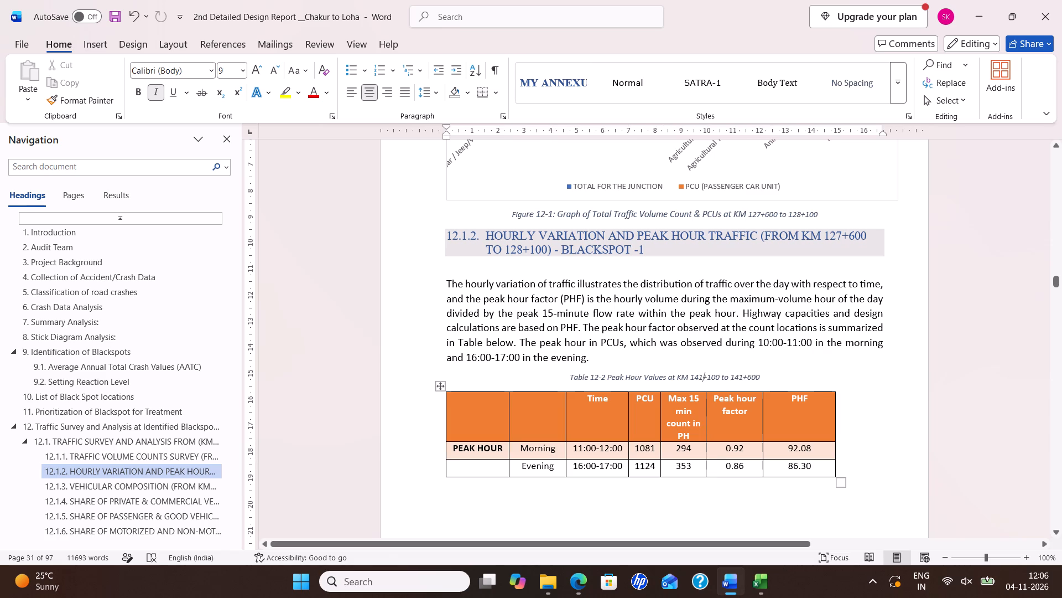
{"action": "key", "text": "alt+Tab"}
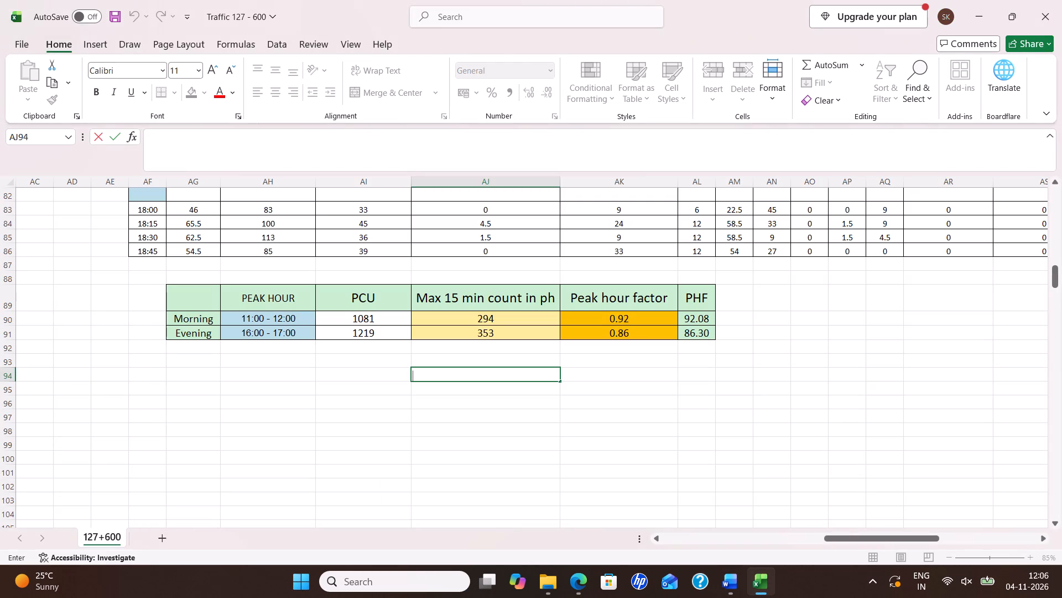
{"action": "key", "text": "alt+Tab"}
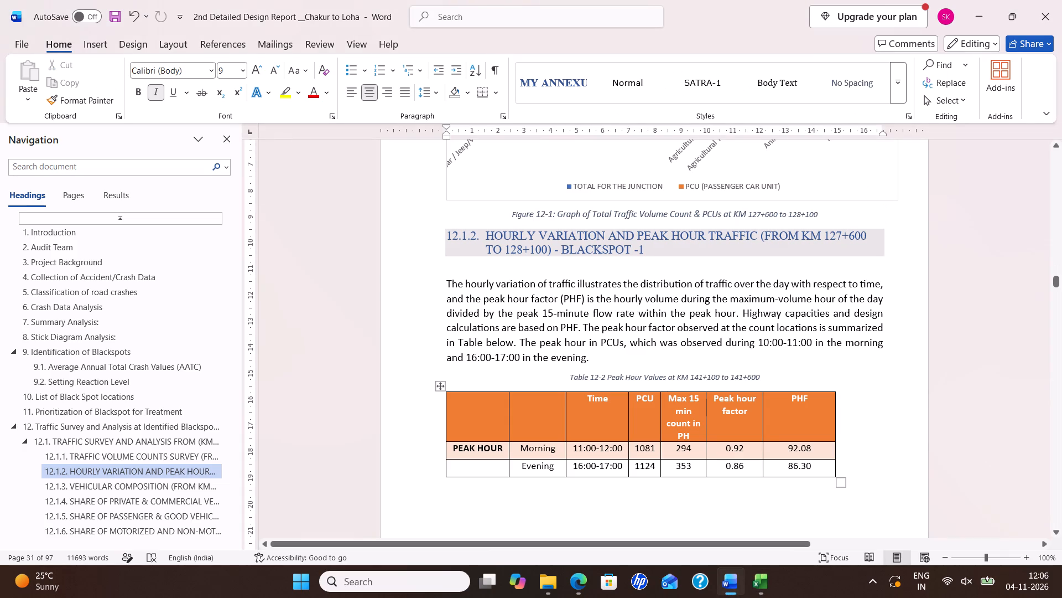
{"action": "left_click", "coordinate": [705, 377]}
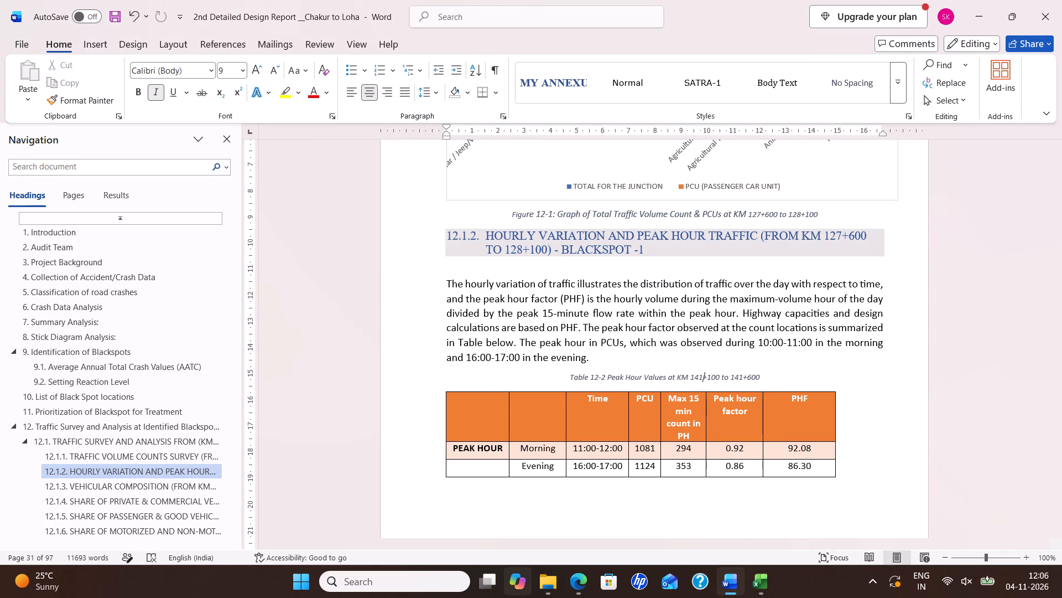
{"action": "key", "text": "BackSpace"}
{"action": "key", "text": "BackSpace"}
{"action": "type", "text": "27"}
Change the end chainage in Table 12-2's caption to 128+100.
{"action": "key", "text": "Right"}
{"action": "key", "text": "Right"}
{"action": "key", "text": "Right"}
{"action": "key", "text": "Right"}
{"action": "key", "text": "Right"}
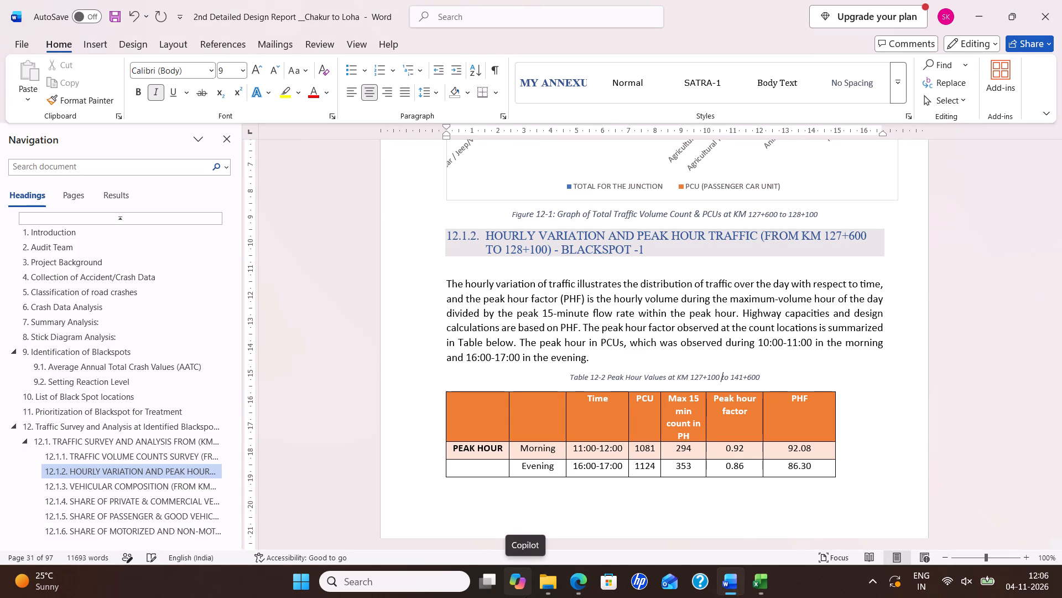
{"action": "key", "text": "Right"}
{"action": "key", "text": "Right"}
{"action": "key", "text": "Right"}
{"action": "key", "text": "Right"}
{"action": "key", "text": "Right"}
{"action": "key", "text": "Right"}
{"action": "key", "text": "BackSpace"}
{"action": "key", "text": "BackSpace"}
{"action": "type", "text": "28"}
{"action": "key", "text": "Right"}
{"action": "key", "text": "Right"}
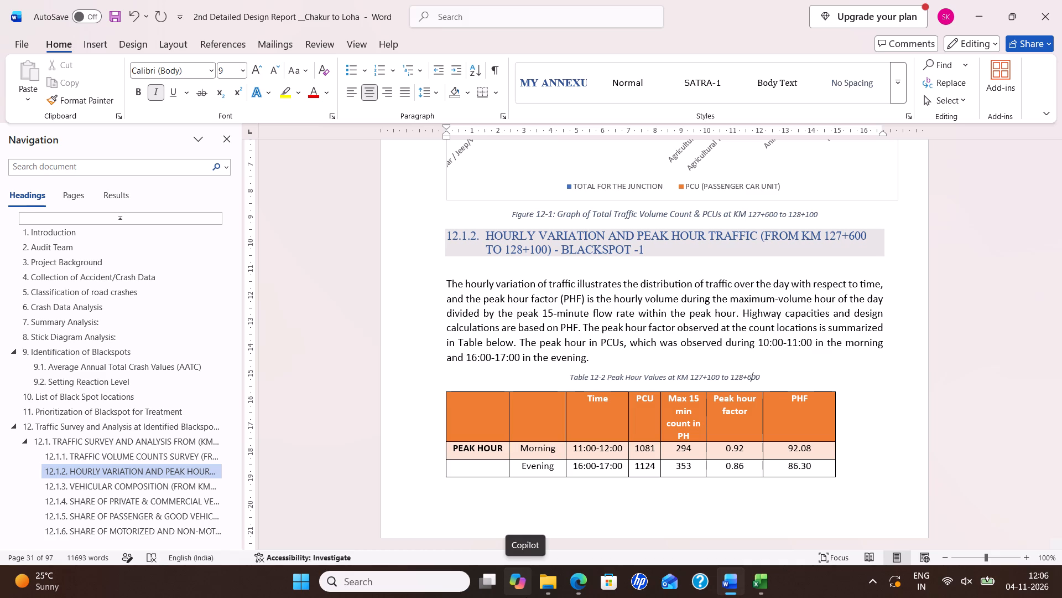
{"action": "key", "text": "BackSpace"}
{"action": "key", "text": "1"}
Correct the start chainage in Table 12-2's caption to 127+600.
{"action": "key", "text": "Left"}
{"action": "key", "text": "Left"}
{"action": "key", "text": "Left"}
{"action": "key", "text": "Left"}
{"action": "key", "text": "Left"}
{"action": "key", "text": "Left"}
{"action": "key", "text": "Left"}
{"action": "key", "text": "Left"}
{"action": "key", "text": "Left"}
{"action": "key", "text": "Left"}
{"action": "key", "text": "Left"}
{"action": "key", "text": "BackSpace"}
{"action": "key", "text": "6"}
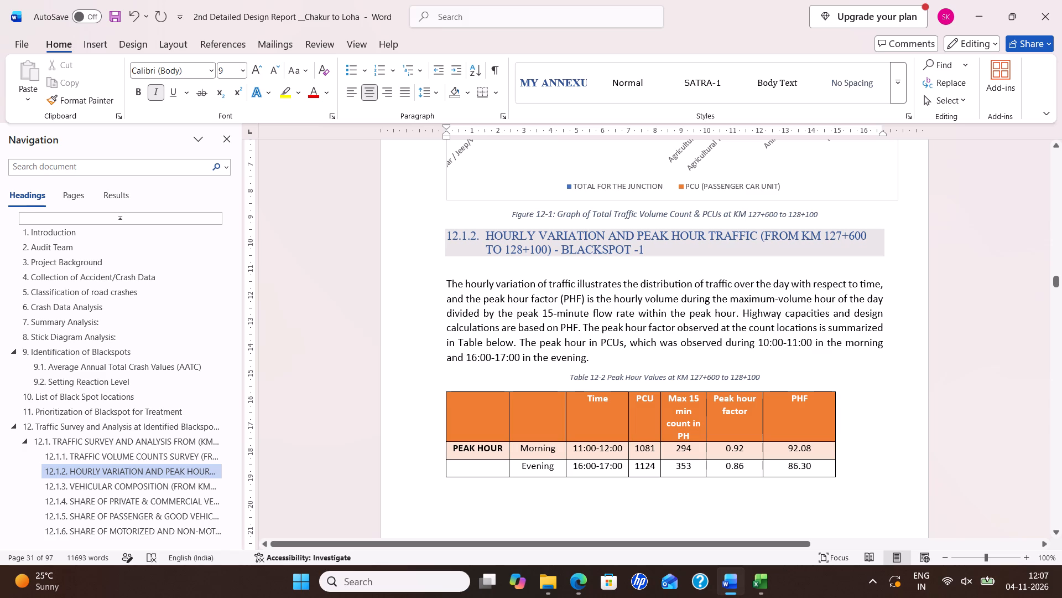
Change the morning peak hour in the 12.1.2 paragraph to 11:00-12:00.
{"action": "left_click", "coordinate": [769, 341]}
{"action": "key", "text": "BackSpace"}
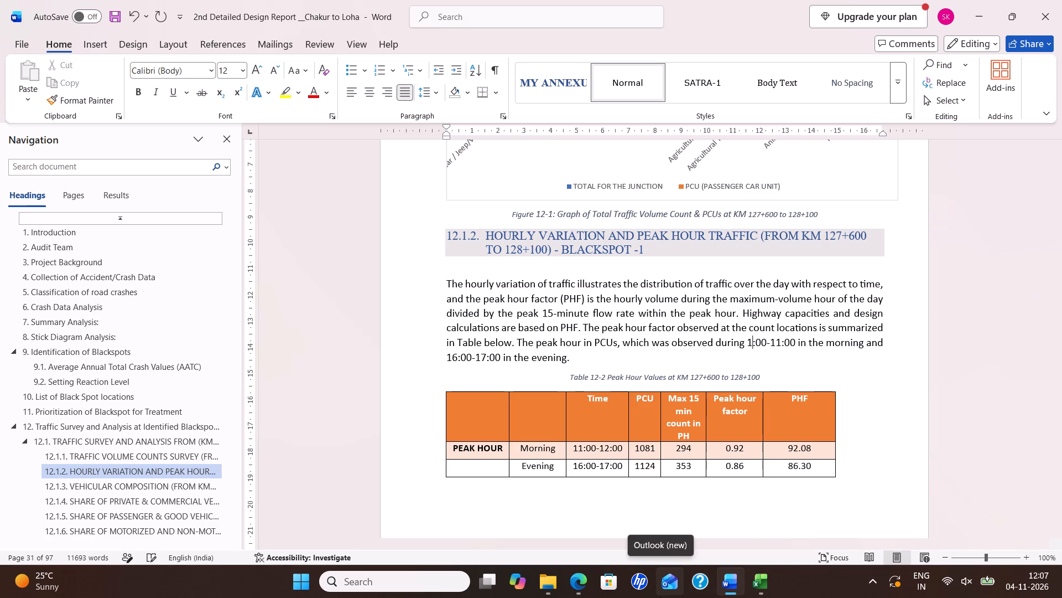
{"action": "key", "text": "1"}
{"action": "key", "text": "Right"}
{"action": "key", "text": "Right"}
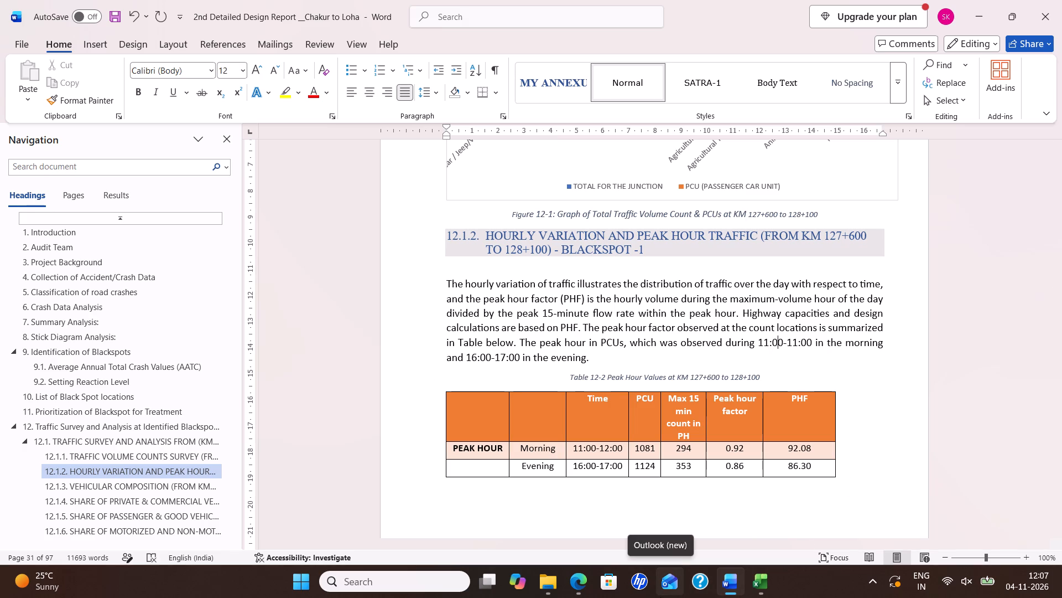
{"action": "key", "text": "Right"}
{"action": "key", "text": "Right"}
{"action": "key", "text": "Right"}
{"action": "key", "text": "Right"}
{"action": "key", "text": "BackSpace"}
{"action": "key", "text": "2"}
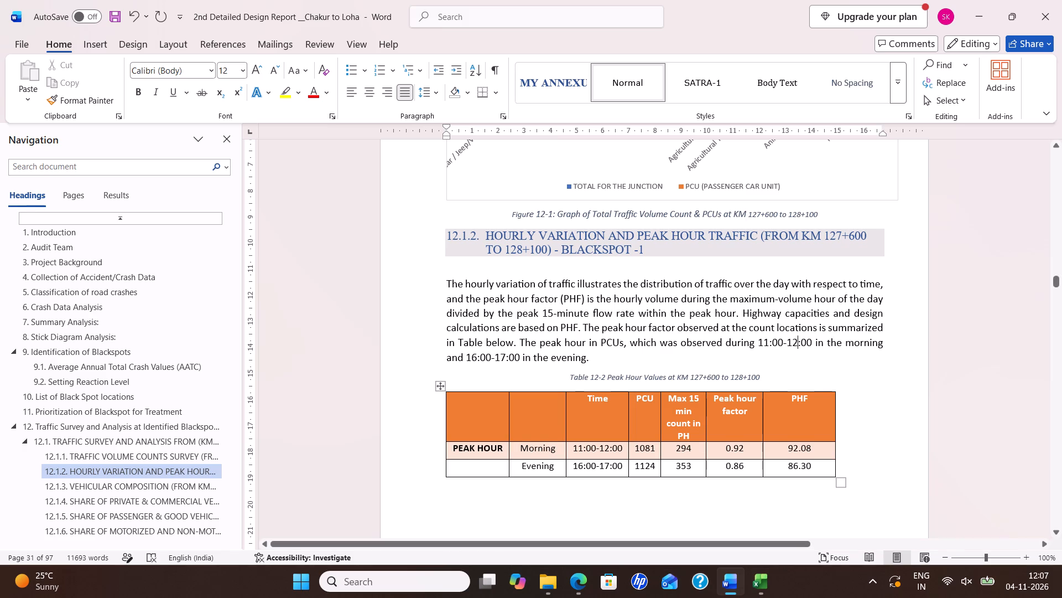
Centre Table 12-2 horizontally on the page.
{"action": "scroll", "coordinate": [663, 347], "scroll_direction": "down", "scroll_amount": 5}
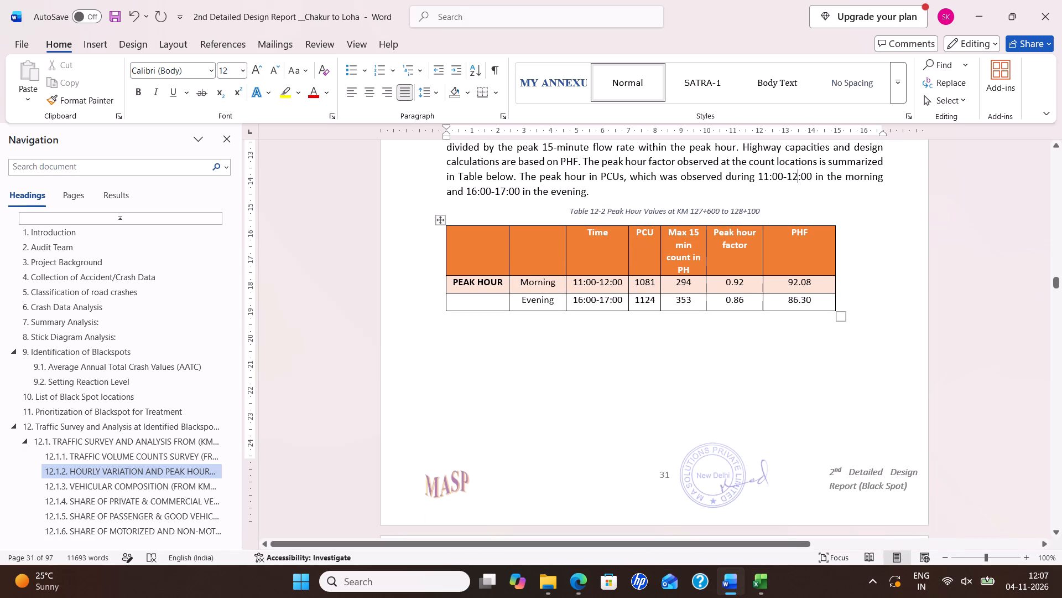
{"action": "left_click", "coordinate": [437, 220]}
{"action": "left_click", "coordinate": [459, 235]}
{"action": "left_click", "coordinate": [443, 224]}
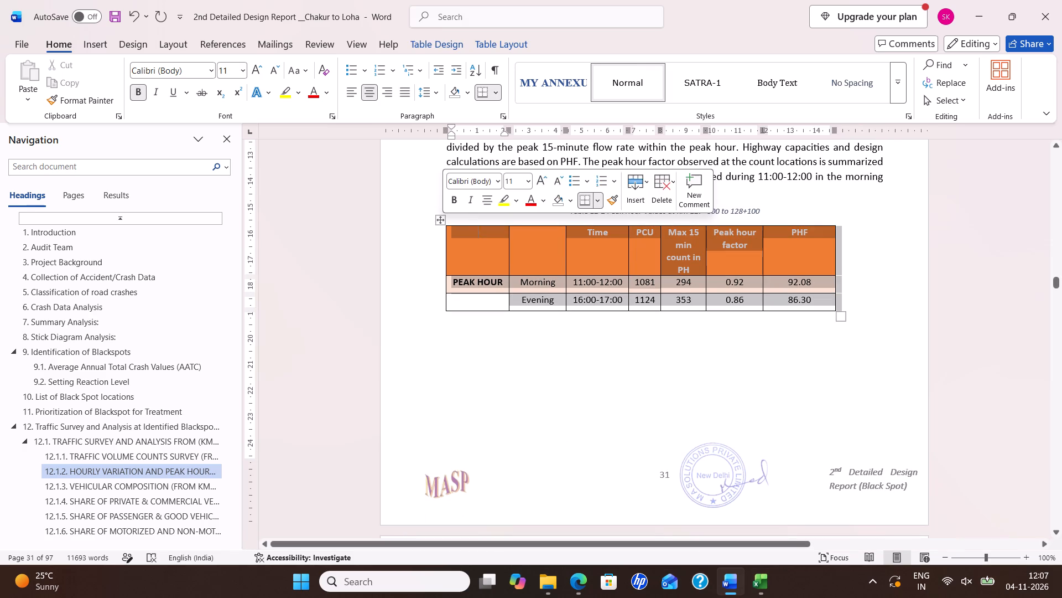
{"action": "left_click", "coordinate": [367, 92]}
{"action": "left_click", "coordinate": [654, 417]}
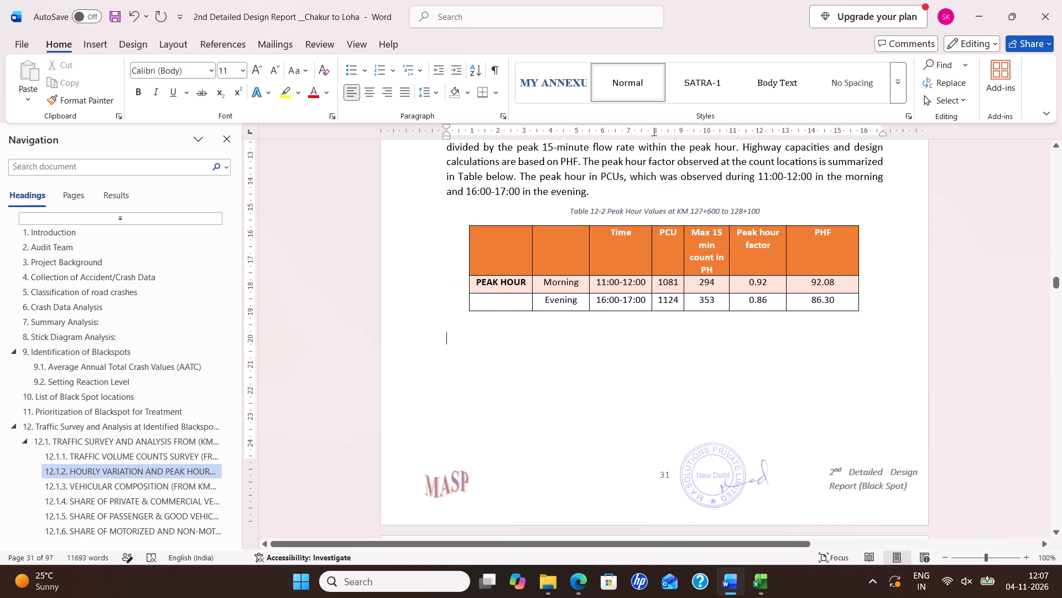
Switch to the Traffic 127 - 600 workbook in Excel and copy the "Hourly Variation From Km 127+600 In Morning" chart.
{"action": "scroll", "coordinate": [752, 368], "scroll_direction": "down", "scroll_amount": 9}
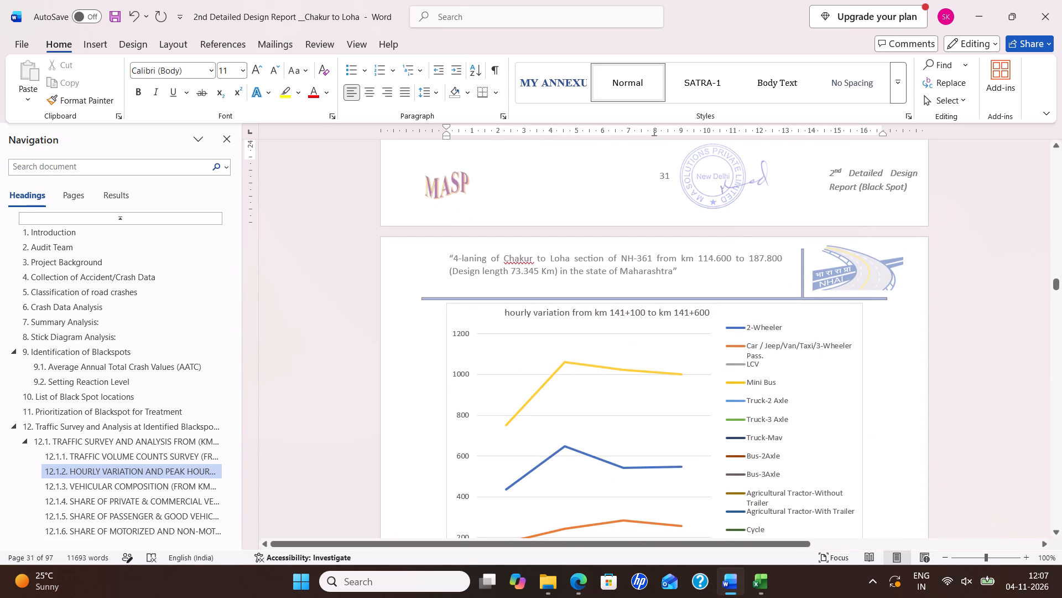
{"action": "key", "text": "alt+Tab"}
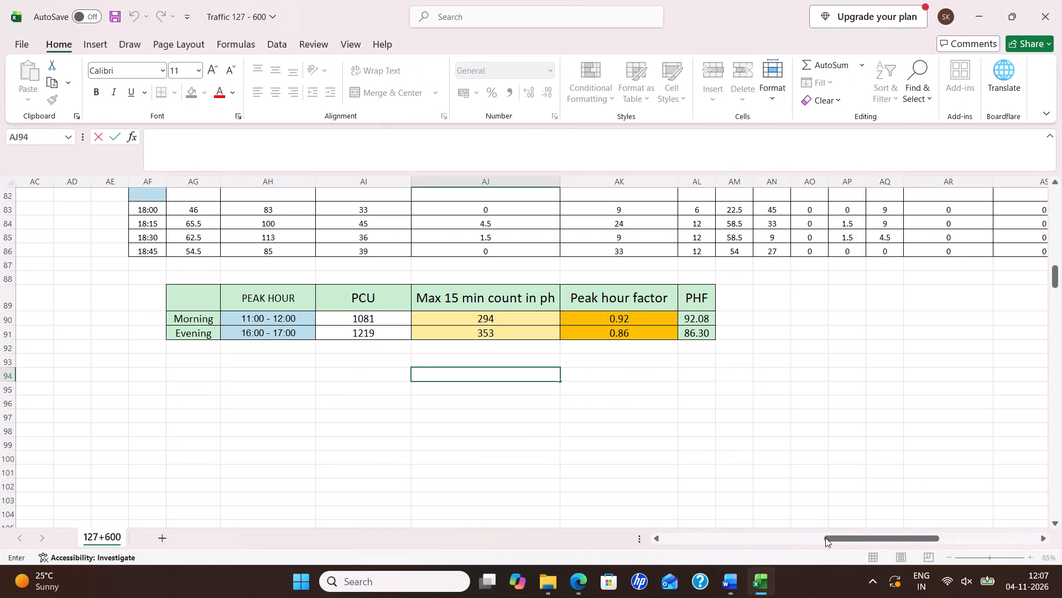
{"action": "left_click_drag", "start_coordinate": [873, 540], "coordinate": [940, 536]}
{"action": "scroll", "coordinate": [575, 433], "scroll_direction": "up", "scroll_amount": 7}
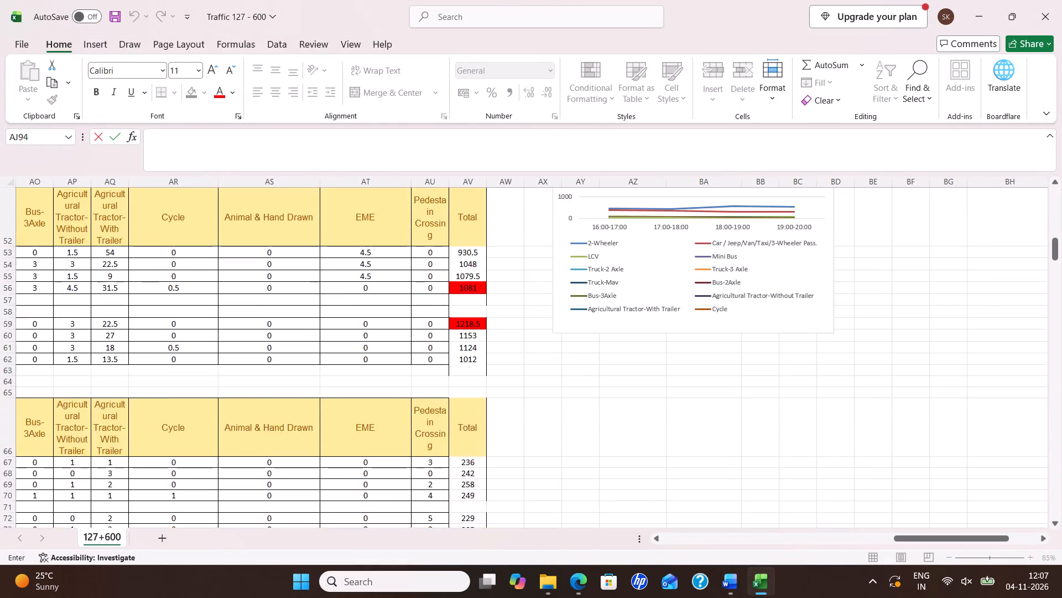
{"action": "scroll", "coordinate": [585, 438], "scroll_direction": "up", "scroll_amount": 10}
{"action": "scroll", "coordinate": [633, 437], "scroll_direction": "down", "scroll_amount": 1}
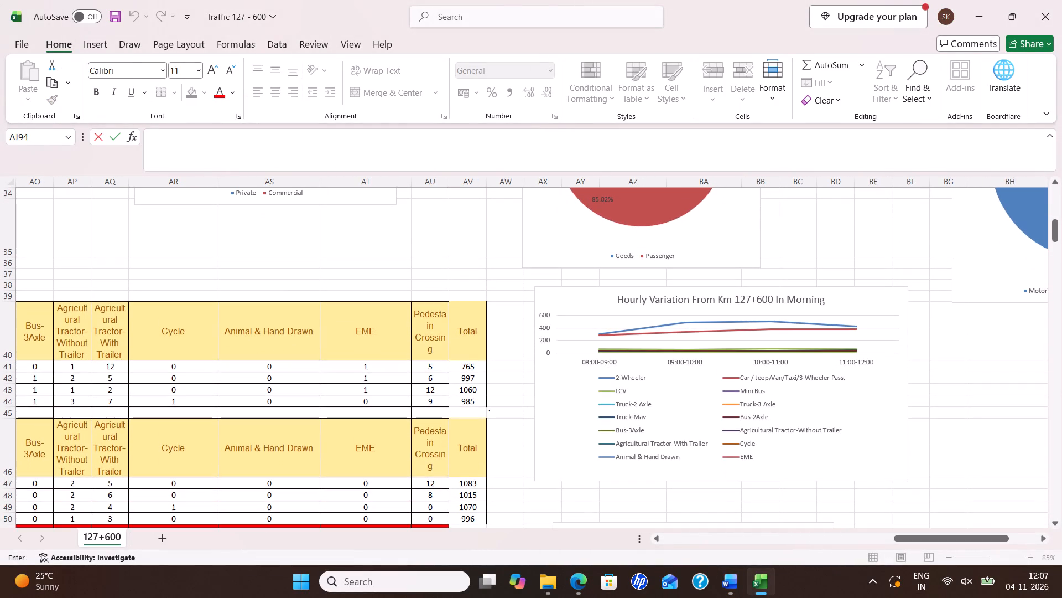
{"action": "left_click", "coordinate": [579, 302]}
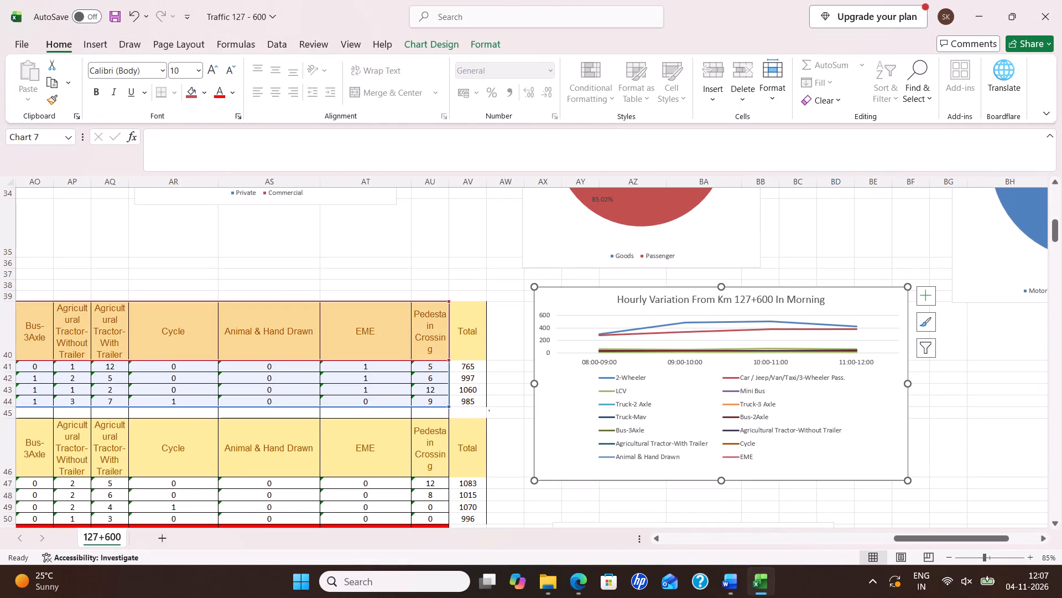
{"action": "key", "text": "ctrl+c"}
Back in the Word report, replace the old 141+100 to 141+600 chart above the Figure 12-2 caption with the copied morning chart.
{"action": "key", "text": "alt+Tab"}
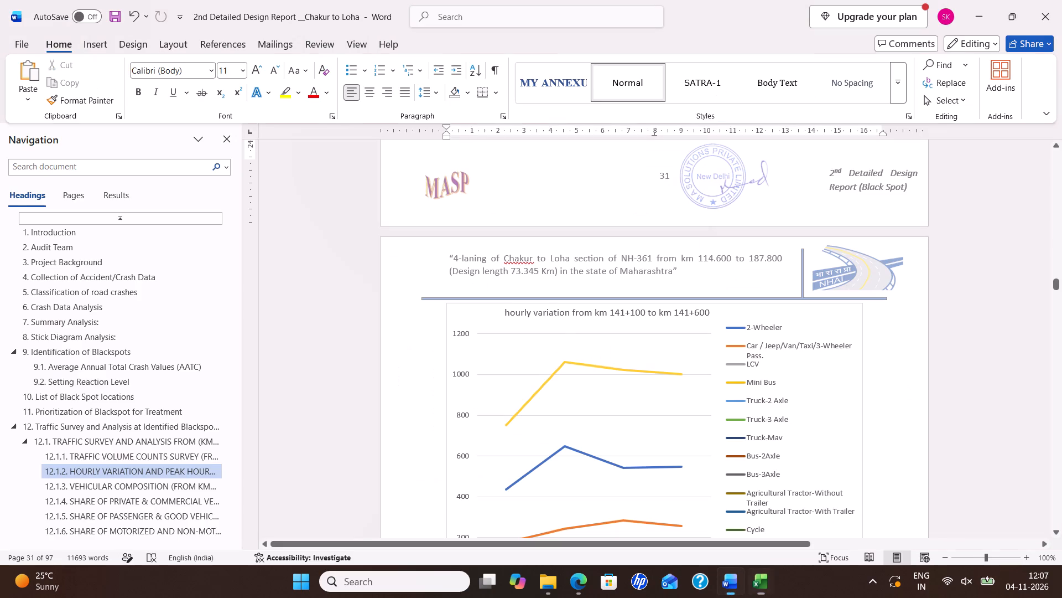
{"action": "left_click", "coordinate": [823, 388]}
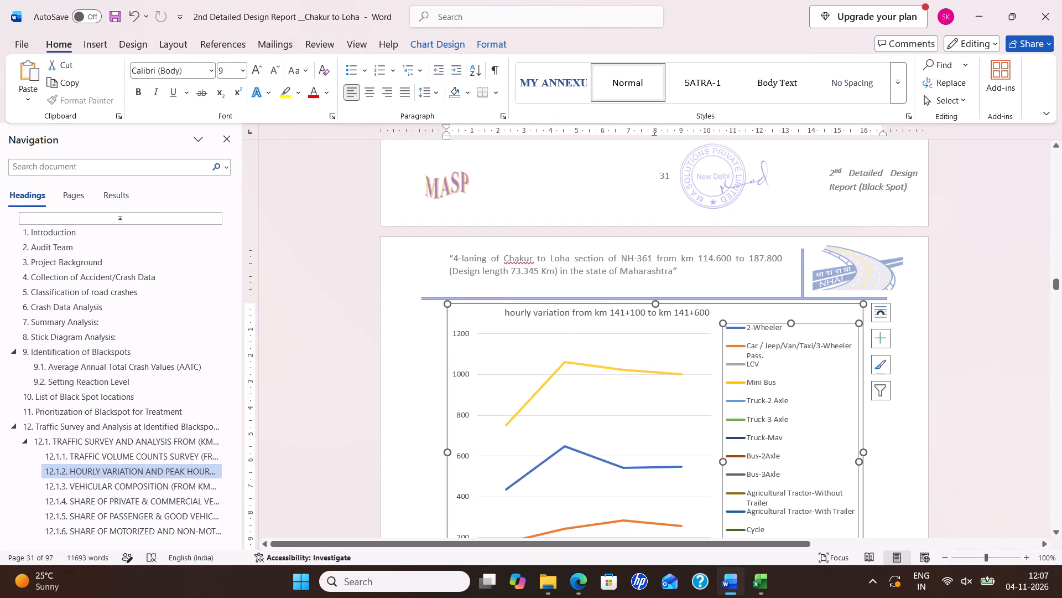
{"action": "left_click", "coordinate": [814, 313]}
{"action": "key", "text": "Home"}
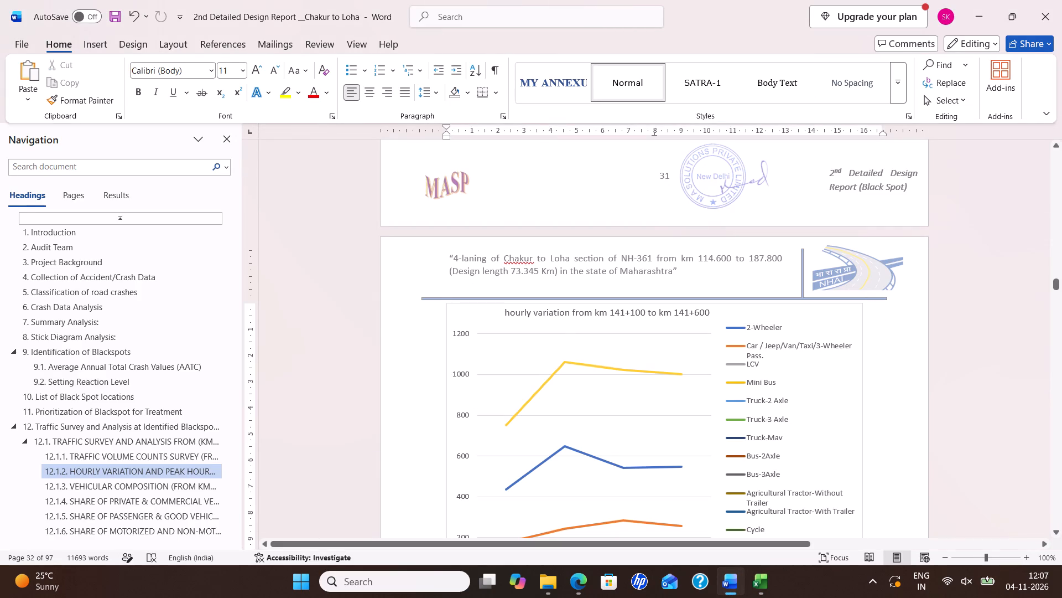
{"action": "left_click", "coordinate": [811, 308]}
{"action": "left_click", "coordinate": [800, 307]}
{"action": "key", "text": "Delete"}
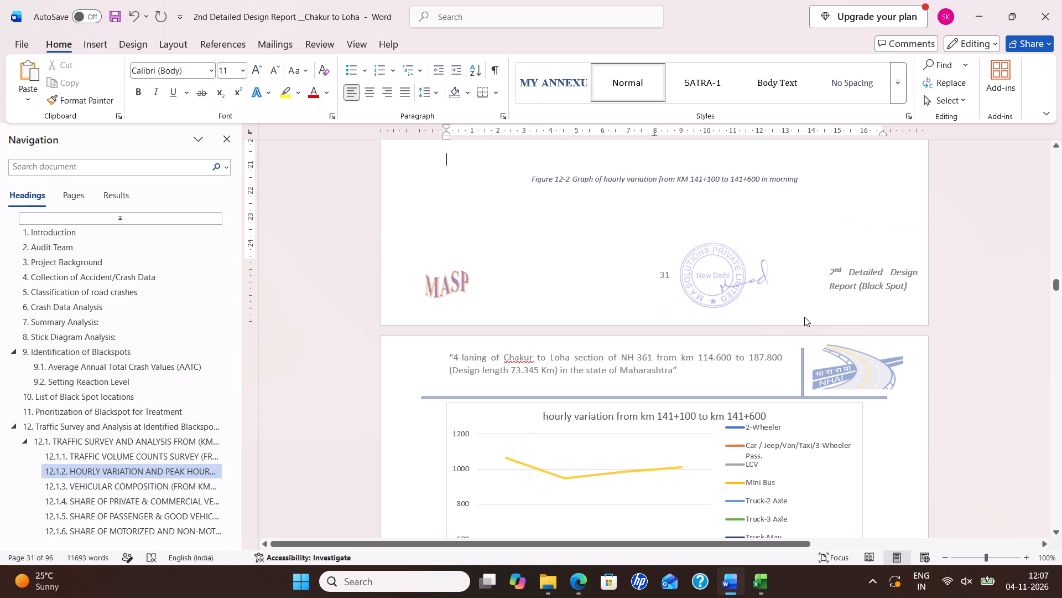
{"action": "key", "text": "ctrl+v"}
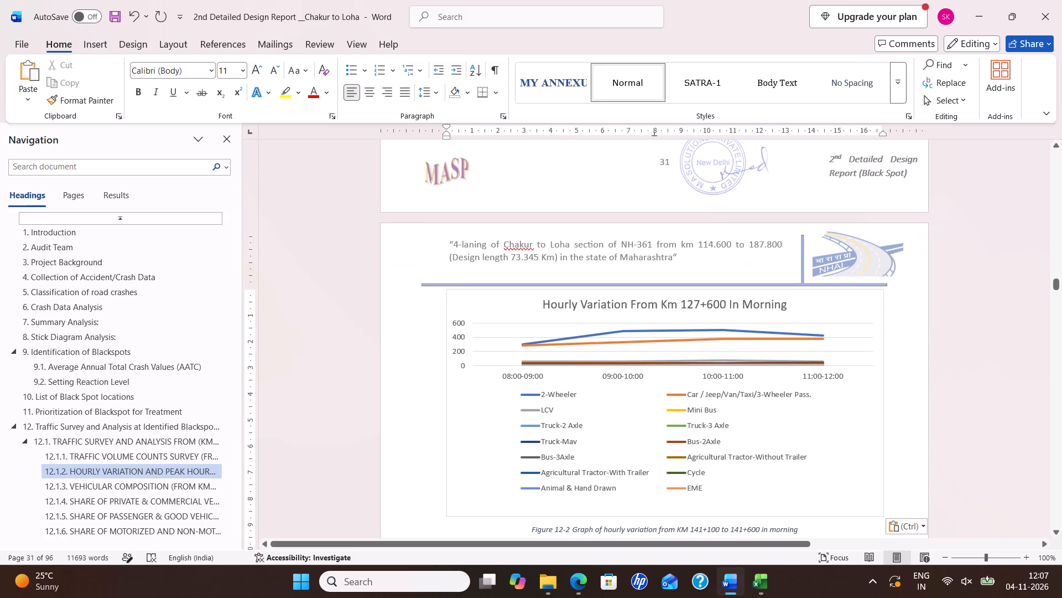
Set the font size of the pasted morning chart's title to 12.
{"action": "left_click", "coordinate": [643, 307]}
{"action": "left_click_drag", "start_coordinate": [549, 303], "coordinate": [739, 307]}
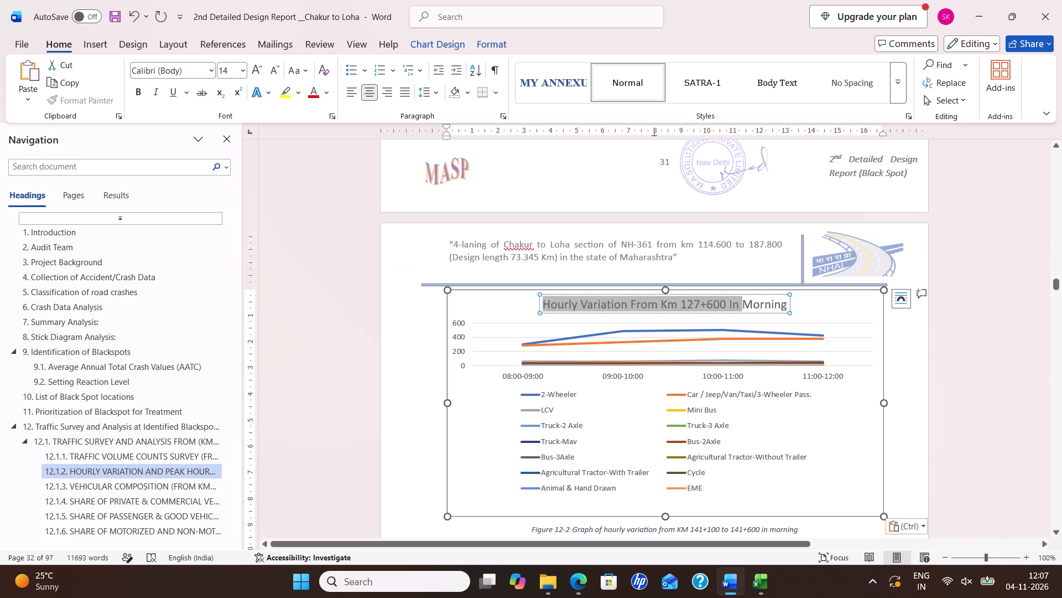
{"action": "left_click_drag", "start_coordinate": [739, 307], "coordinate": [773, 308]}
{"action": "left_click", "coordinate": [838, 267]}
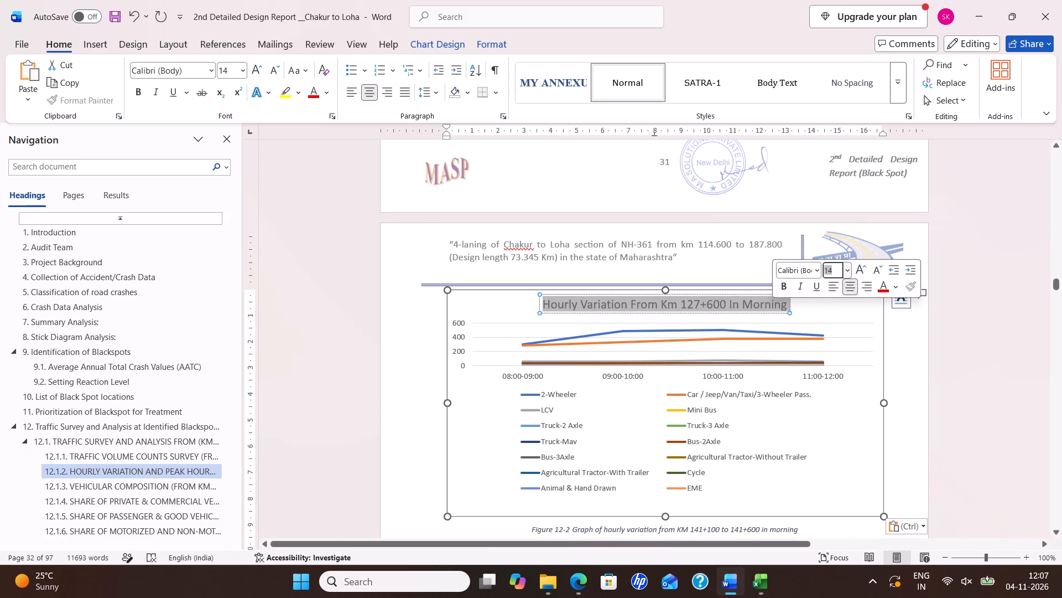
{"action": "type", "text": "12"}
{"action": "key", "text": "Return"}
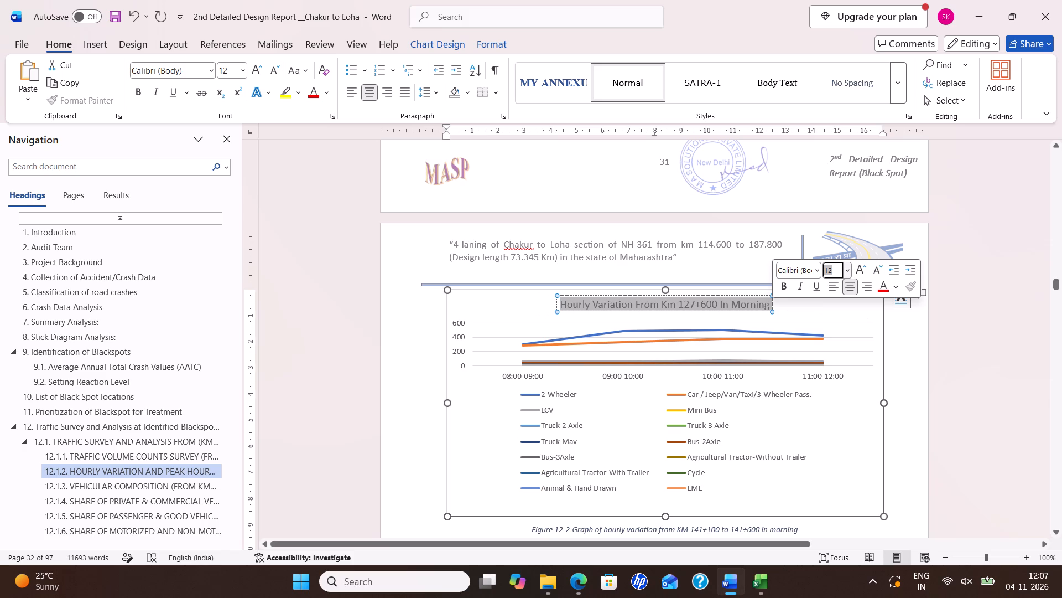
Place the morning chart's legend to the right of the plot.
{"action": "left_click", "coordinate": [816, 420]}
{"action": "left_click", "coordinate": [764, 420]}
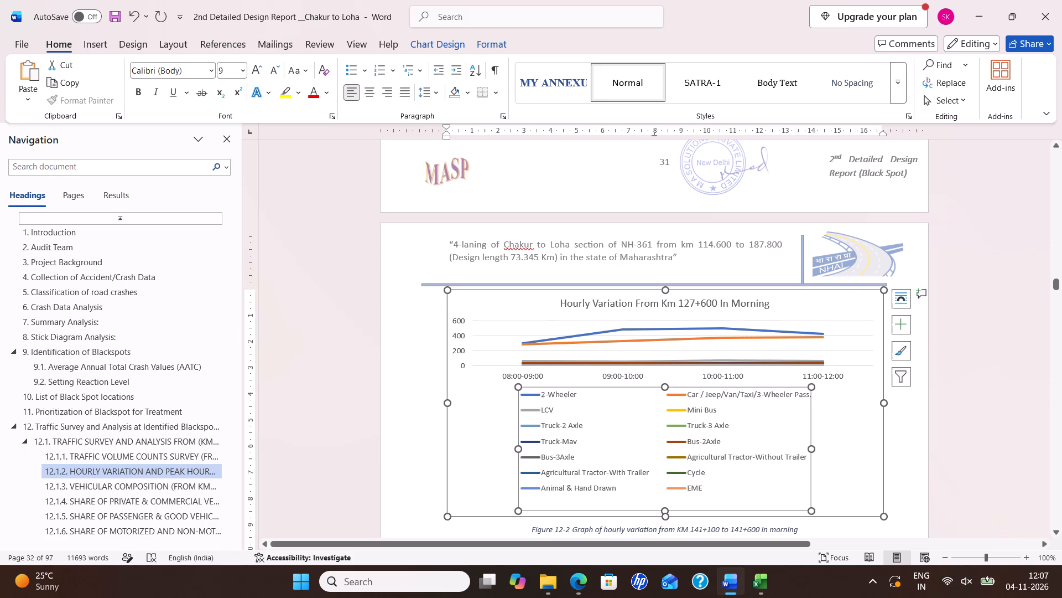
{"action": "left_click", "coordinate": [903, 321]}
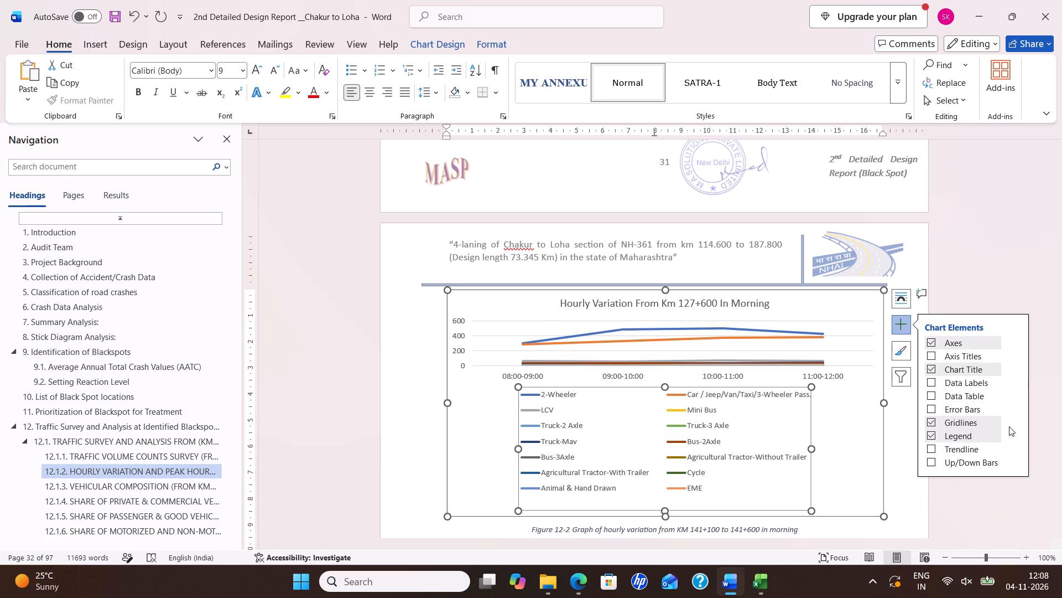
{"action": "left_click", "coordinate": [1019, 433]}
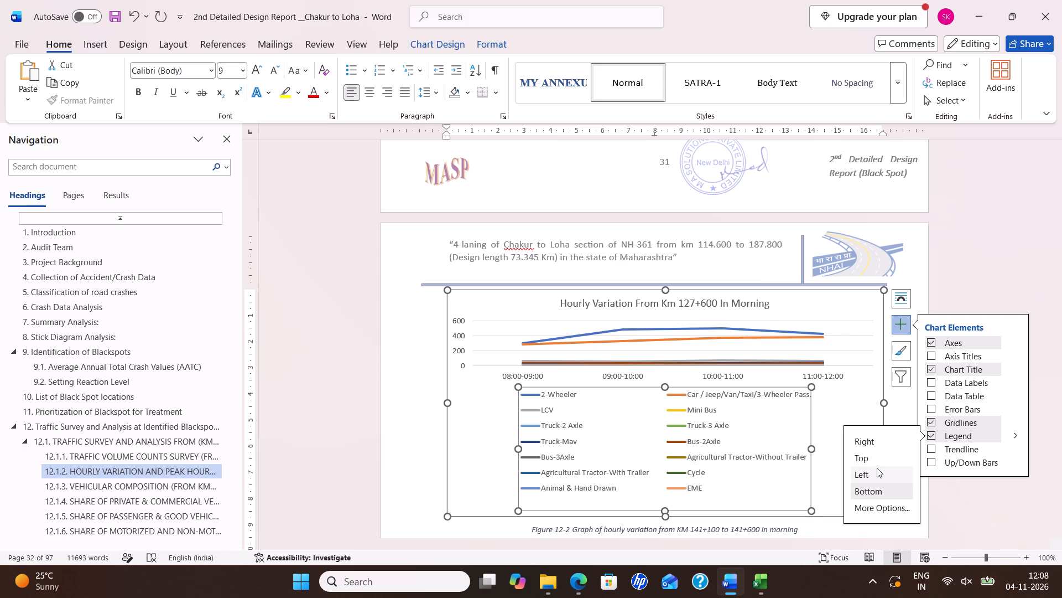
{"action": "left_click", "coordinate": [871, 437]}
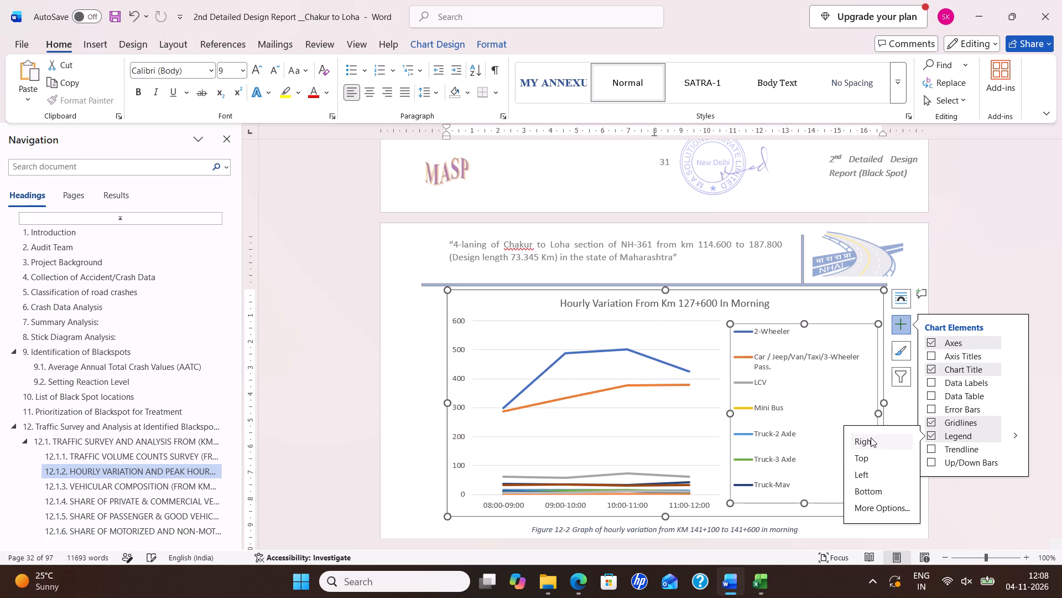
Make the morning hourly variation chart slightly taller by extending its lower edge.
{"action": "scroll", "coordinate": [757, 374], "scroll_direction": "down", "scroll_amount": 4}
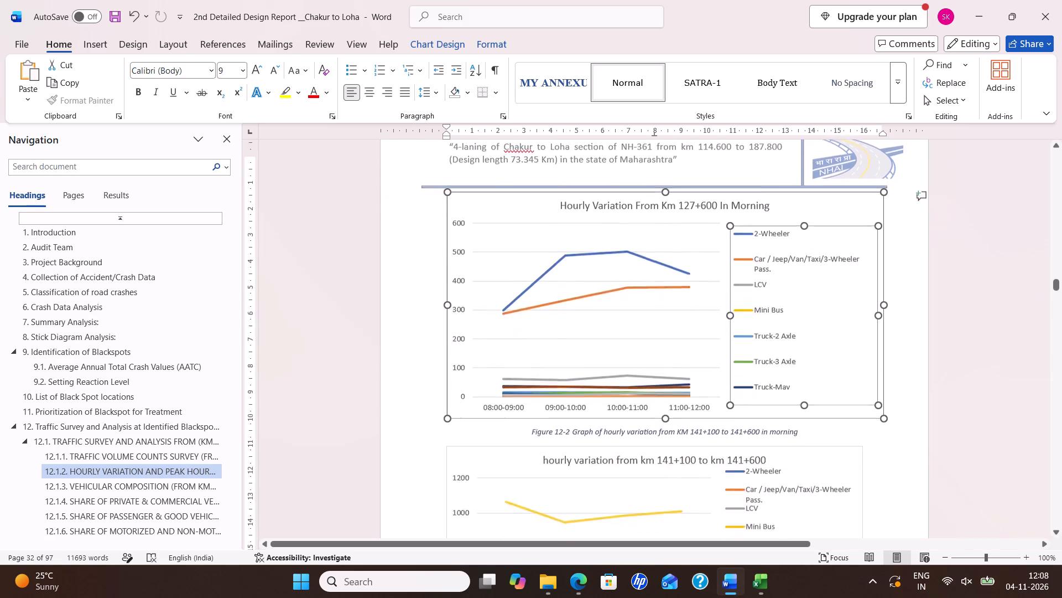
{"action": "scroll", "coordinate": [757, 374], "scroll_direction": "down", "scroll_amount": 1}
{"action": "left_click_drag", "start_coordinate": [663, 350], "coordinate": [666, 375]}
Make the morning chart's legend box narrower and stretch it up and down to fit more vehicle entries.
{"action": "left_click", "coordinate": [795, 313]}
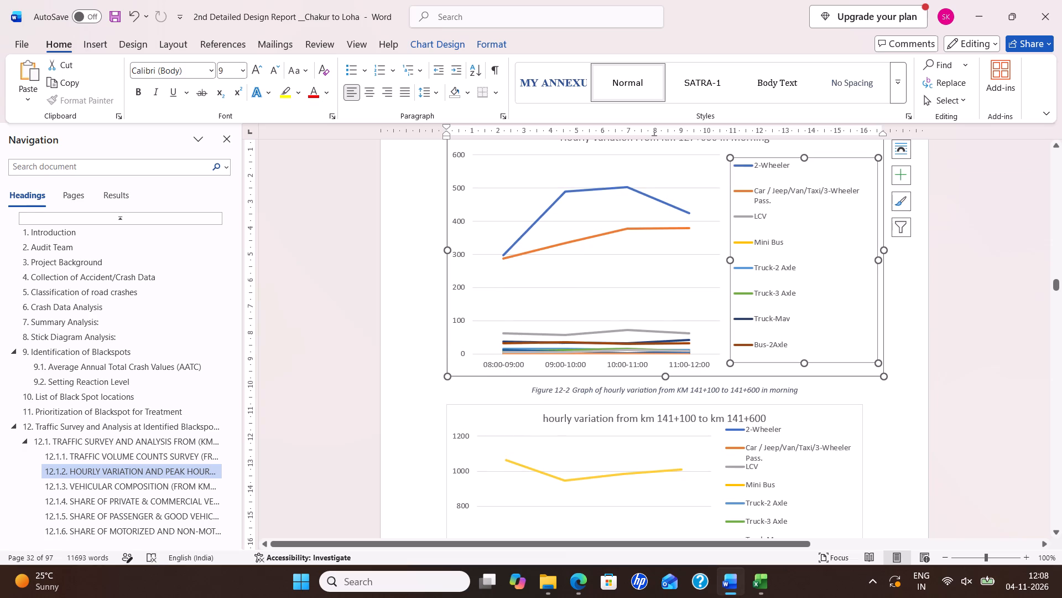
{"action": "left_click_drag", "start_coordinate": [879, 259], "coordinate": [860, 260]}
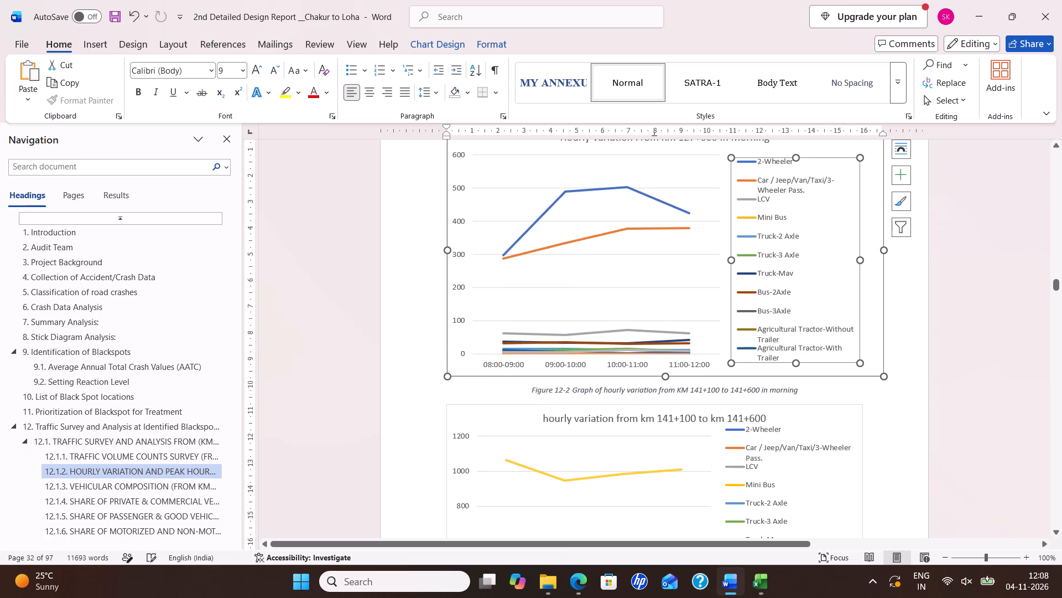
{"action": "scroll", "coordinate": [792, 201], "scroll_direction": "up", "scroll_amount": 2}
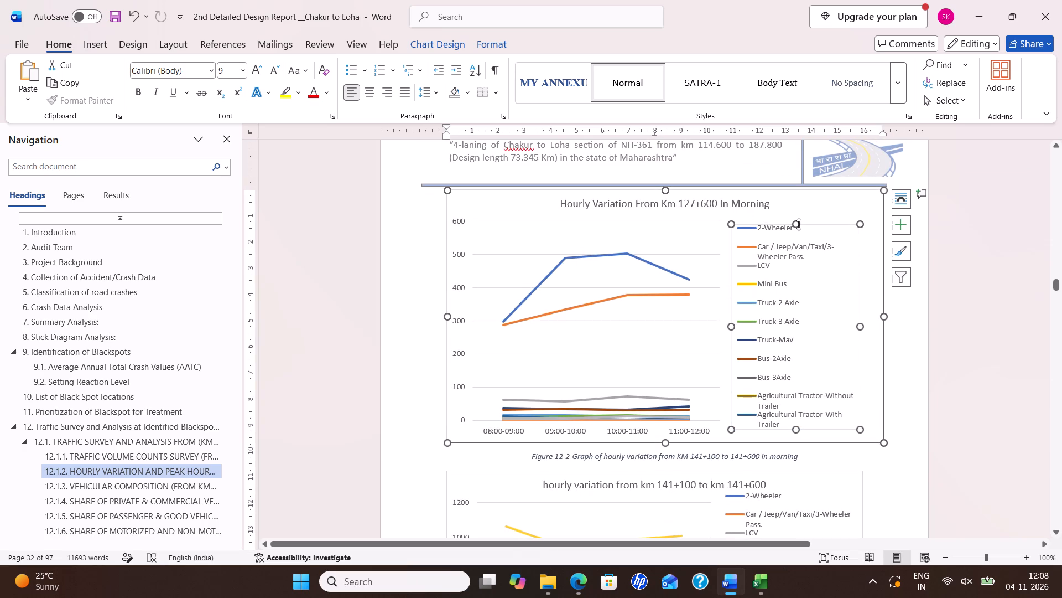
{"action": "left_click_drag", "start_coordinate": [799, 224], "coordinate": [793, 212]}
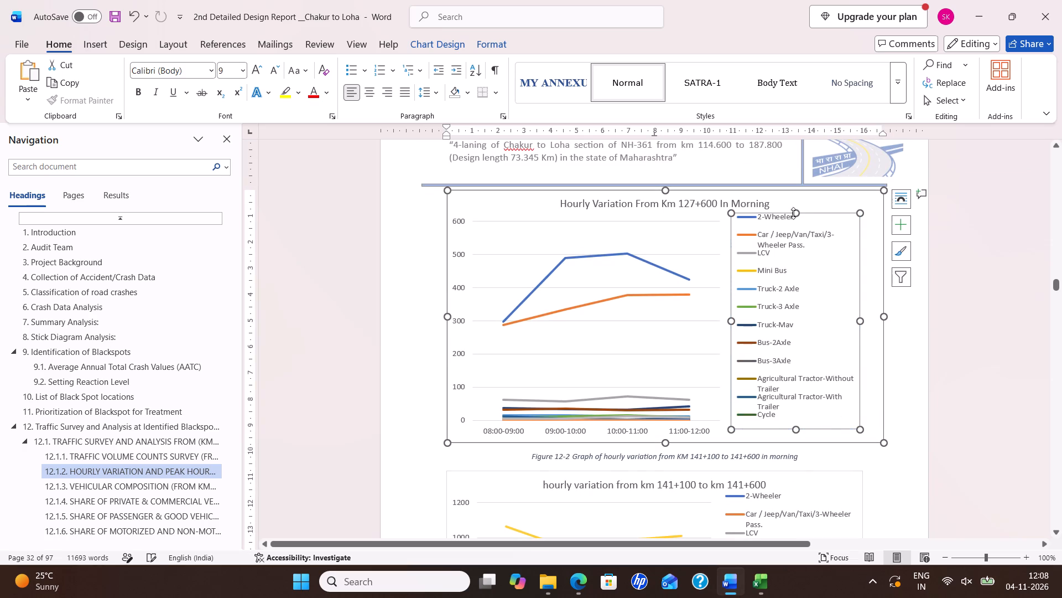
{"action": "left_click_drag", "start_coordinate": [796, 429], "coordinate": [796, 430]}
{"action": "left_click_drag", "start_coordinate": [796, 430], "coordinate": [800, 442]}
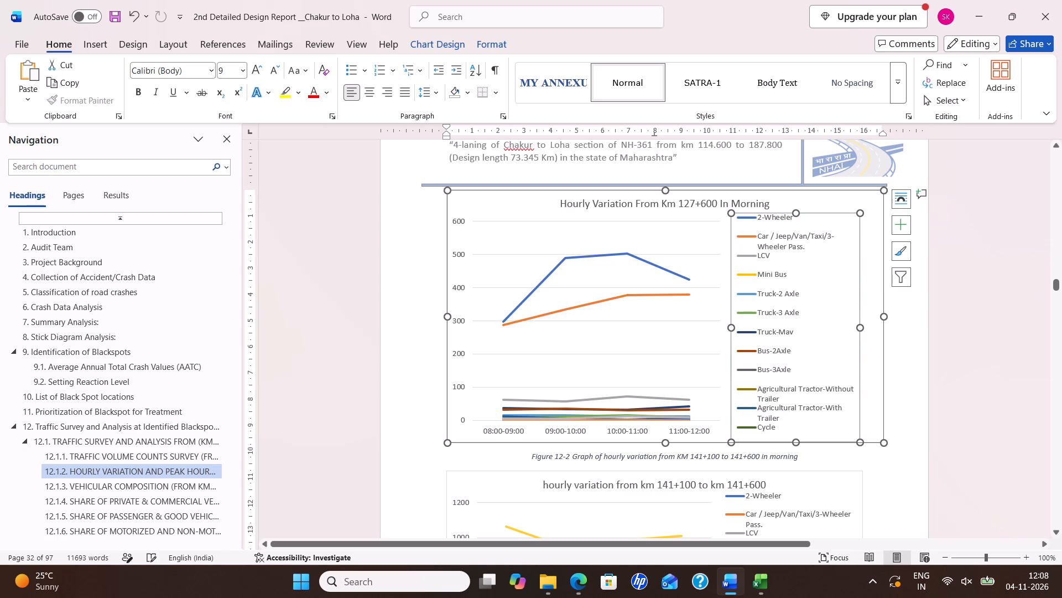
Extend the morning chart's height further so its legend lists all vehicle types down to EME.
{"action": "scroll", "coordinate": [808, 299], "scroll_direction": "down", "scroll_amount": 3}
{"action": "left_click_drag", "start_coordinate": [664, 347], "coordinate": [670, 359]}
{"action": "left_click", "coordinate": [781, 326]}
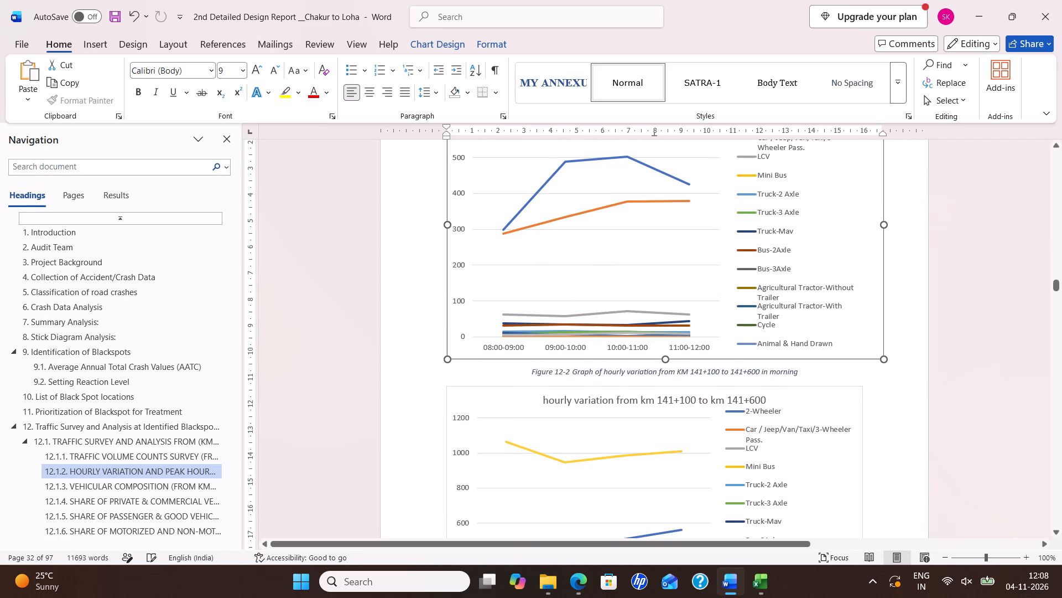
{"action": "left_click", "coordinate": [795, 360]}
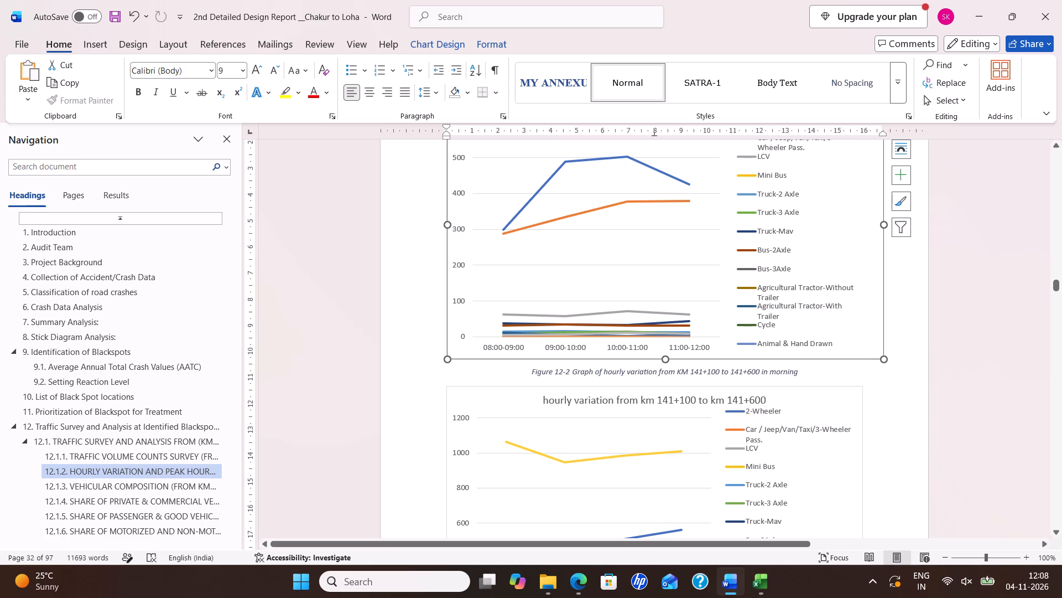
{"action": "left_click_drag", "start_coordinate": [667, 360], "coordinate": [668, 360]}
{"action": "left_click_drag", "start_coordinate": [668, 360], "coordinate": [672, 376]}
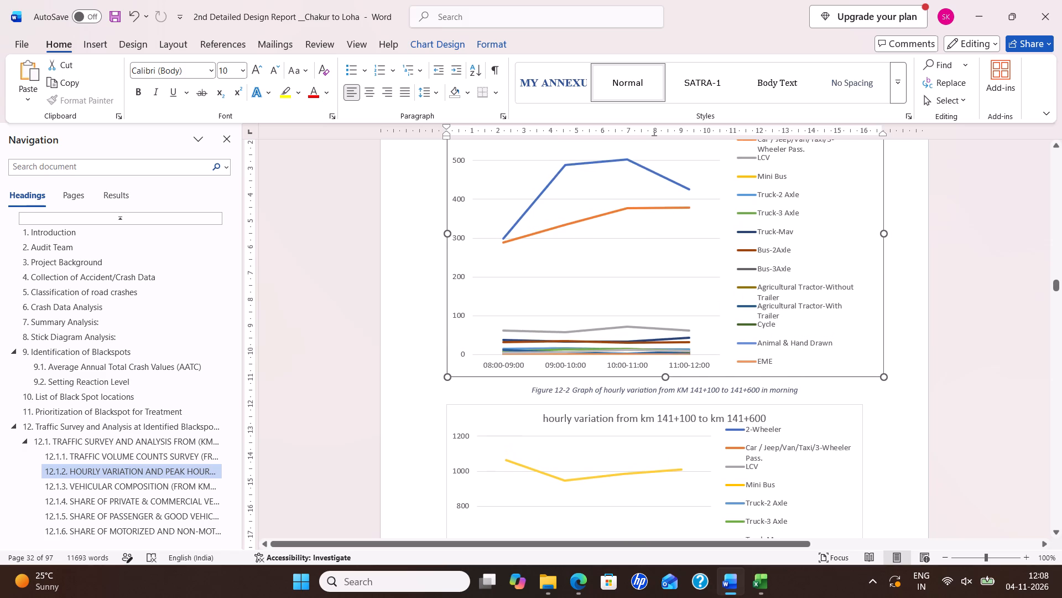
{"action": "left_click_drag", "start_coordinate": [672, 376], "coordinate": [672, 379]}
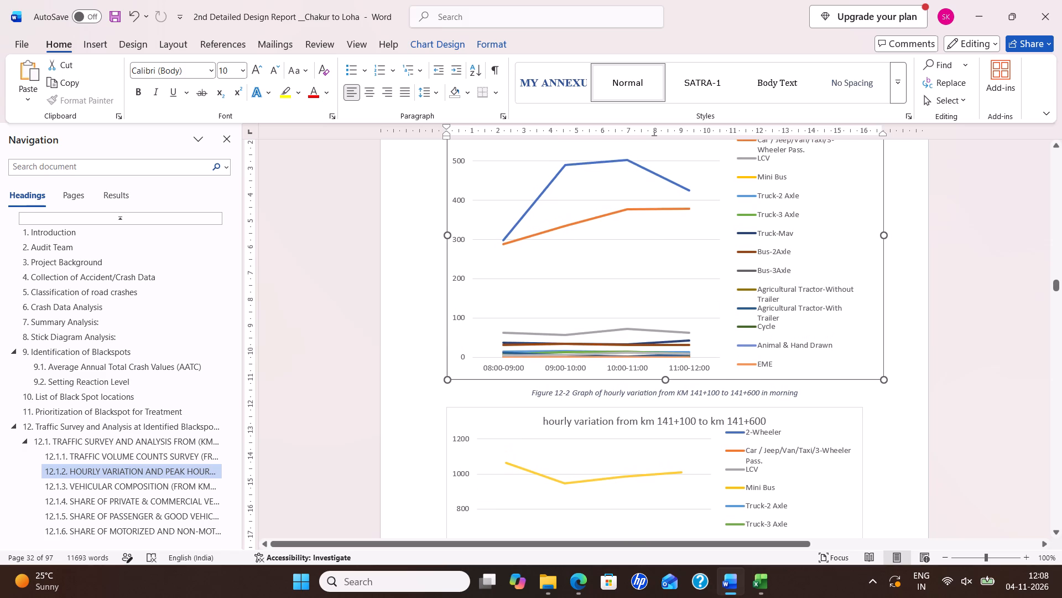
Extend the morning chart's lower edge slightly so its legend also lists Pedestain Crossing.
{"action": "left_click_drag", "start_coordinate": [672, 379], "coordinate": [674, 386]}
{"action": "scroll", "coordinate": [767, 329], "scroll_direction": "up", "scroll_amount": 4}
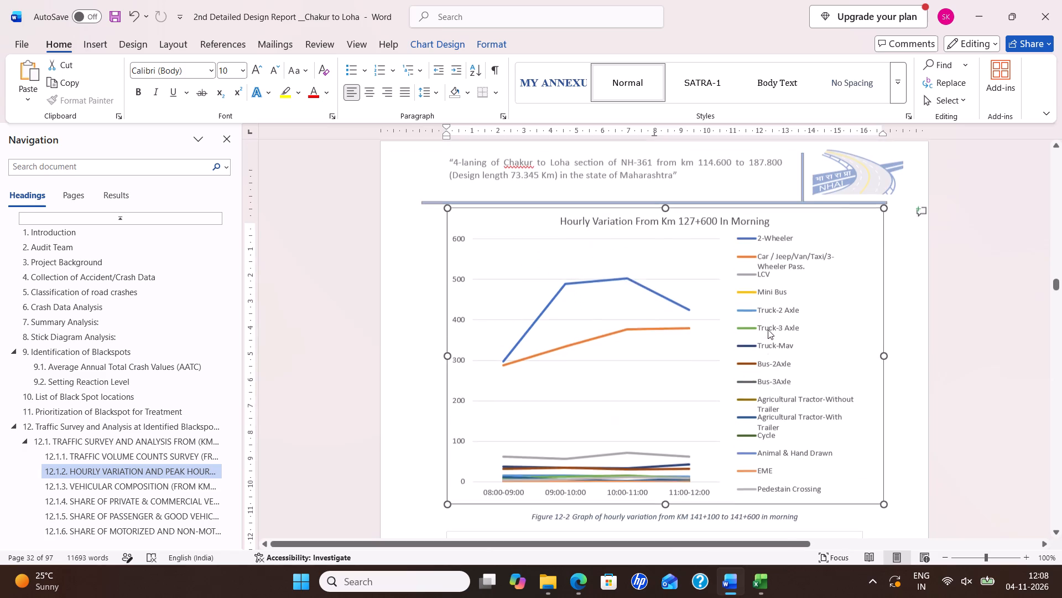
Change the start chainage in the Figure 12-2 morning graph caption to KM 127+600.
{"action": "scroll", "coordinate": [806, 319], "scroll_direction": "down", "scroll_amount": 3}
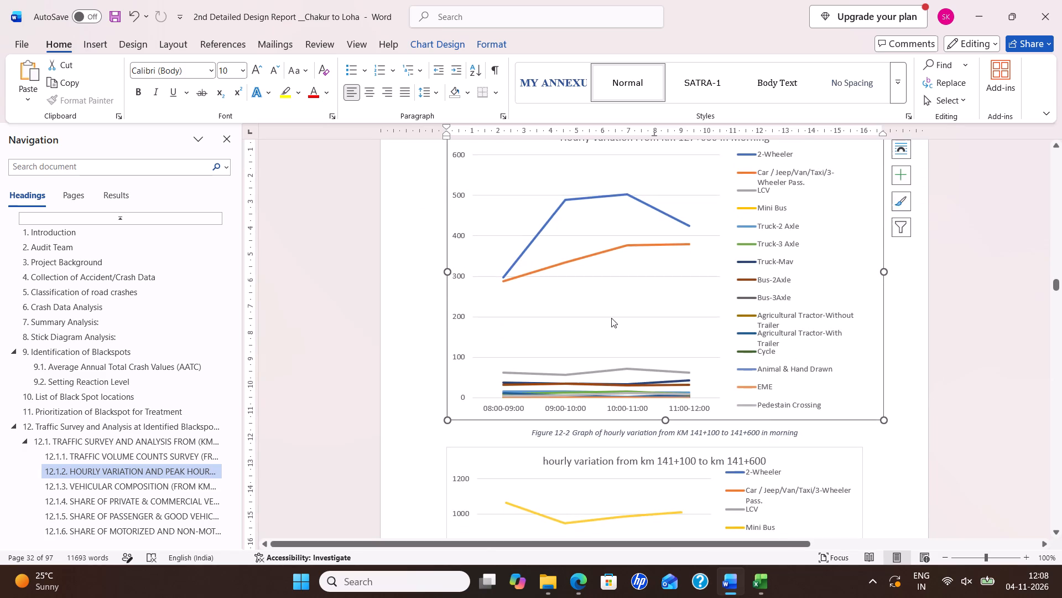
{"action": "scroll", "coordinate": [636, 337], "scroll_direction": "down", "scroll_amount": 3}
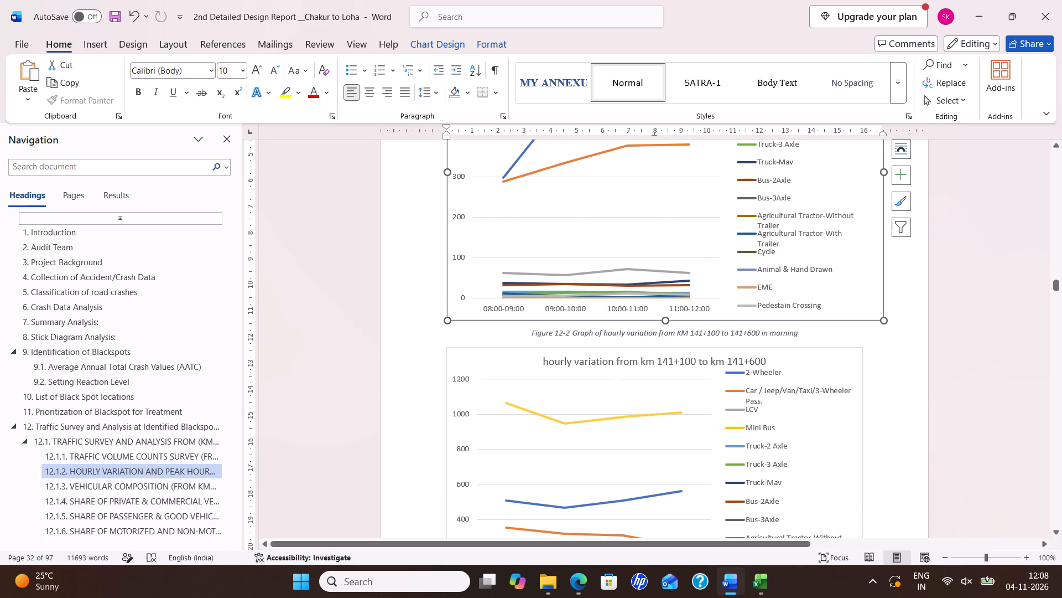
{"action": "left_click", "coordinate": [702, 337]}
{"action": "key", "text": "Right"}
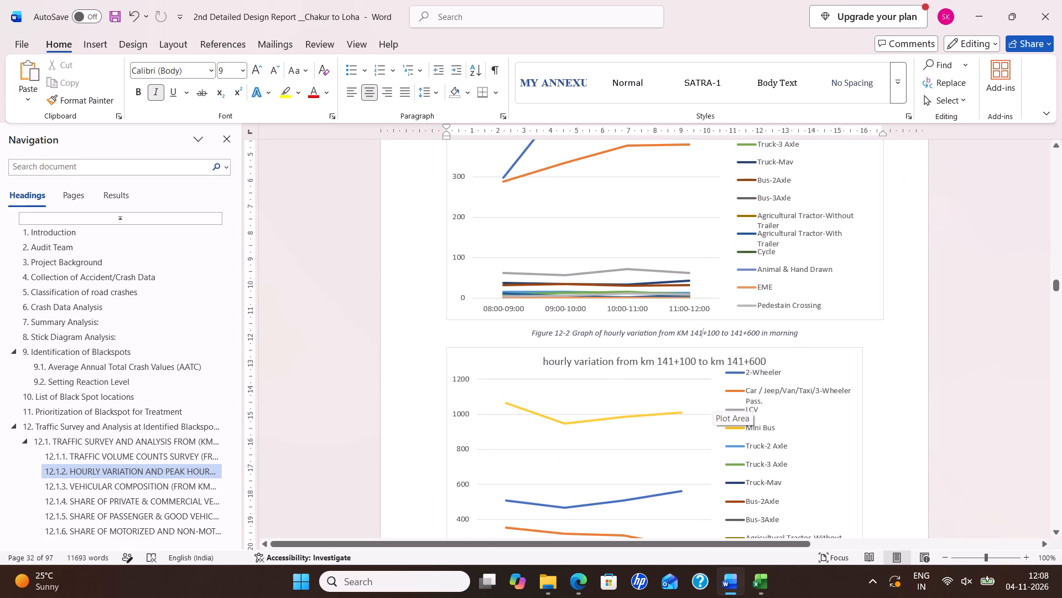
{"action": "key", "text": "BackSpace"}
{"action": "key", "text": "BackSpace"}
{"action": "type", "text": "27"}
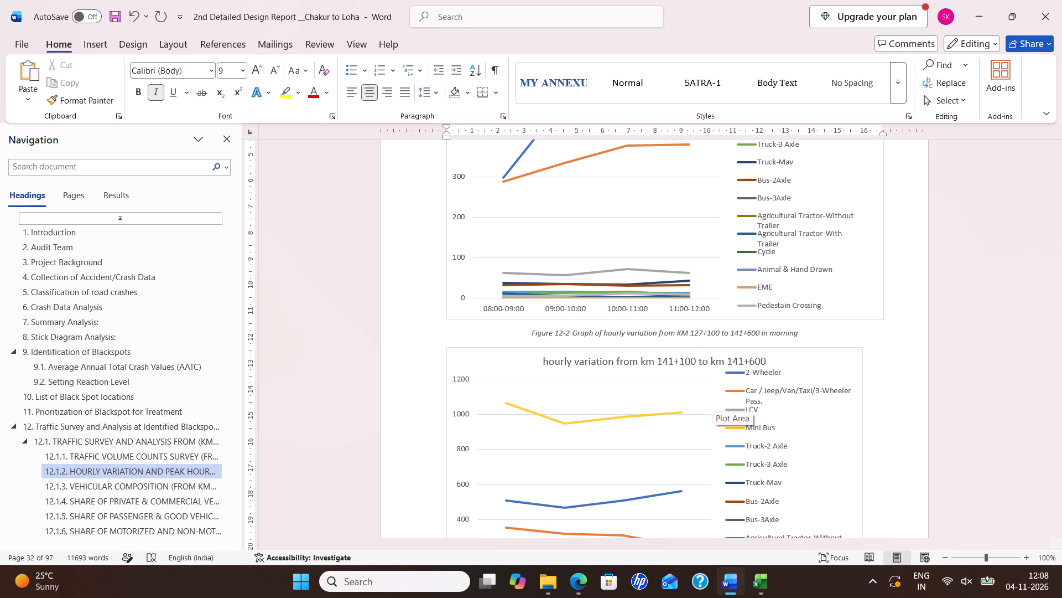
{"action": "key", "text": "Right"}
{"action": "key", "text": "Right"}
{"action": "key", "text": "BackSpace"}
{"action": "key", "text": "6"}
Change the end chainage in the Figure 12-2 caption to 128+100.
{"action": "key", "text": "Right"}
{"action": "key", "text": "Right"}
{"action": "key", "text": "Right"}
{"action": "key", "text": "Right"}
{"action": "key", "text": "Right"}
{"action": "key", "text": "Right"}
{"action": "key", "text": "Right"}
{"action": "key", "text": "Right"}
{"action": "key", "text": "Right"}
{"action": "key", "text": "BackSpace"}
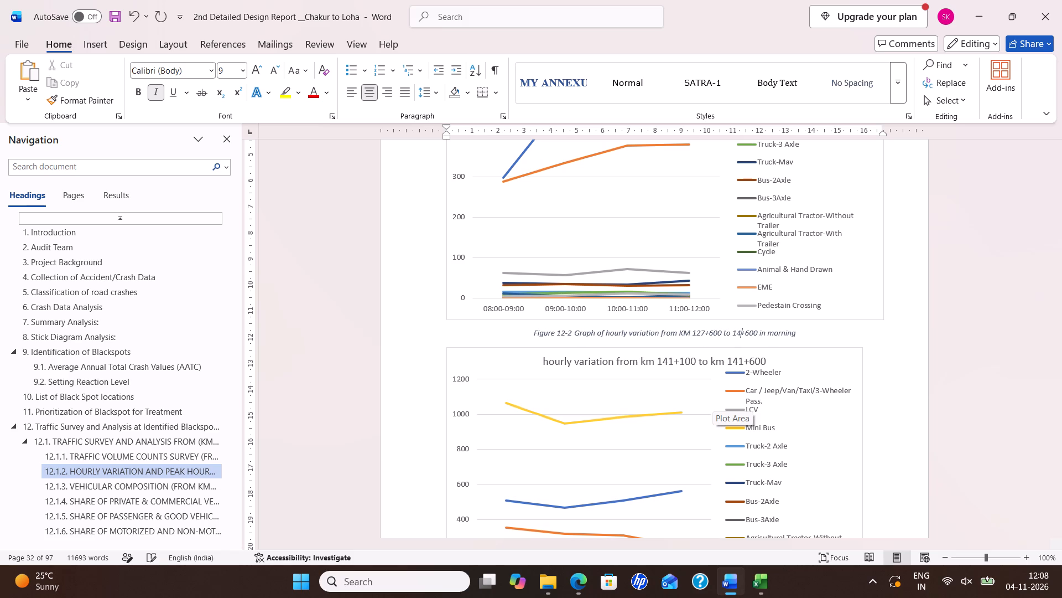
{"action": "key", "text": "BackSpace"}
{"action": "type", "text": "28"}
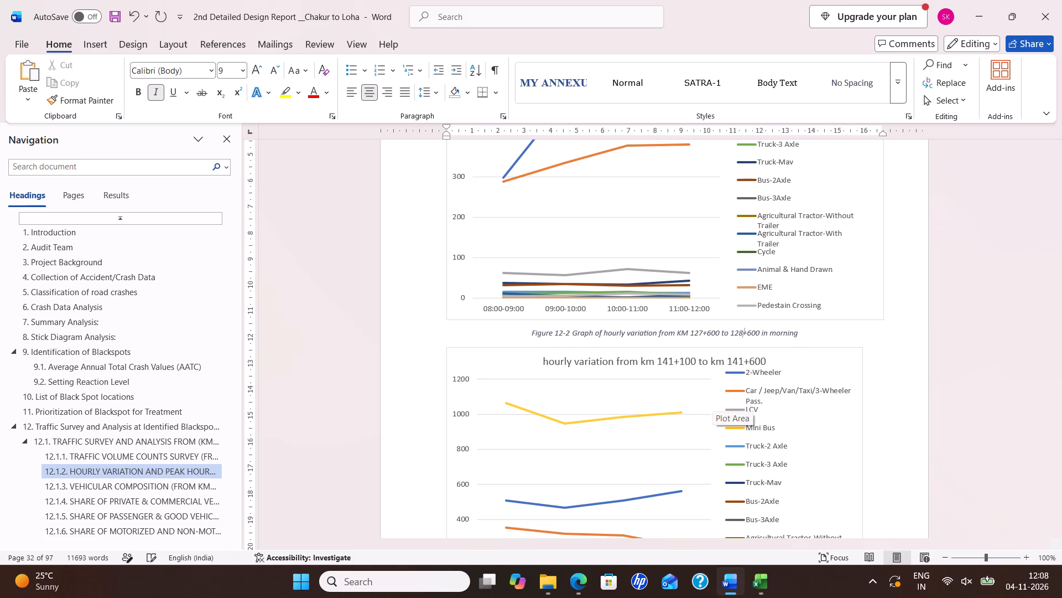
{"action": "key", "text": "Right"}
{"action": "key", "text": "Right"}
{"action": "key", "text": "BackSpace"}
{"action": "key", "text": "1"}
Replace the old 141+100 to 141+600 chart above the Figure 12-3 caption with the workbook's Hourly Variation From Km 127+600 In Evening chart.
{"action": "scroll", "coordinate": [698, 367], "scroll_direction": "down", "scroll_amount": 2}
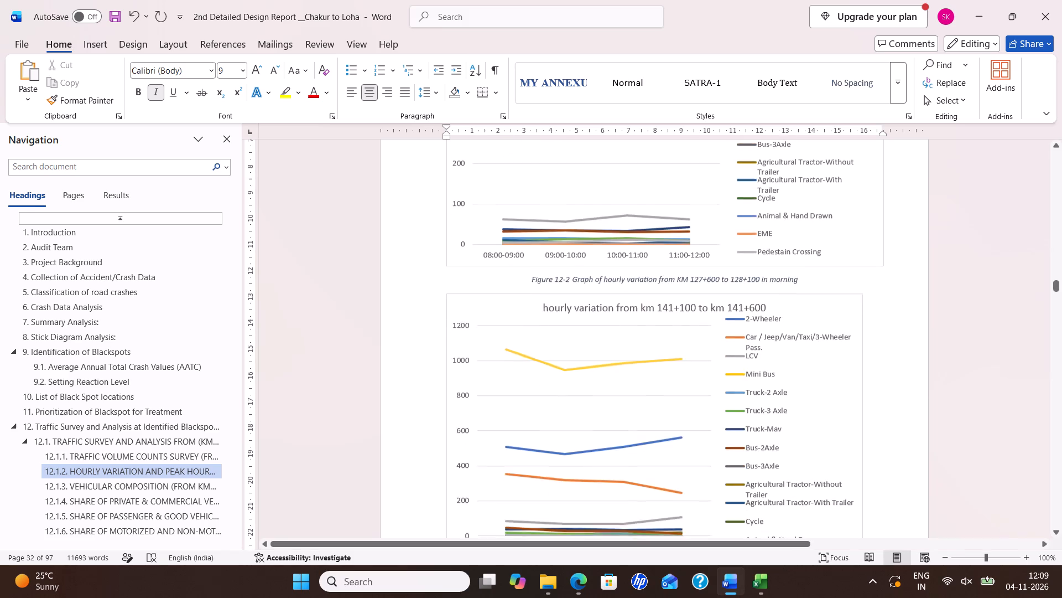
{"action": "left_click", "coordinate": [505, 288]}
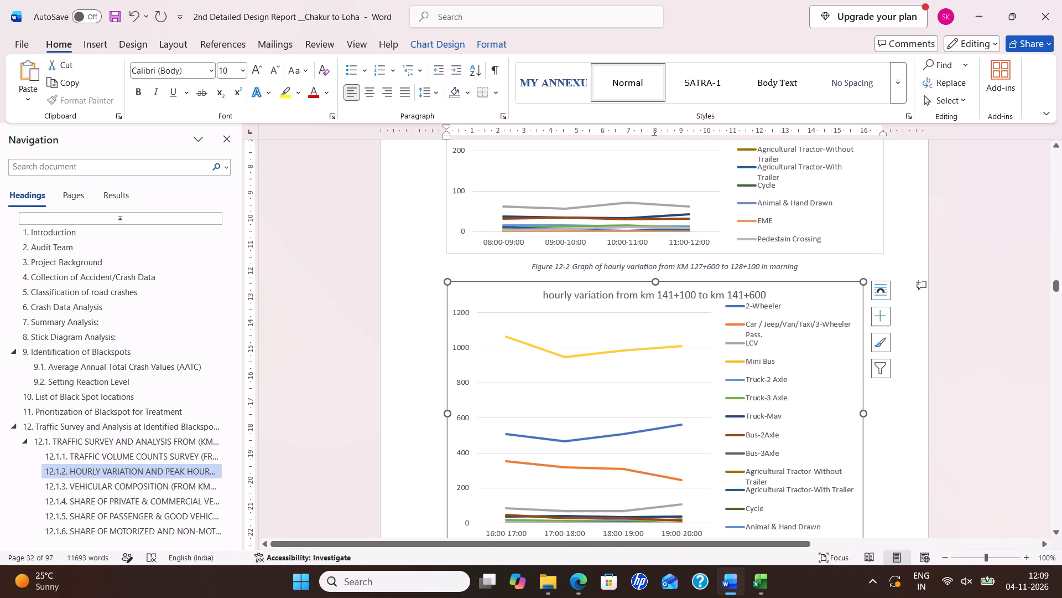
{"action": "key", "text": "Delete"}
{"action": "key", "text": "alt+Tab"}
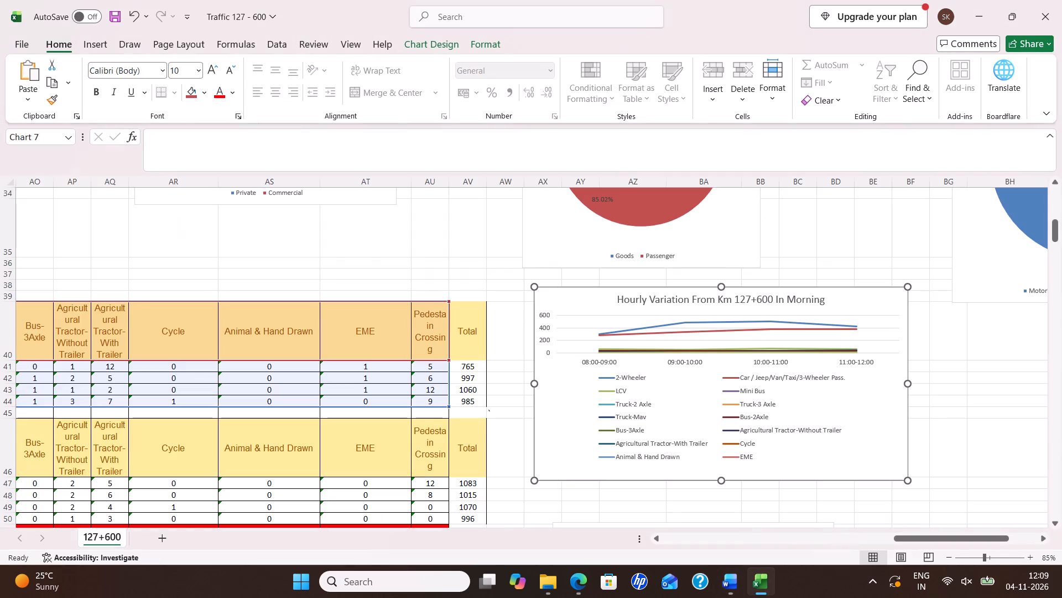
{"action": "scroll", "coordinate": [669, 372], "scroll_direction": "down", "scroll_amount": 5}
{"action": "left_click", "coordinate": [563, 260]}
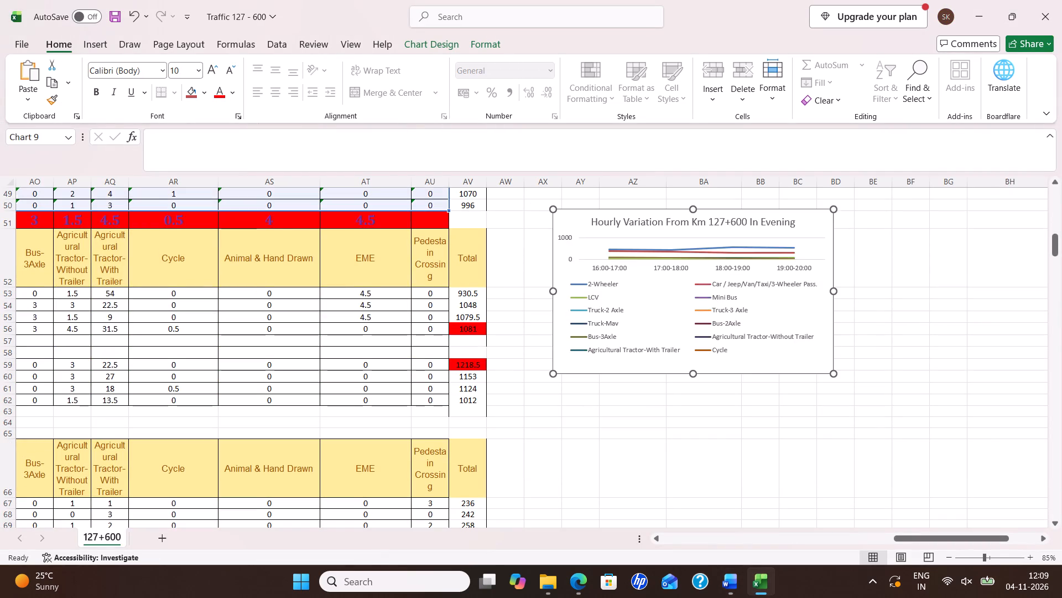
{"action": "key", "text": "ctrl+c"}
{"action": "key", "text": "alt+Tab"}
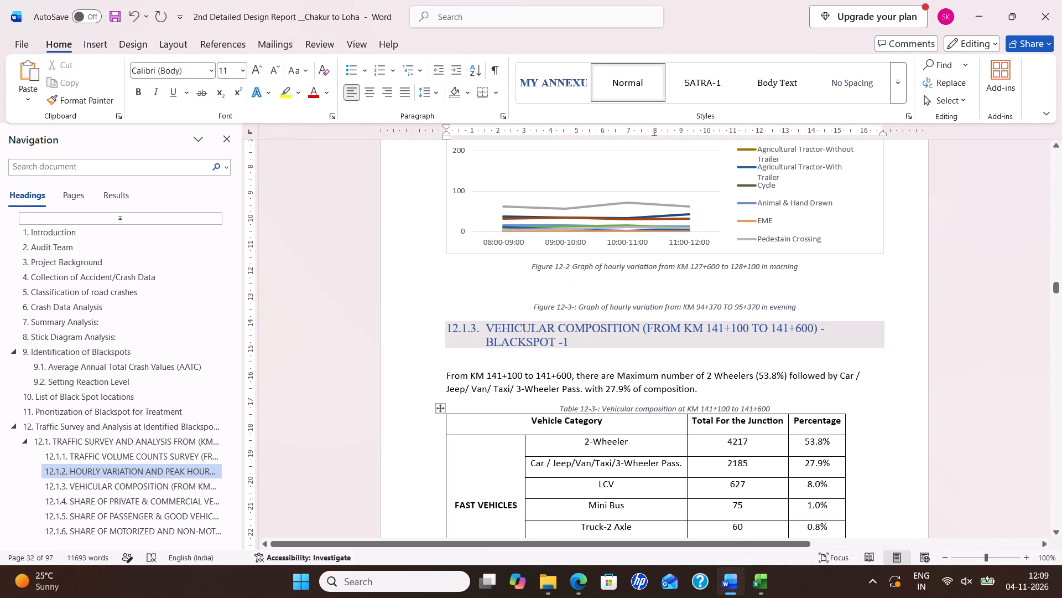
{"action": "key", "text": "ctrl+v"}
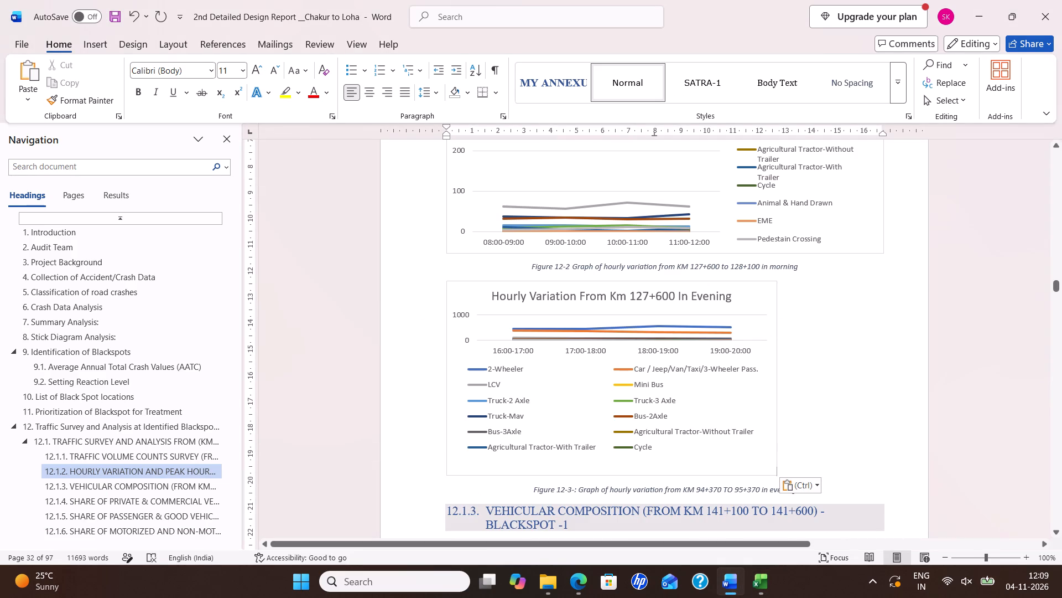
Place the evening chart's legend to the right of the plot.
{"action": "left_click", "coordinate": [758, 298]}
{"action": "left_click", "coordinate": [798, 317]}
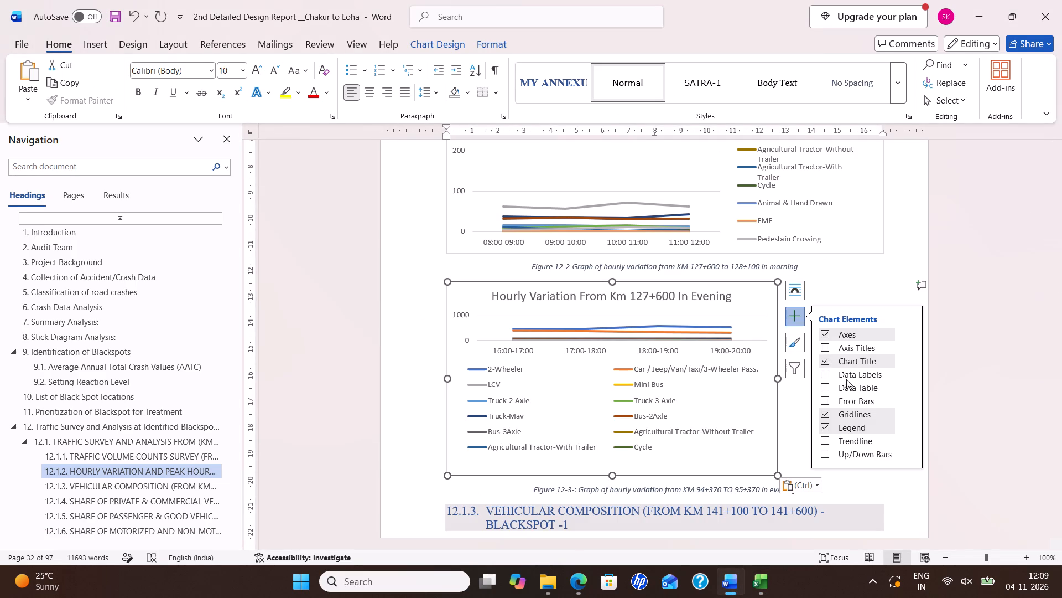
{"action": "left_click_drag", "start_coordinate": [899, 427], "coordinate": [904, 428]}
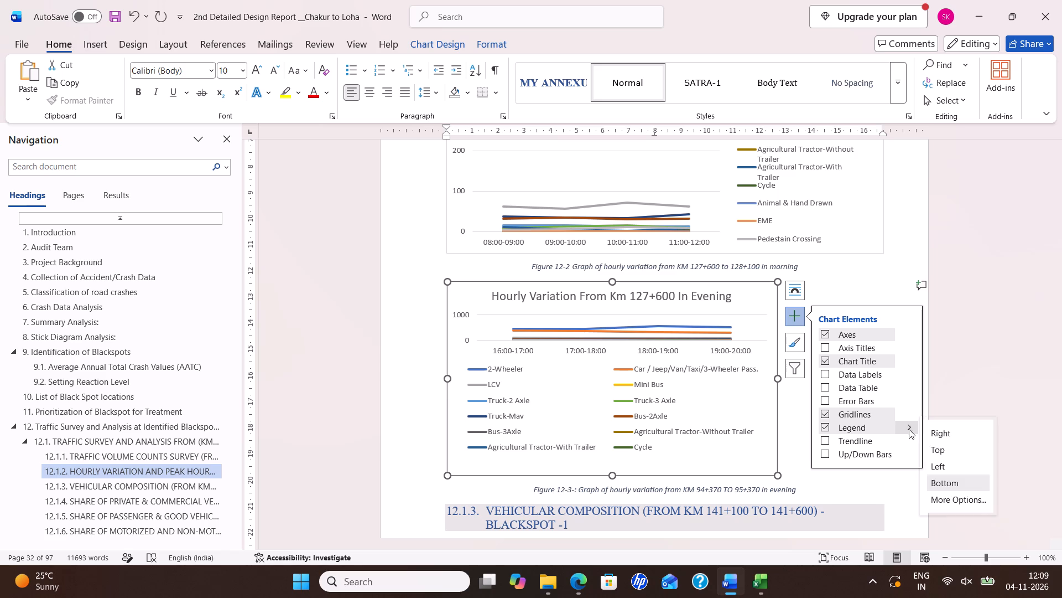
{"action": "left_click", "coordinate": [936, 445]}
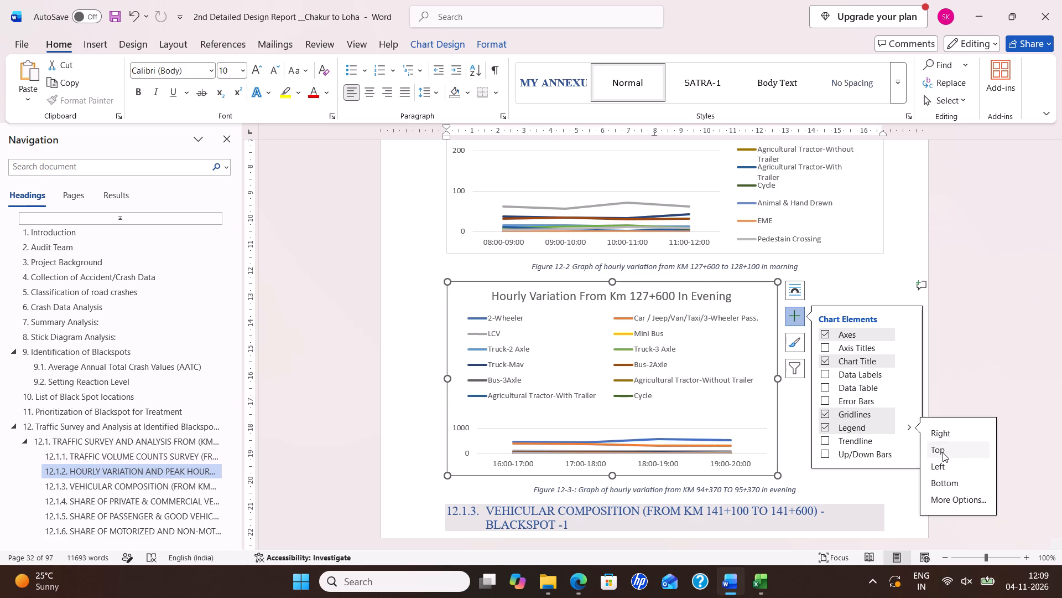
{"action": "left_click", "coordinate": [931, 434]}
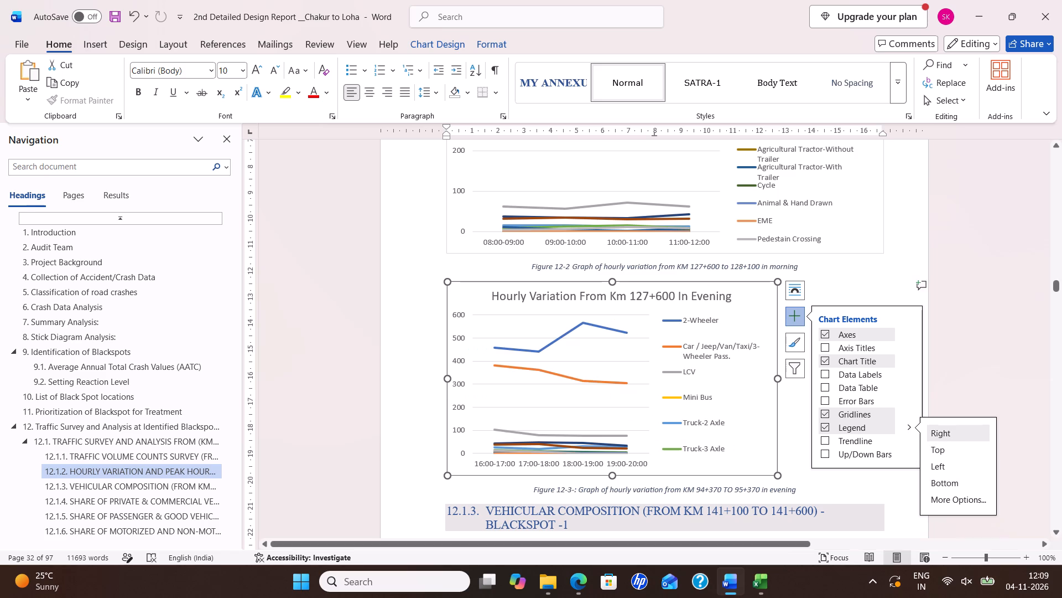
Enlarge the evening chart to nearly the full text width and extend its lower edge to make it taller.
{"action": "left_click_drag", "start_coordinate": [781, 381], "coordinate": [845, 390]}
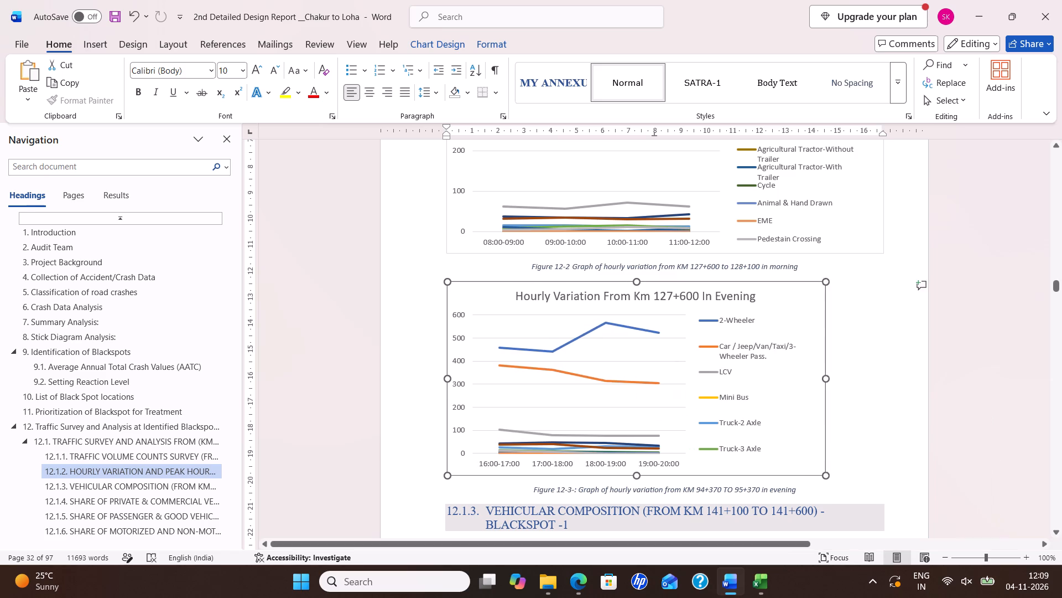
{"action": "left_click_drag", "start_coordinate": [845, 390], "coordinate": [880, 395]}
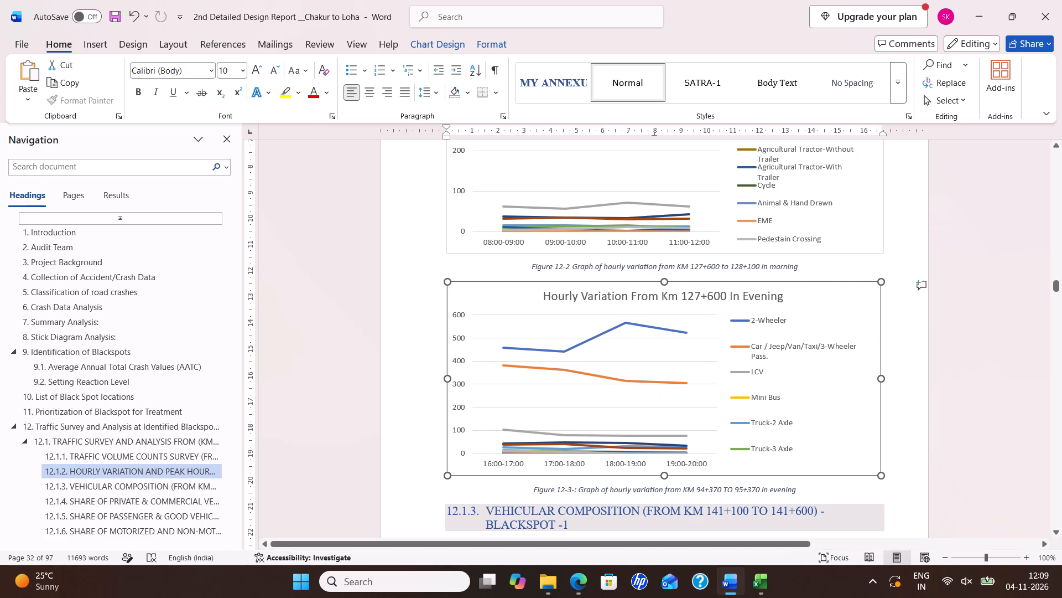
{"action": "scroll", "coordinate": [752, 360], "scroll_direction": "down", "scroll_amount": 2}
{"action": "left_click_drag", "start_coordinate": [665, 410], "coordinate": [670, 451]}
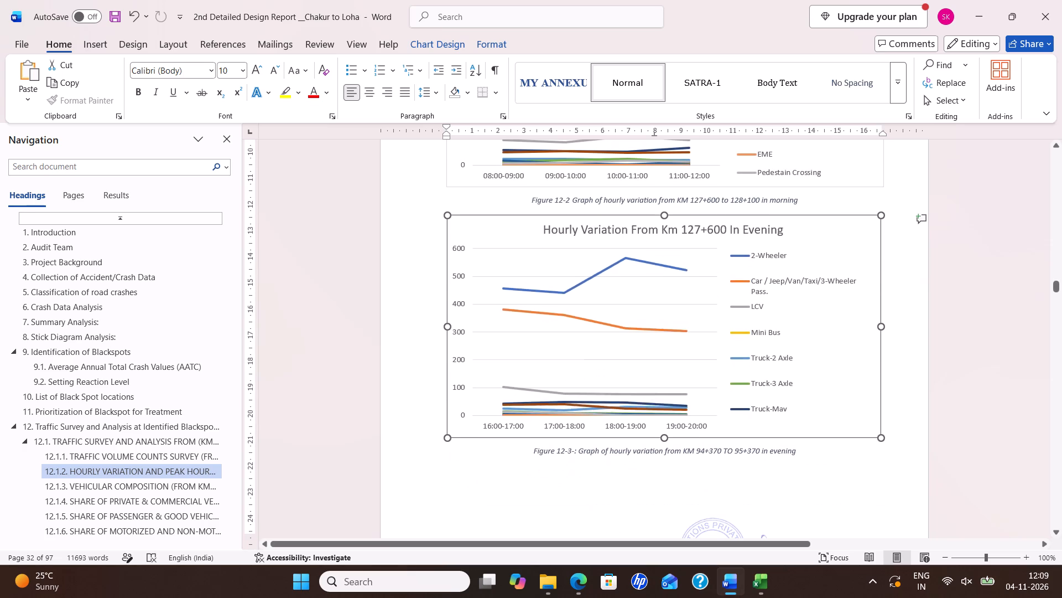
{"action": "left_click_drag", "start_coordinate": [670, 451], "coordinate": [676, 480]}
{"action": "left_click_drag", "start_coordinate": [676, 478], "coordinate": [679, 485]}
Make the evening chart's legend box narrower and stretch it up and down to fit entries through Animal & Hand Drawn.
{"action": "left_click", "coordinate": [821, 336]}
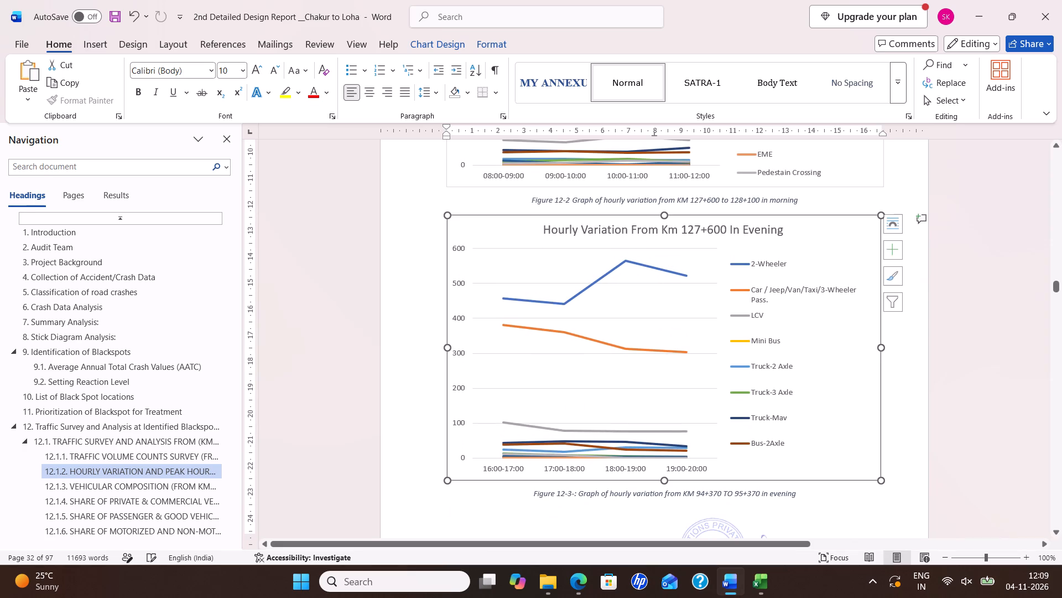
{"action": "left_click_drag", "start_coordinate": [870, 360], "coordinate": [845, 362]}
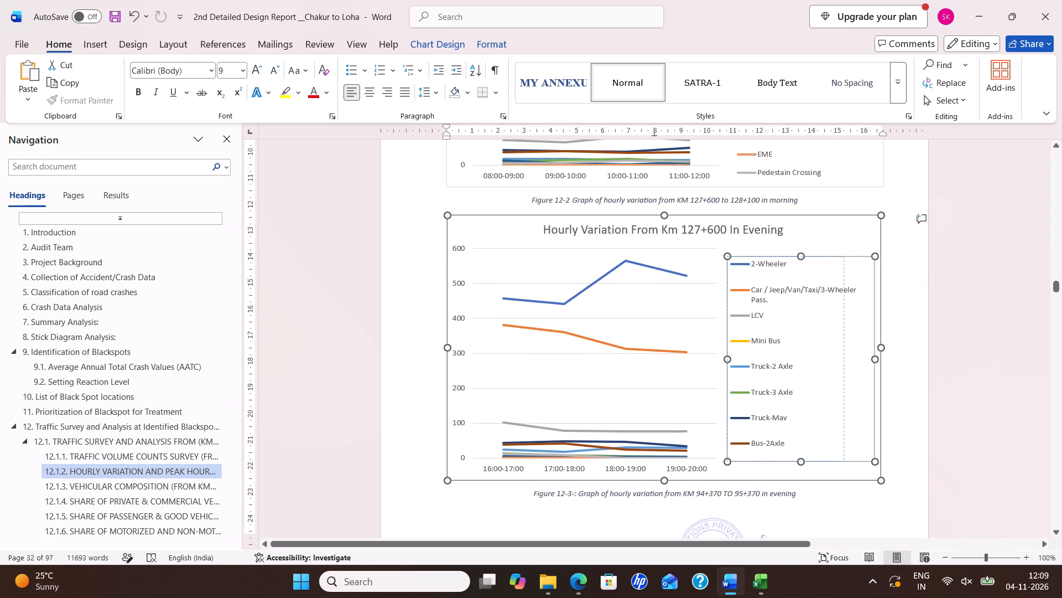
{"action": "left_click_drag", "start_coordinate": [845, 362], "coordinate": [848, 362]}
{"action": "left_click_drag", "start_coordinate": [786, 257], "coordinate": [779, 243]}
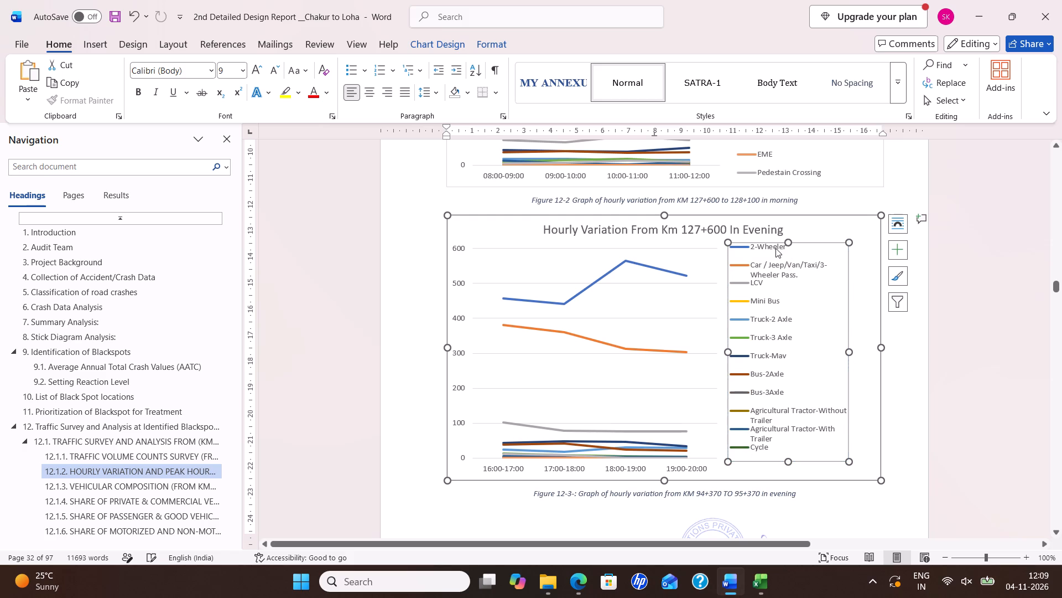
{"action": "left_click", "coordinate": [788, 466]}
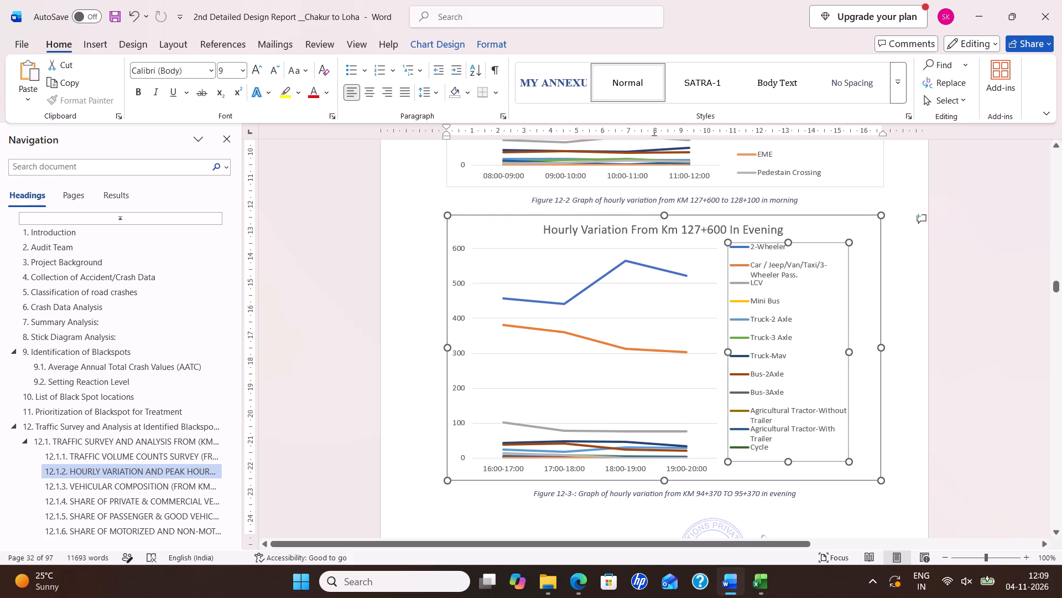
{"action": "left_click_drag", "start_coordinate": [785, 449], "coordinate": [787, 451]}
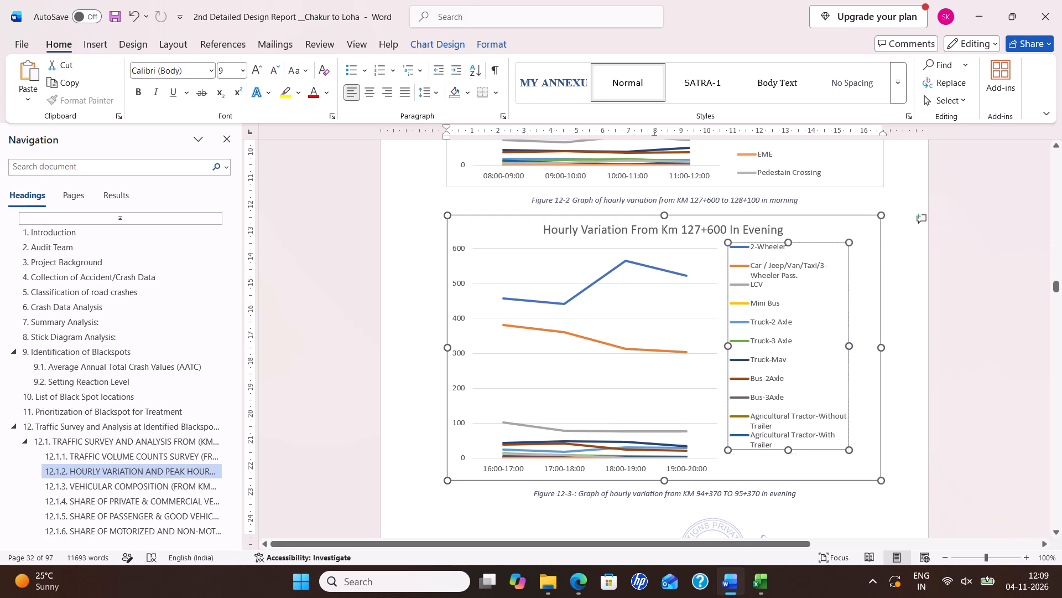
{"action": "left_click_drag", "start_coordinate": [787, 451], "coordinate": [789, 476]}
{"action": "left_click_drag", "start_coordinate": [789, 476], "coordinate": [793, 478]}
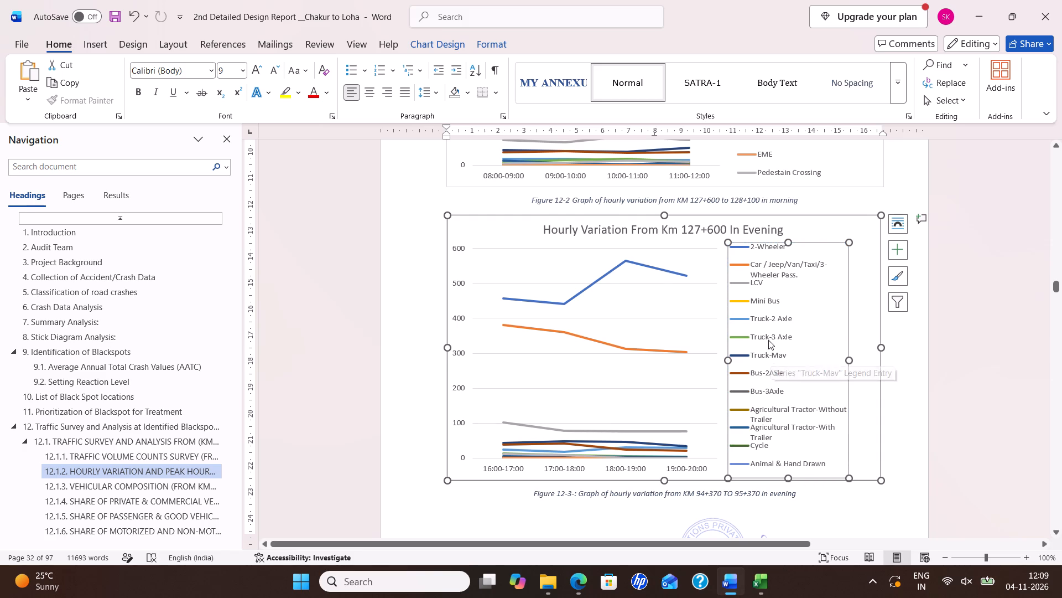
Extend the evening chart's lower edge a little further so its legend lists vehicle types down to EME.
{"action": "scroll", "coordinate": [767, 338], "scroll_direction": "up", "scroll_amount": 3}
{"action": "scroll", "coordinate": [770, 344], "scroll_direction": "down", "scroll_amount": 5}
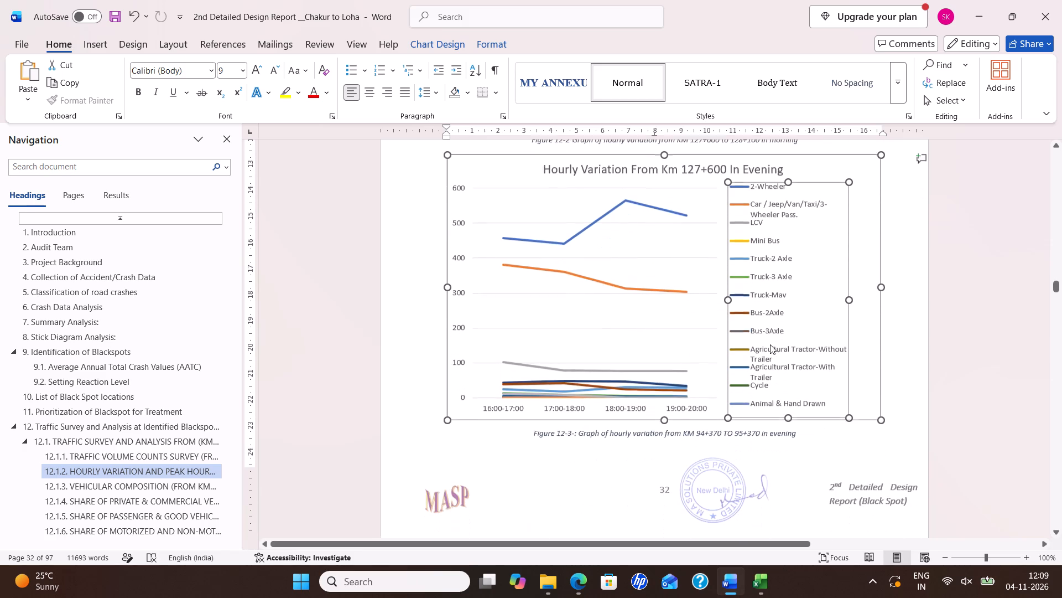
{"action": "left_click_drag", "start_coordinate": [664, 414], "coordinate": [667, 424]}
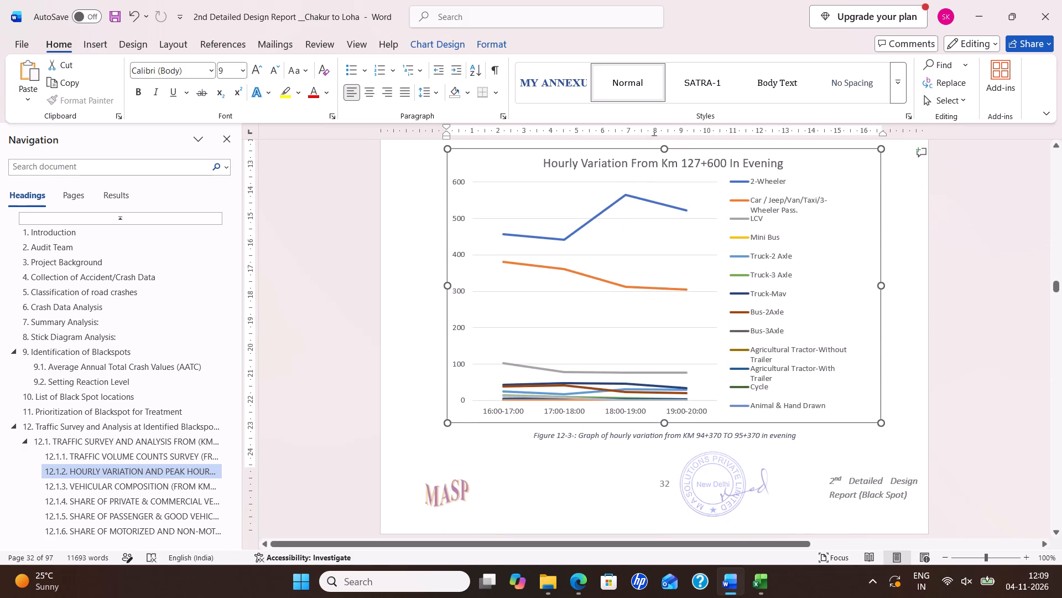
{"action": "left_click_drag", "start_coordinate": [667, 424], "coordinate": [667, 430]}
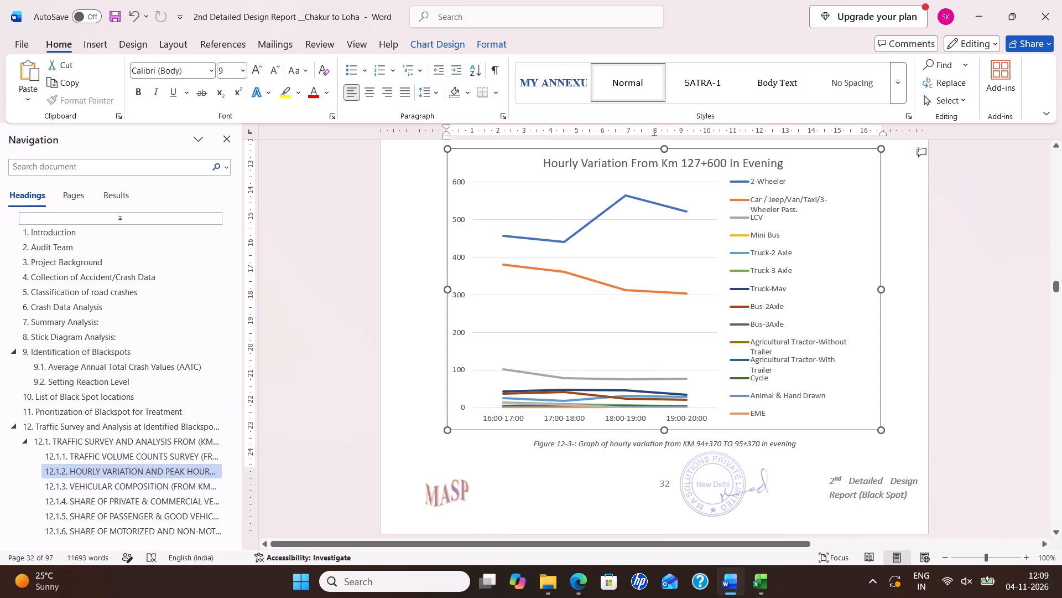
{"action": "left_click_drag", "start_coordinate": [667, 430], "coordinate": [668, 435]}
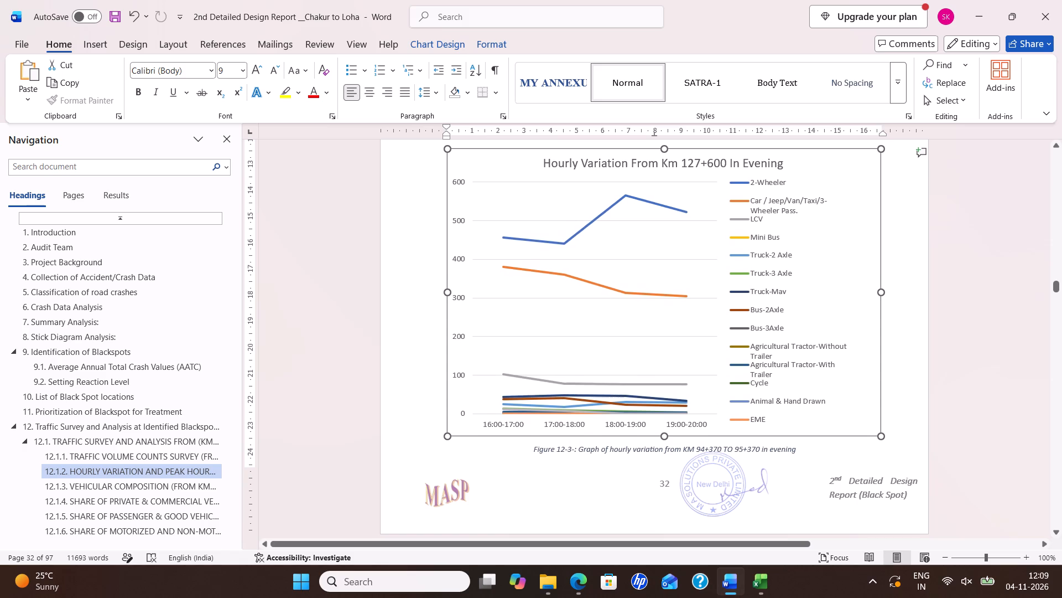
{"action": "left_click_drag", "start_coordinate": [668, 435], "coordinate": [667, 430]}
{"action": "scroll", "coordinate": [779, 368], "scroll_direction": "up", "scroll_amount": 2}
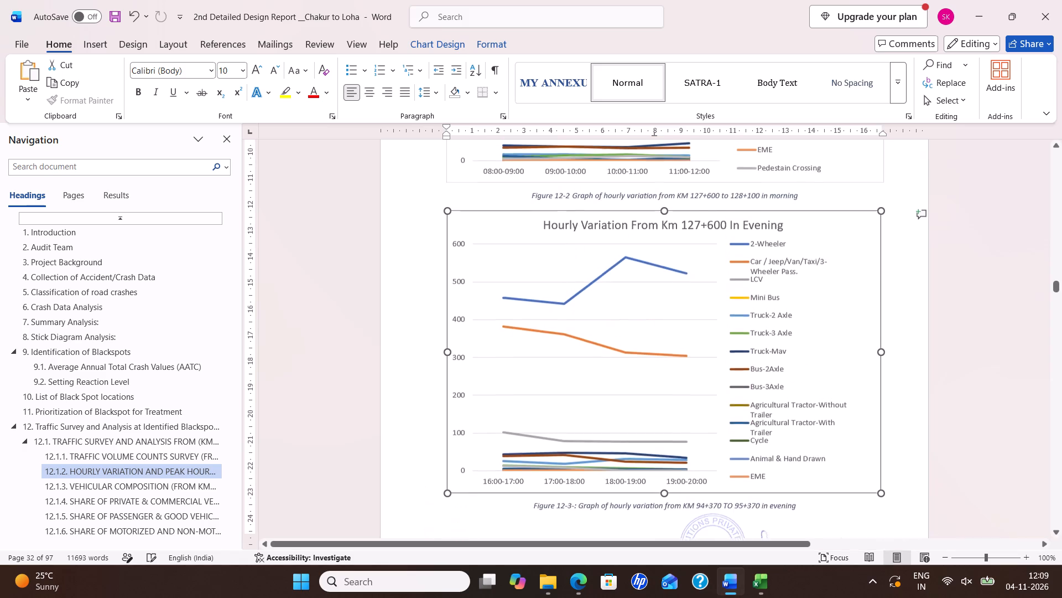
Set the font size of the evening chart's title, Hourly Variation From Km 127+600 In Evening, to 12.
{"action": "left_click", "coordinate": [579, 235]}
{"action": "left_click_drag", "start_coordinate": [554, 230], "coordinate": [769, 237]}
{"action": "left_click", "coordinate": [835, 192]}
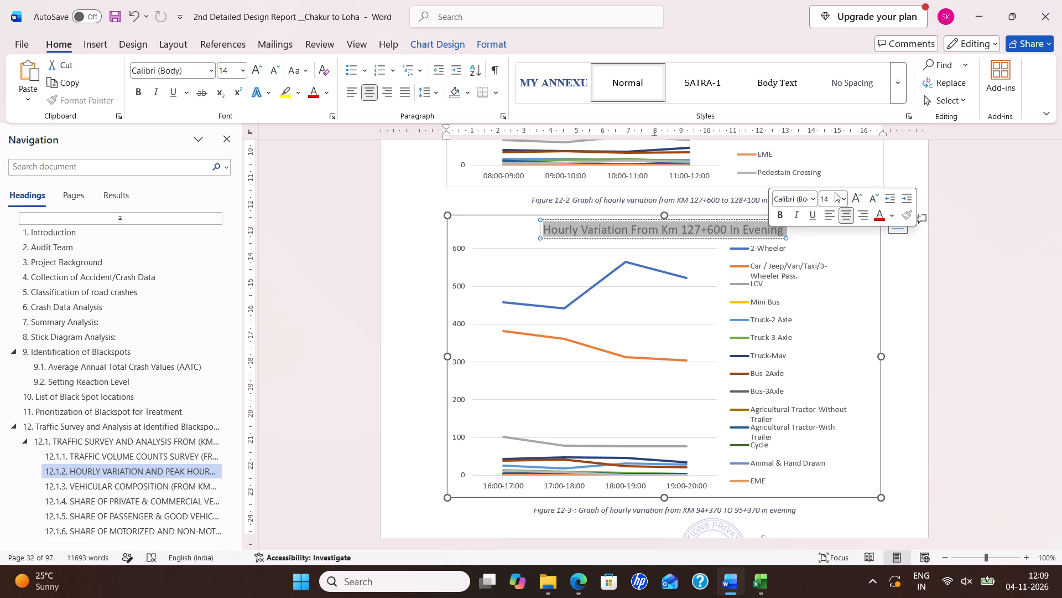
{"action": "left_click", "coordinate": [835, 194]}
{"action": "type", "text": "12"}
{"action": "key", "text": "Return"}
Stretch the evening chart's legend box upward and widen it to the chart's edge so it lists single-line entries through Pedestain Crossing.
{"action": "left_click", "coordinate": [799, 259]}
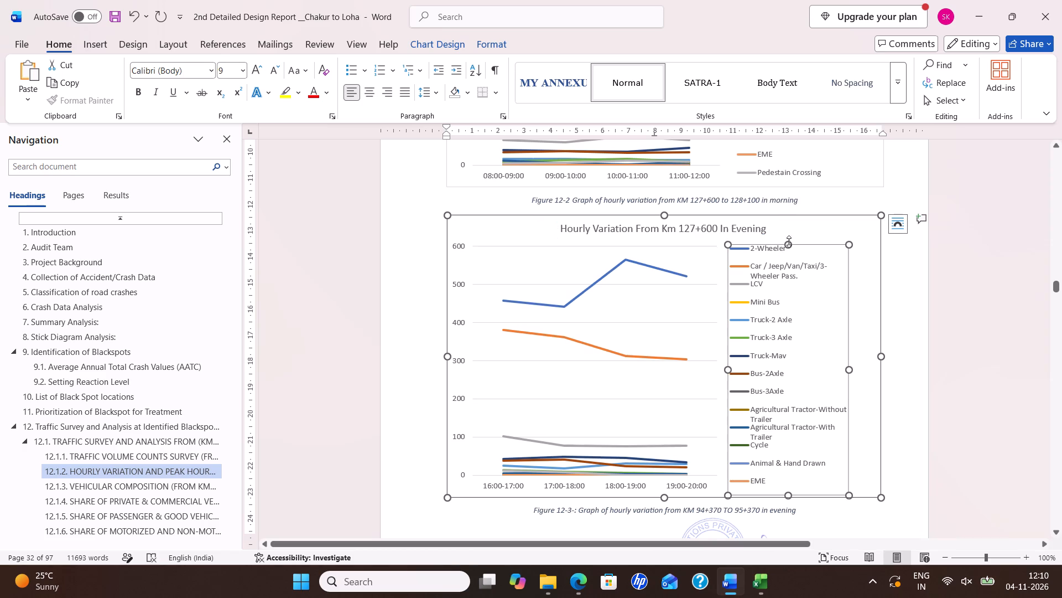
{"action": "left_click_drag", "start_coordinate": [790, 241], "coordinate": [785, 236]}
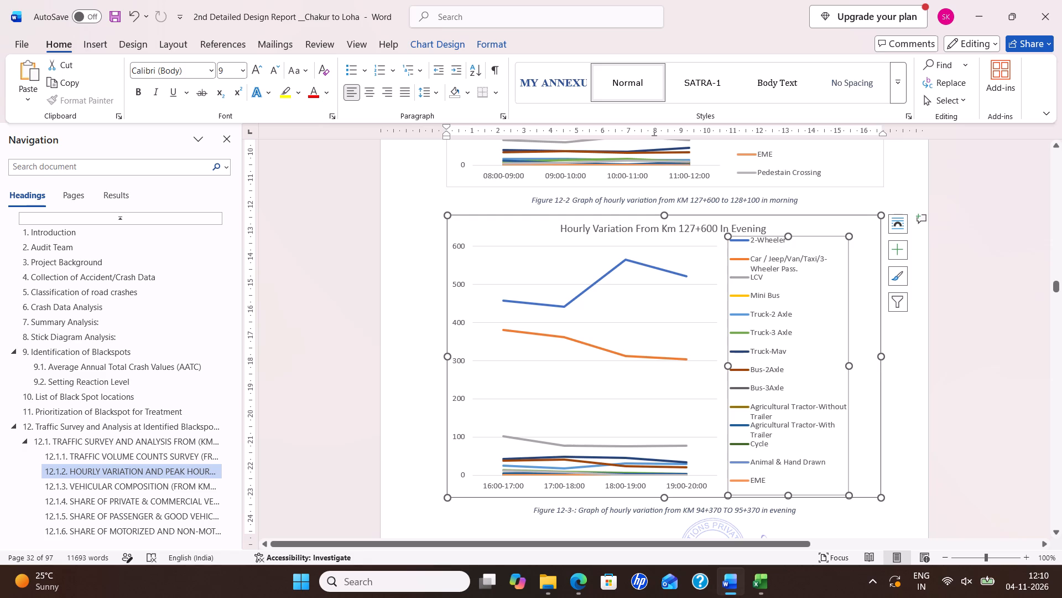
{"action": "left_click_drag", "start_coordinate": [847, 366], "coordinate": [857, 369]}
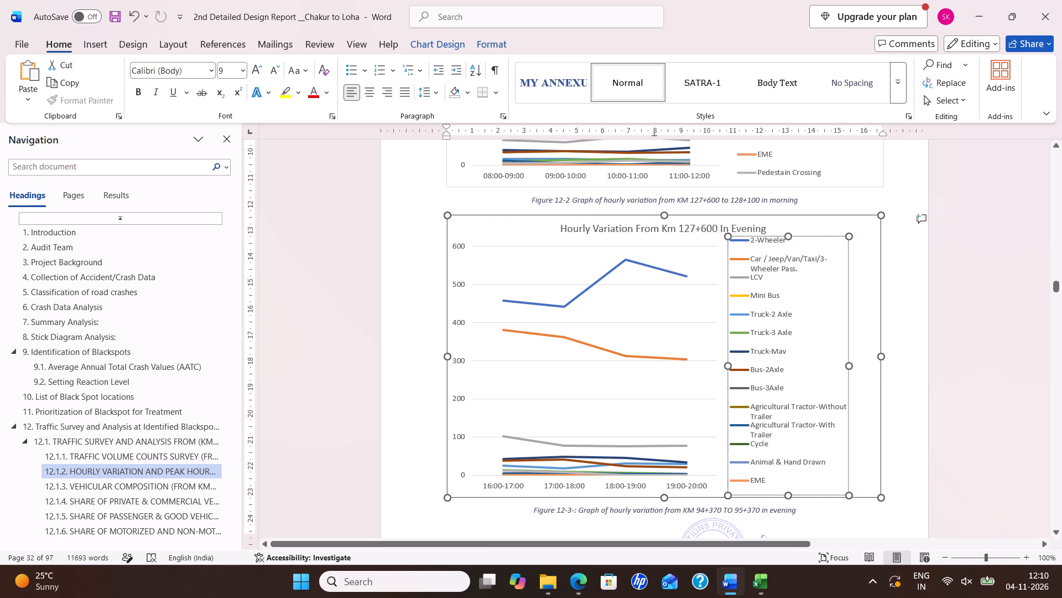
{"action": "left_click_drag", "start_coordinate": [857, 367], "coordinate": [866, 367]}
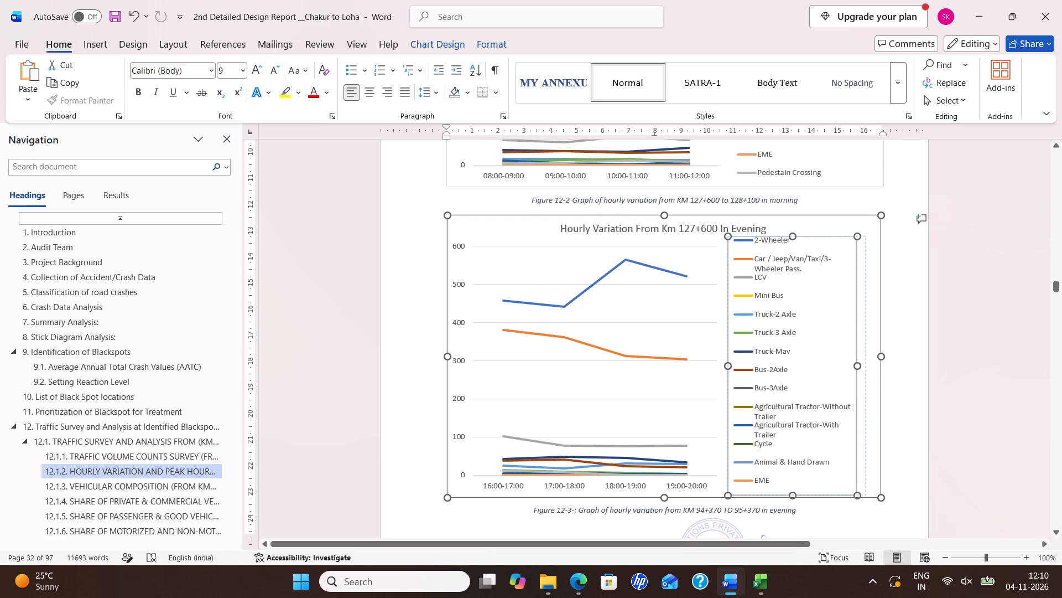
{"action": "left_click_drag", "start_coordinate": [866, 367], "coordinate": [869, 367]}
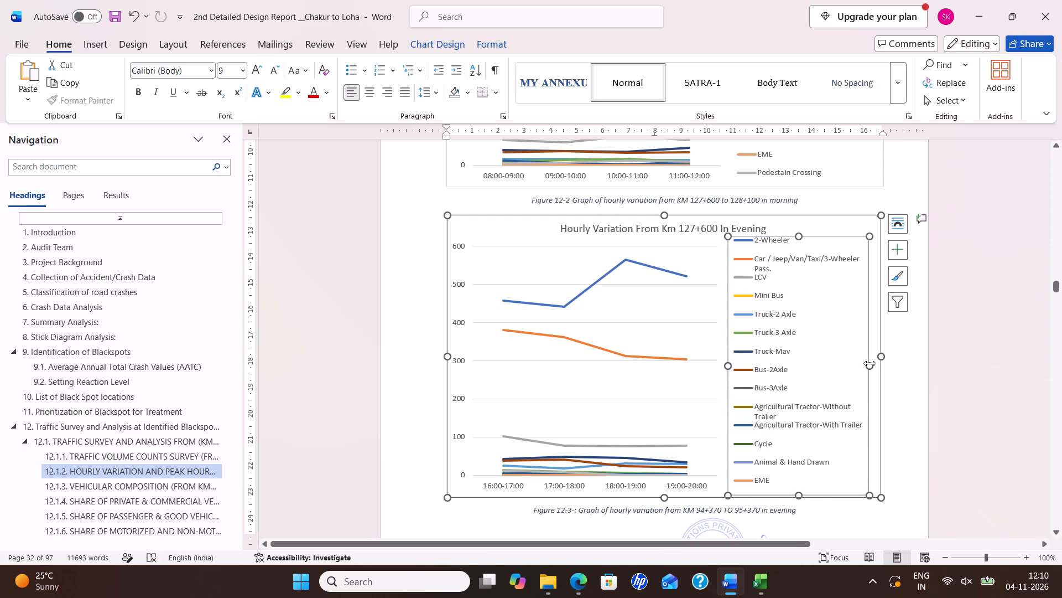
{"action": "left_click_drag", "start_coordinate": [870, 367], "coordinate": [881, 370]}
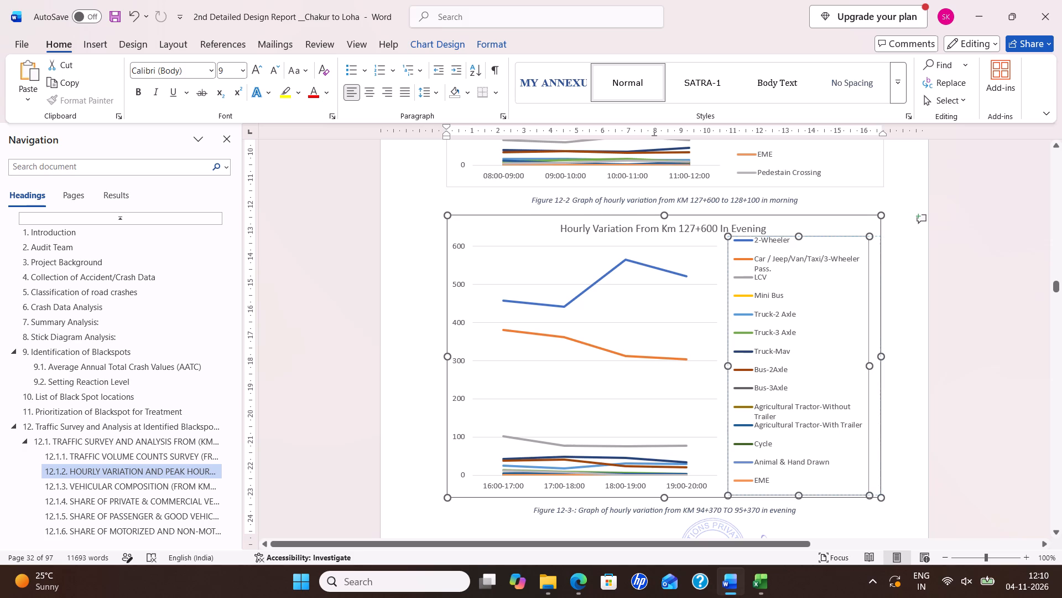
{"action": "left_click_drag", "start_coordinate": [881, 370], "coordinate": [878, 370]}
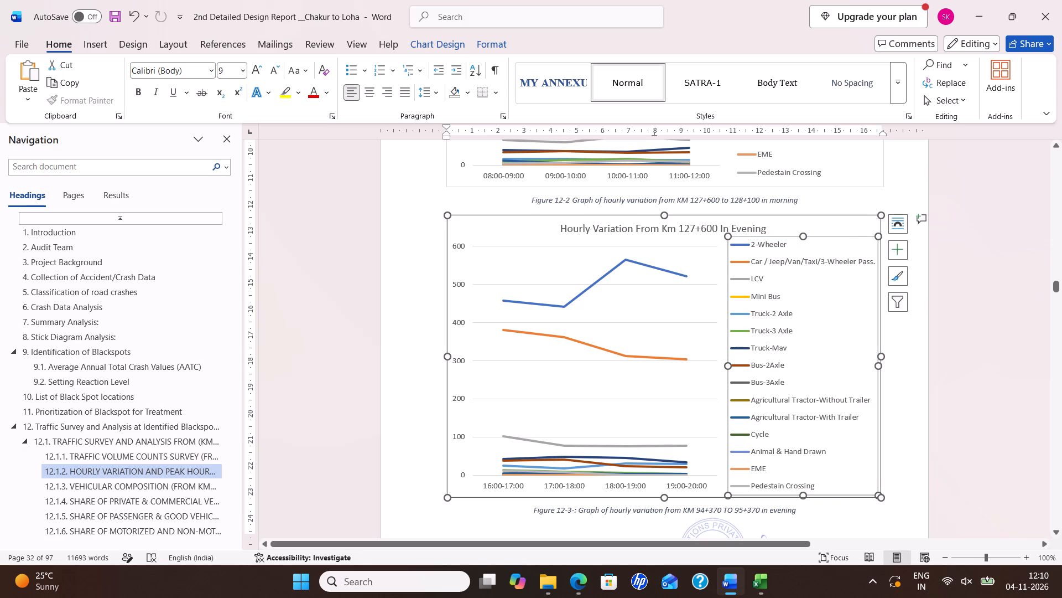
Replace the chainage range in the evening figure's caption with KM 127+600 to 128+100, copied from the morning figure's caption.
{"action": "scroll", "coordinate": [661, 380], "scroll_direction": "down", "scroll_amount": 3}
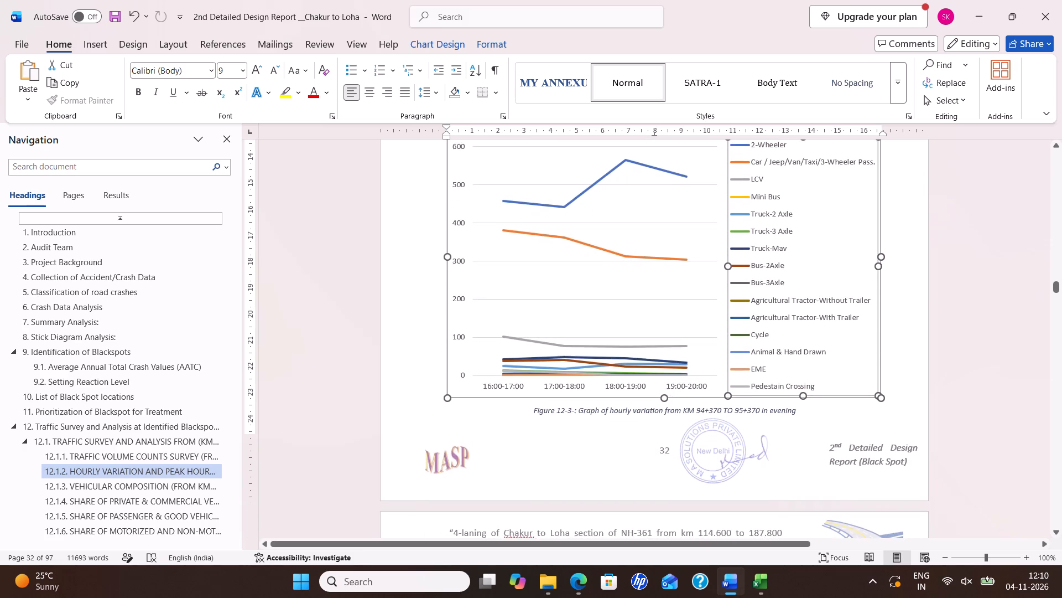
{"action": "scroll", "coordinate": [719, 408], "scroll_direction": "down", "scroll_amount": 9}
{"action": "scroll", "coordinate": [690, 346], "scroll_direction": "up", "scroll_amount": 5}
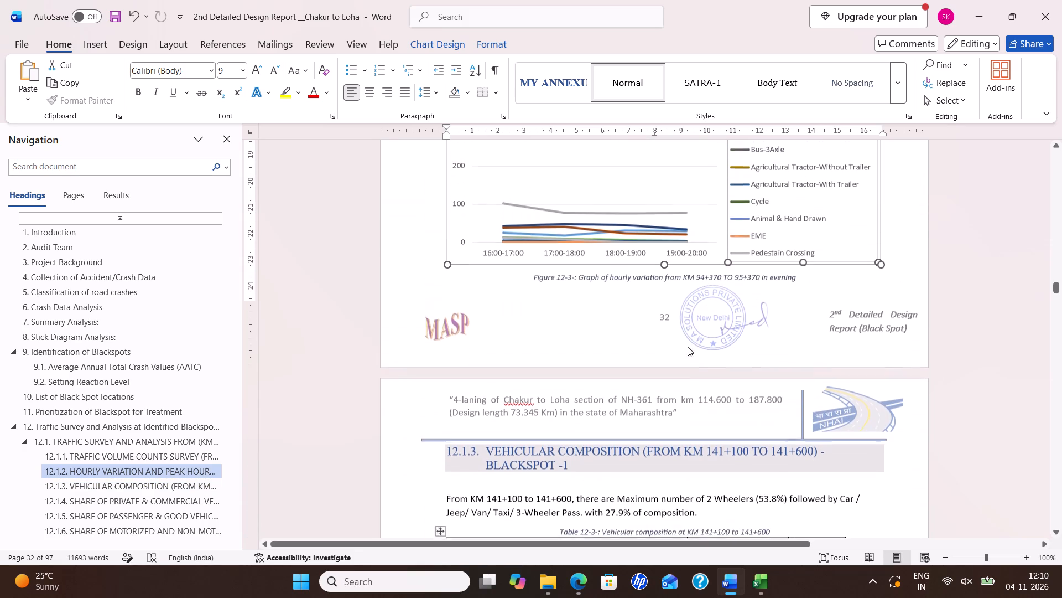
{"action": "scroll", "coordinate": [694, 295], "scroll_direction": "up", "scroll_amount": 7}
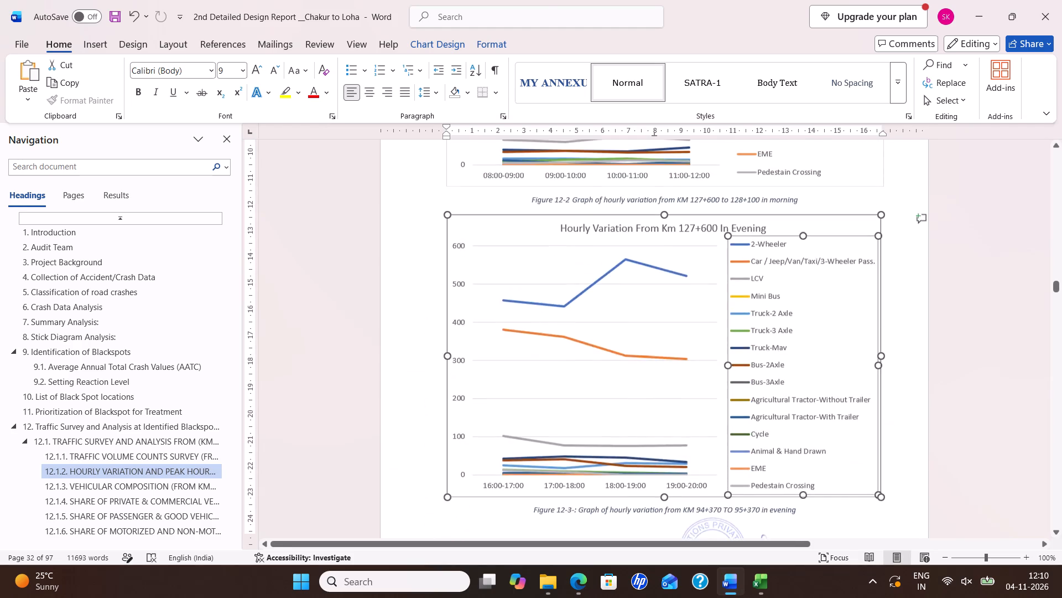
{"action": "scroll", "coordinate": [690, 290], "scroll_direction": "up", "scroll_amount": 1}
{"action": "left_click_drag", "start_coordinate": [690, 237], "coordinate": [717, 235]}
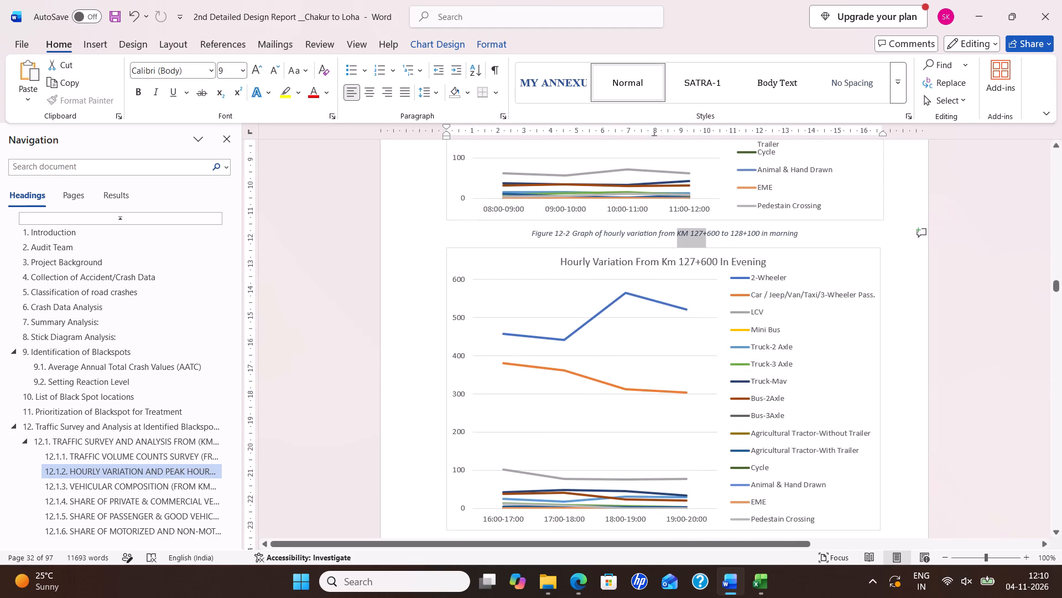
{"action": "left_click_drag", "start_coordinate": [717, 235], "coordinate": [757, 234]}
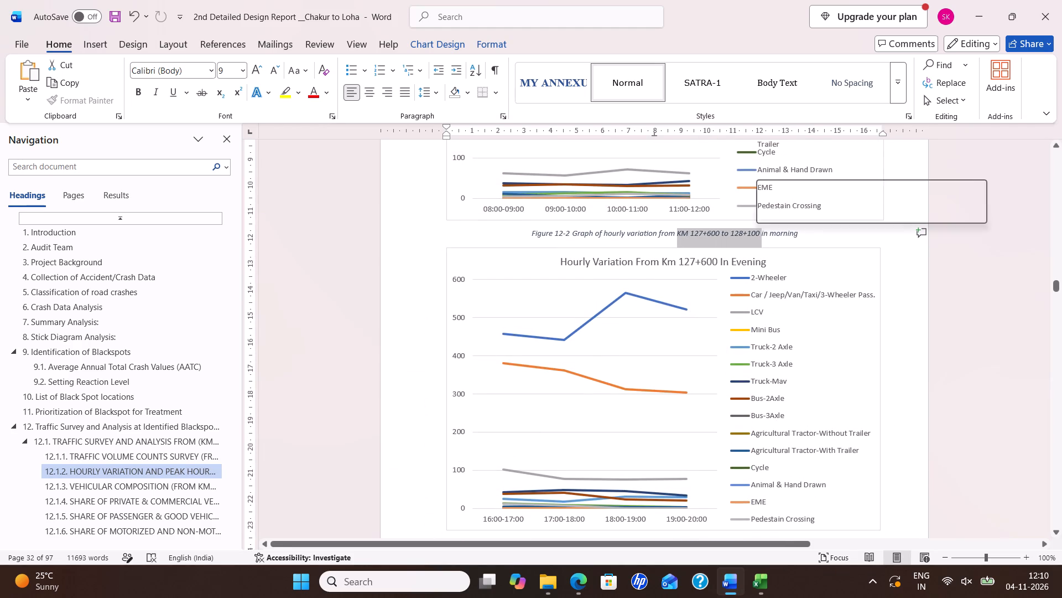
{"action": "key", "text": "ctrl+c"}
{"action": "scroll", "coordinate": [727, 333], "scroll_direction": "down", "scroll_amount": 9}
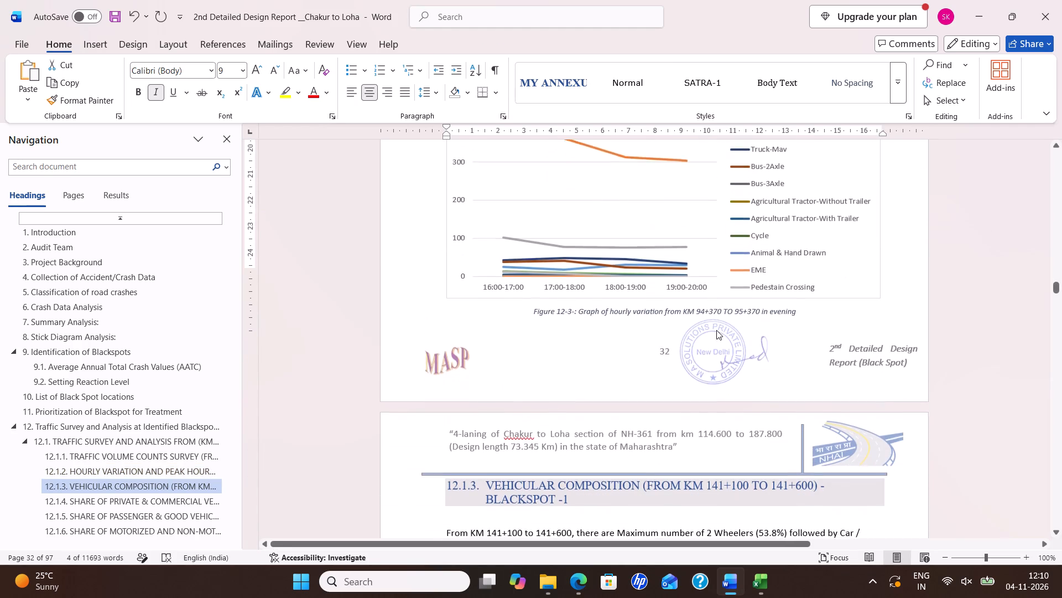
{"action": "left_click_drag", "start_coordinate": [686, 245], "coordinate": [728, 246]}
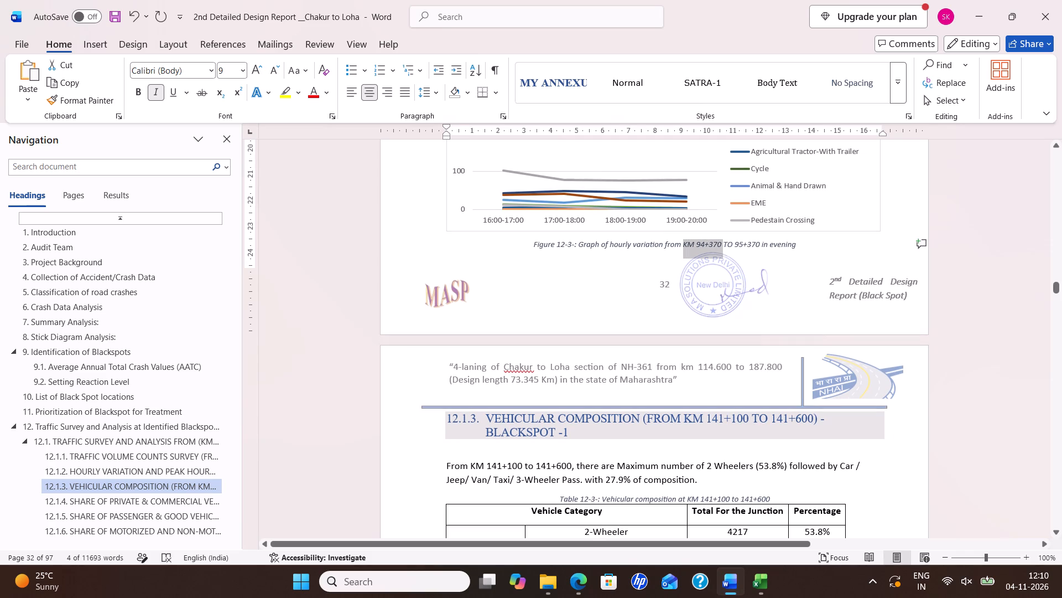
{"action": "left_click_drag", "start_coordinate": [728, 246], "coordinate": [757, 244]}
{"action": "key", "text": "ctrl+v"}
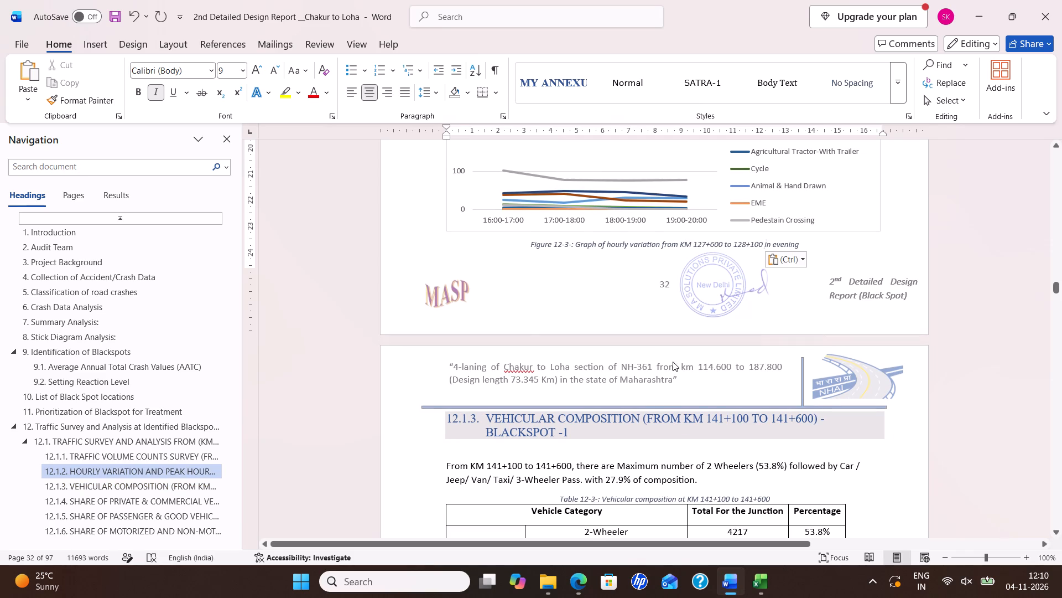
Change the start chainage in the 12.1.3 Vehicular Composition heading to KM 127+600.
{"action": "scroll", "coordinate": [671, 364], "scroll_direction": "down", "scroll_amount": 3}
{"action": "left_click", "coordinate": [720, 317]}
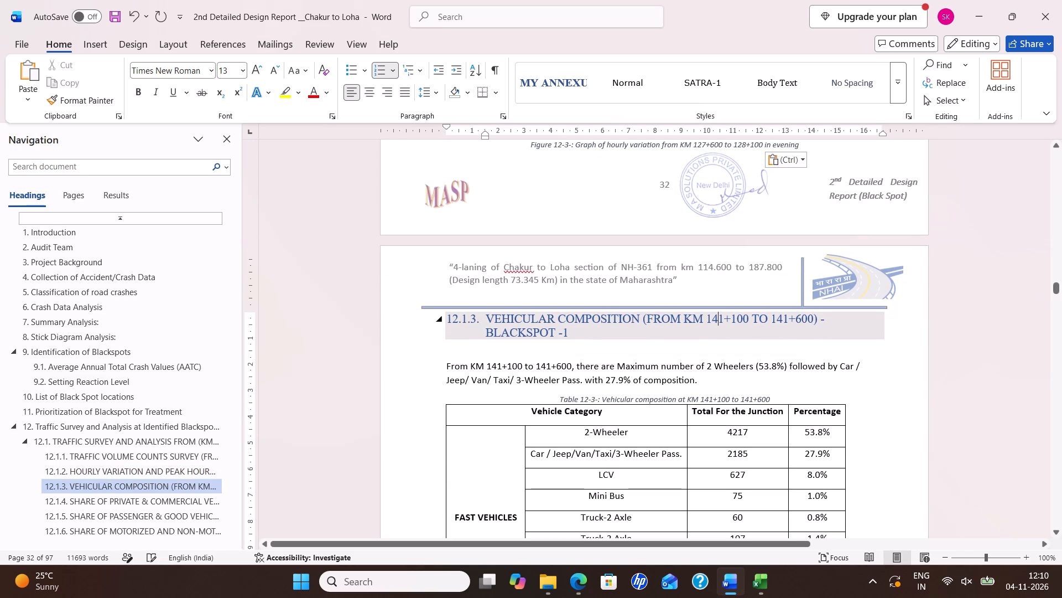
{"action": "left_click", "coordinate": [723, 319]}
{"action": "key", "text": "BackSpace"}
{"action": "key", "text": "BackSpace"}
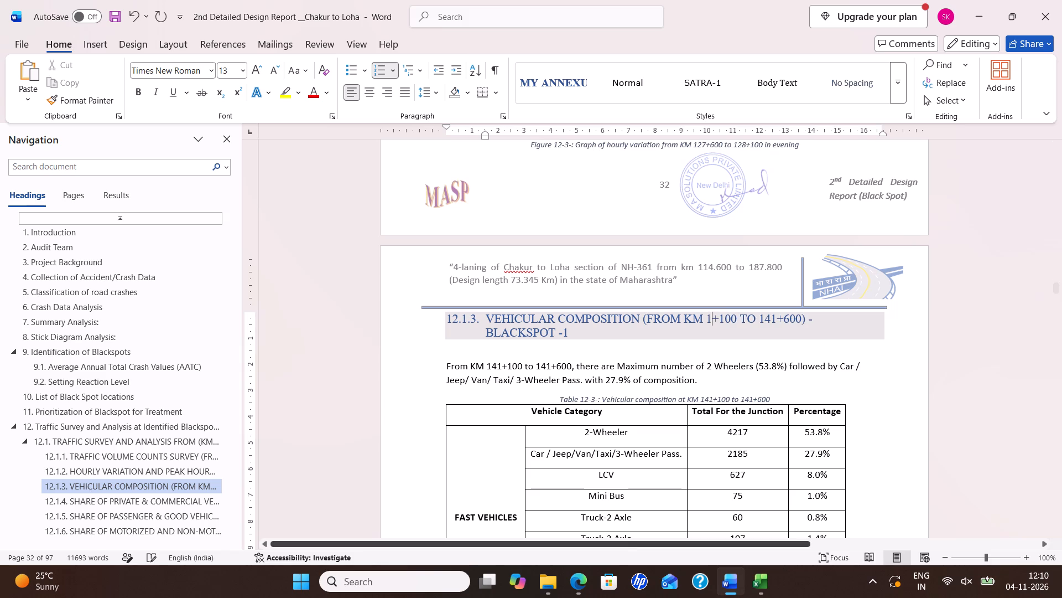
{"action": "type", "text": "27"}
{"action": "key", "text": "Right"}
{"action": "key", "text": "Right"}
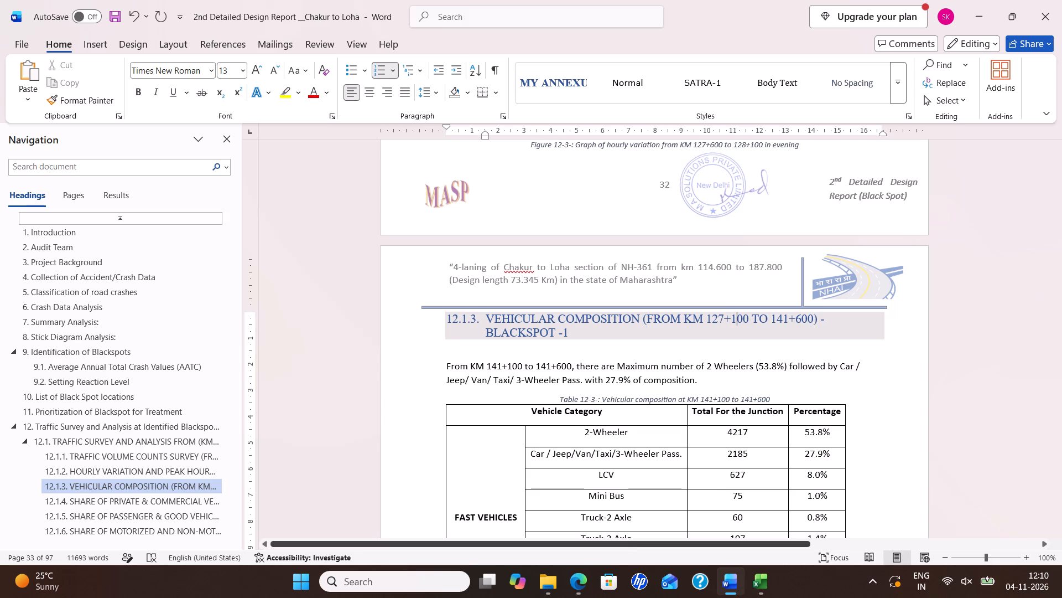
{"action": "key", "text": "BackSpace"}
{"action": "key", "text": "6"}
Change the end chainage in the 12.1.3 Vehicular Composition heading to 128+100.
{"action": "key", "text": "Right"}
{"action": "key", "text": "Right"}
{"action": "key", "text": "Right"}
{"action": "key", "text": "Right"}
{"action": "key", "text": "Right"}
{"action": "key", "text": "Right"}
{"action": "key", "text": "Right"}
{"action": "key", "text": "Right"}
{"action": "key", "text": "Right"}
{"action": "key", "text": "BackSpace"}
{"action": "key", "text": "BackSpace"}
{"action": "key", "text": "2"}
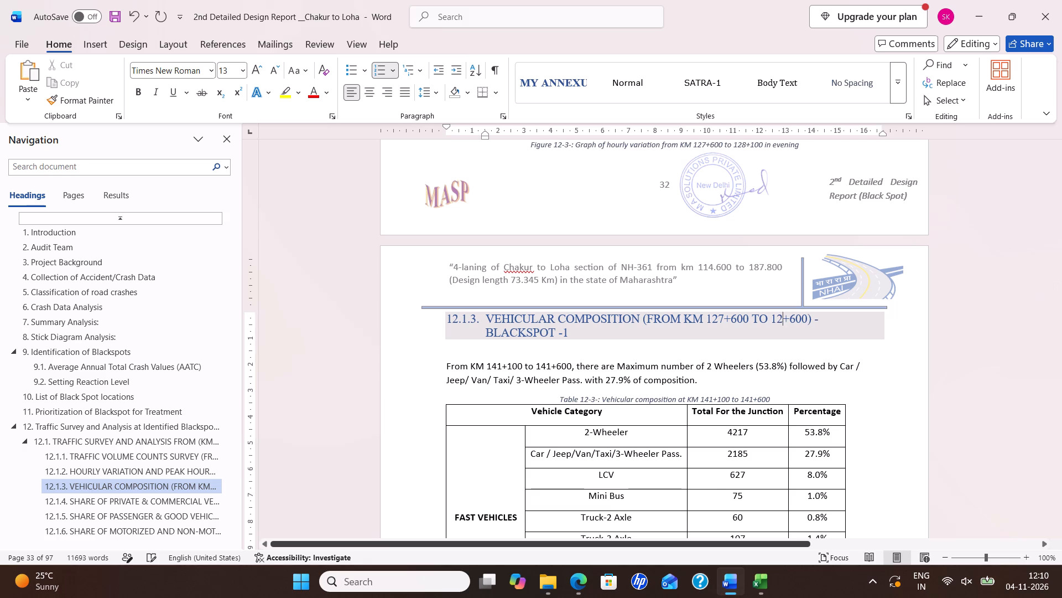
{"action": "key", "text": "8"}
{"action": "key", "text": "Right"}
{"action": "key", "text": "Right"}
{"action": "key", "text": "BackSpace"}
{"action": "key", "text": "1"}
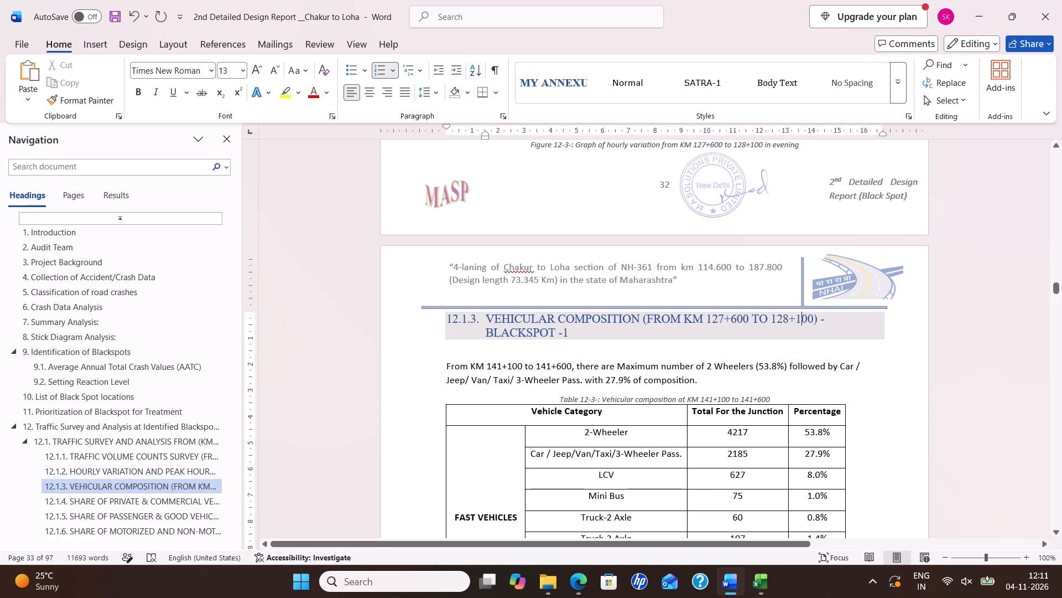
Copy Table 12-1's junction totals from 2-Wheeler to pedestrian crossing over the matching totals in section 12.1.3's vehicular composition table.
{"action": "scroll", "coordinate": [684, 409], "scroll_direction": "down", "scroll_amount": 5}
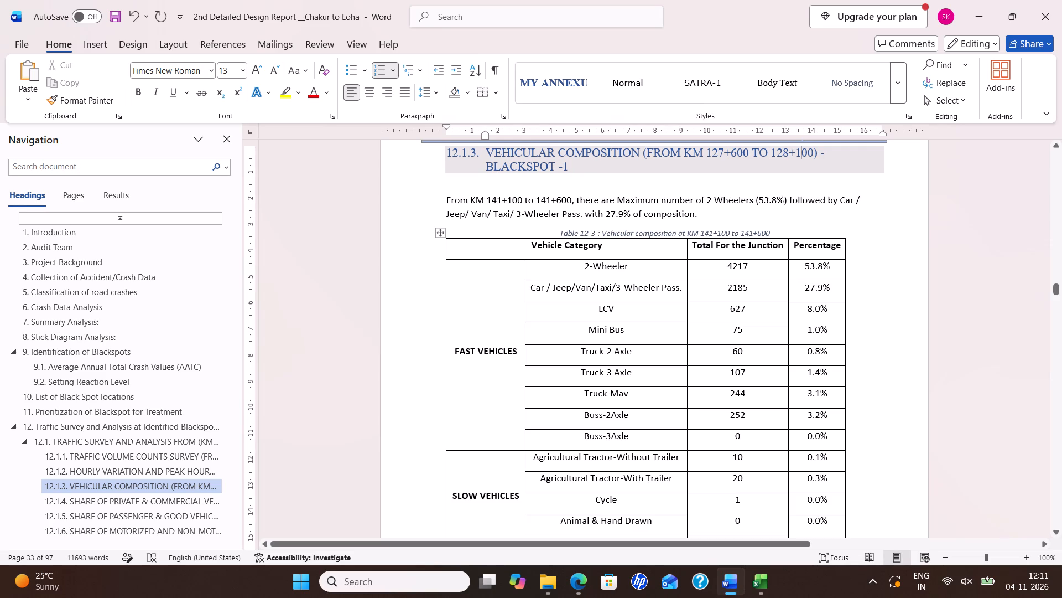
{"action": "key", "text": "alt+Tab"}
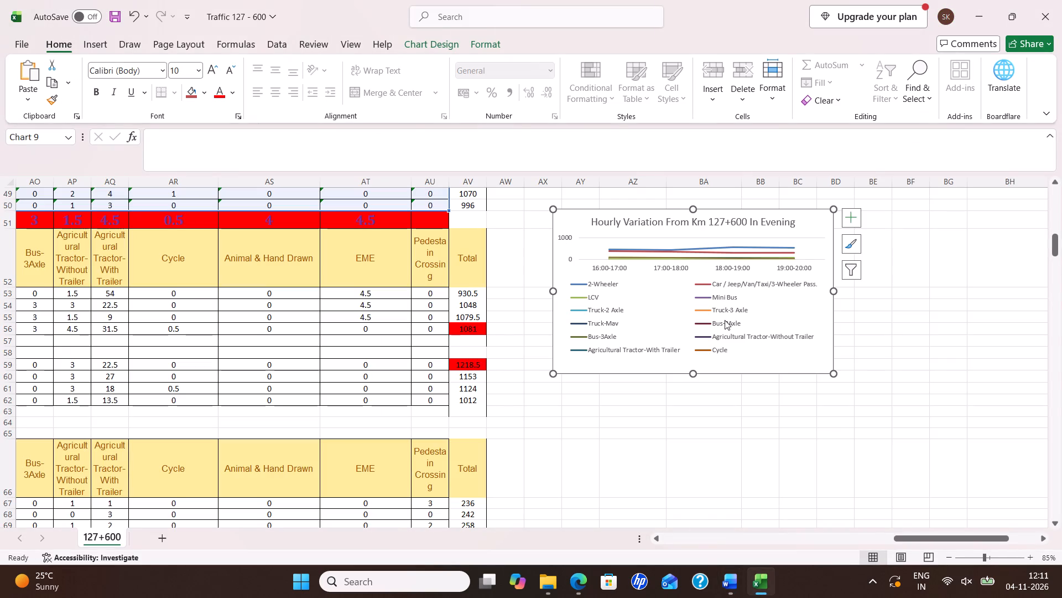
{"action": "key", "text": "alt+Tab"}
{"action": "scroll", "coordinate": [766, 336], "scroll_direction": "up", "scroll_amount": 11}
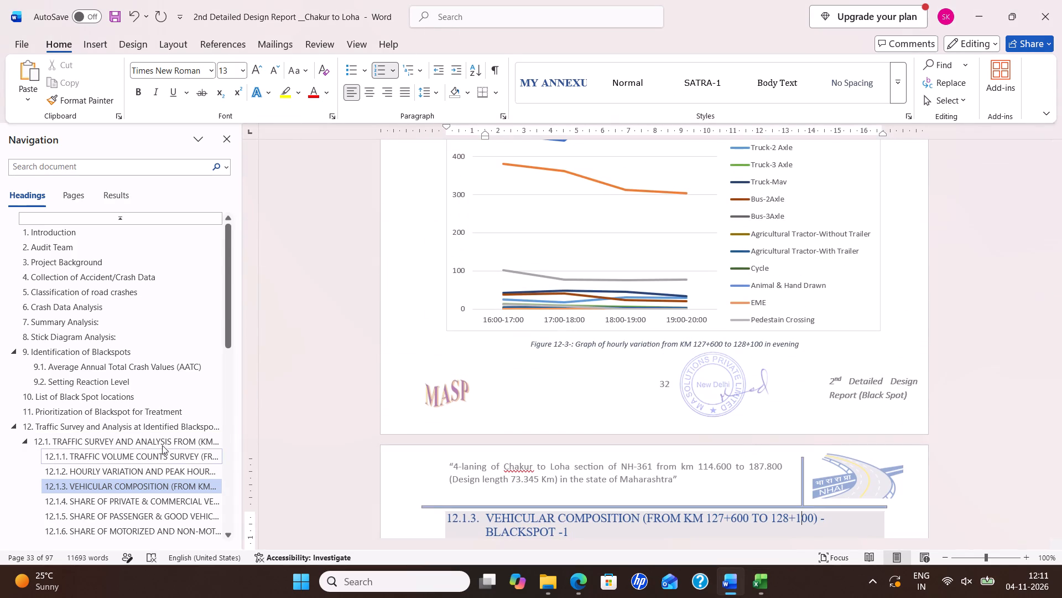
{"action": "left_click", "coordinate": [163, 442]}
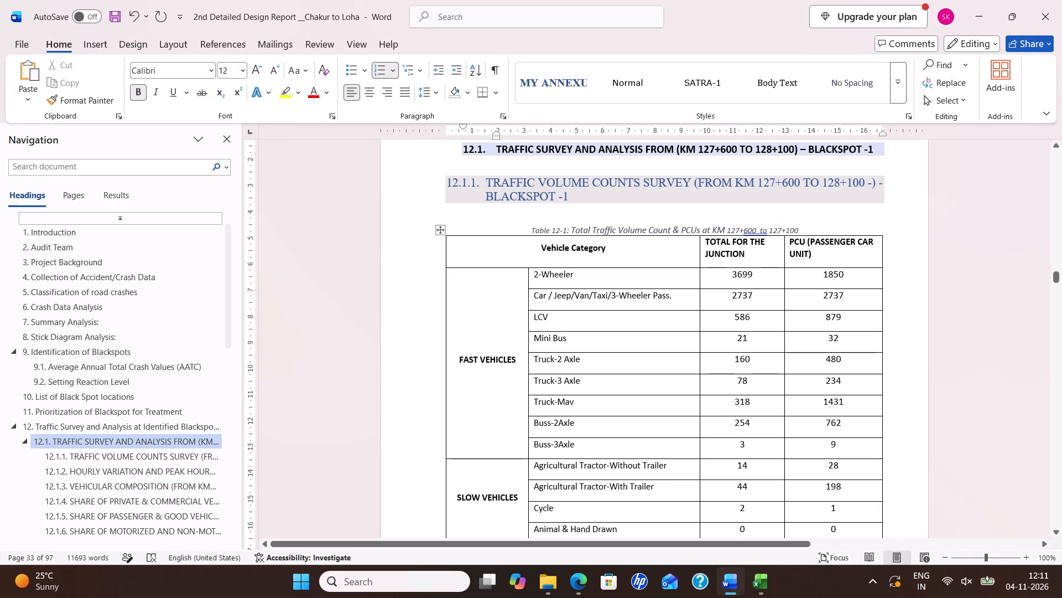
{"action": "scroll", "coordinate": [725, 265], "scroll_direction": "down", "scroll_amount": 2}
{"action": "left_click_drag", "start_coordinate": [732, 209], "coordinate": [726, 502]}
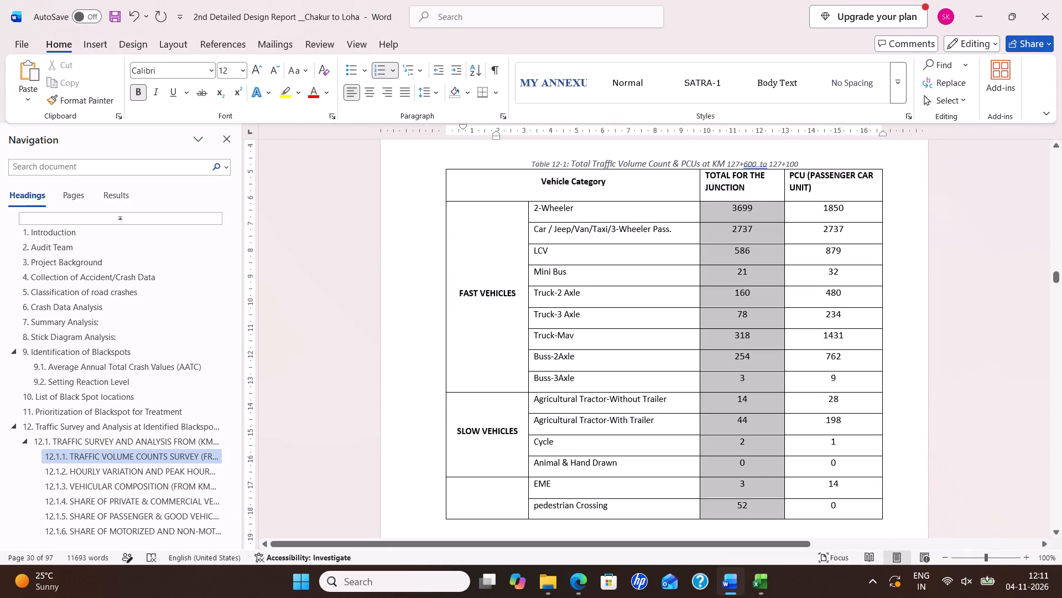
{"action": "left_click_drag", "start_coordinate": [726, 502], "coordinate": [725, 502]}
{"action": "key", "text": "ctrl+c"}
{"action": "left_click", "coordinate": [138, 489]}
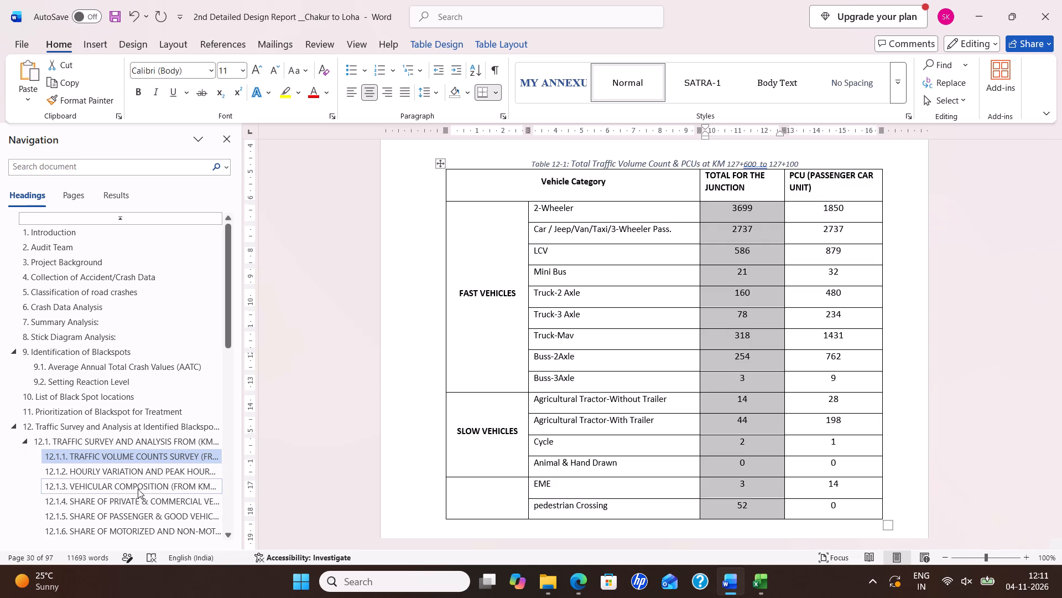
{"action": "left_click_drag", "start_coordinate": [722, 264], "coordinate": [701, 557]}
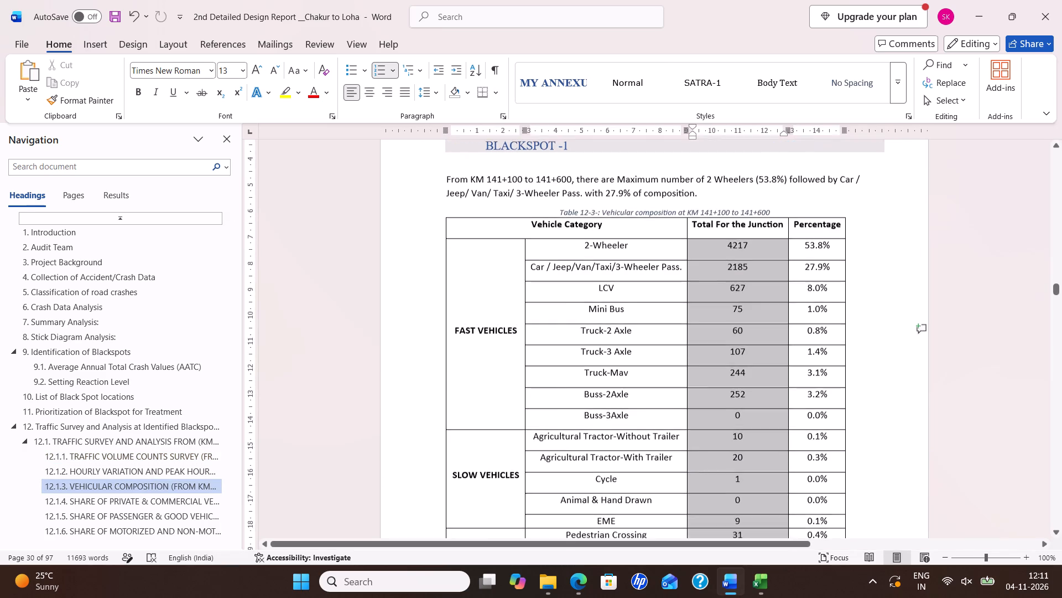
{"action": "left_click_drag", "start_coordinate": [701, 557], "coordinate": [744, 370]}
{"action": "key", "text": "ctrl+v"}
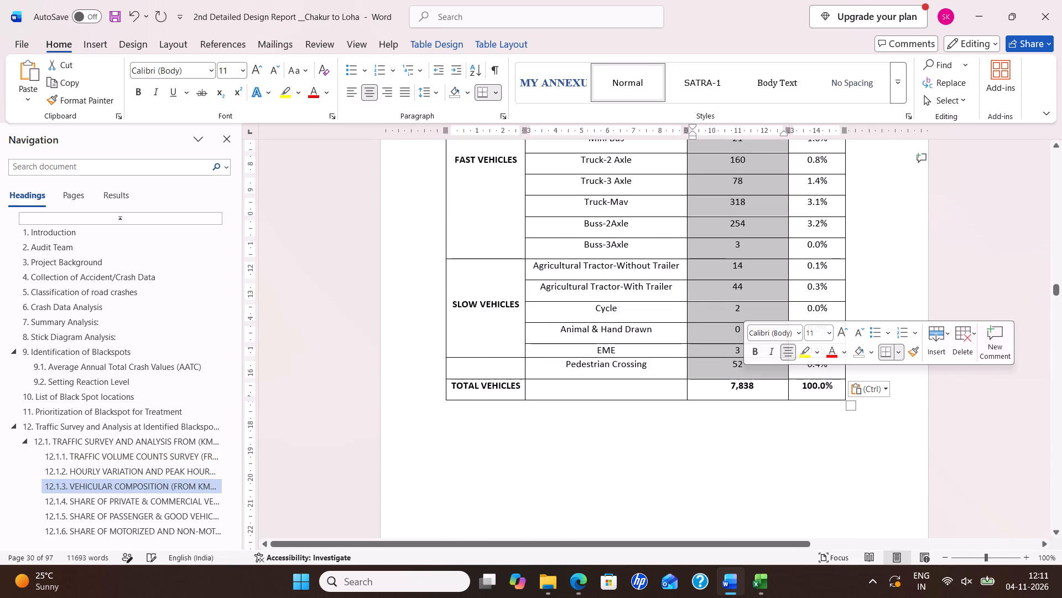
Replace the total vehicles figure in section 12.1.3's table with the workbook's junction total, 7,971, pasted as text only.
{"action": "key", "text": "alt+Tab"}
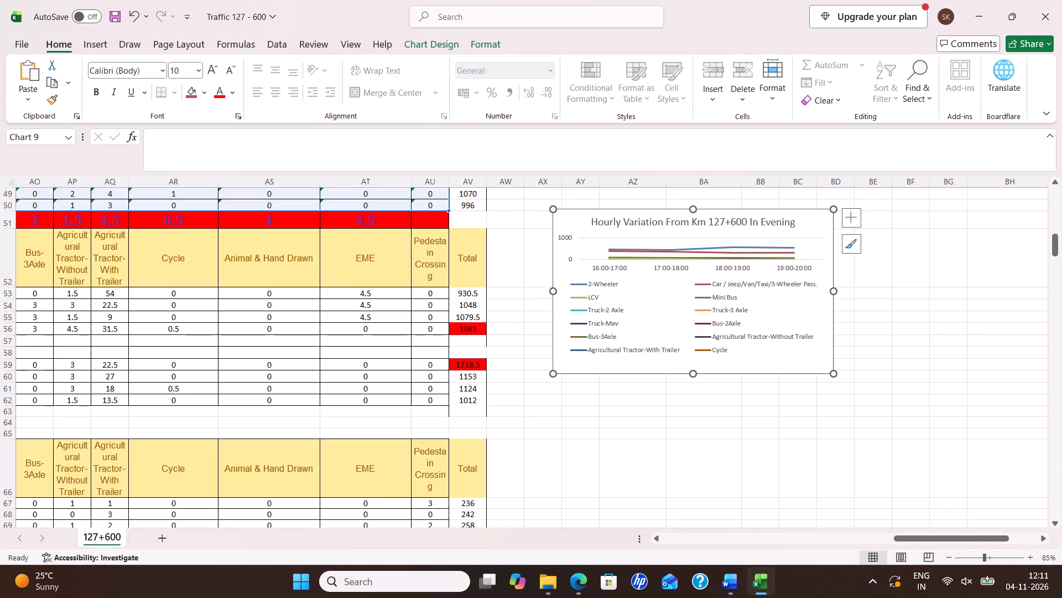
{"action": "scroll", "coordinate": [319, 357], "scroll_direction": "up", "scroll_amount": 9}
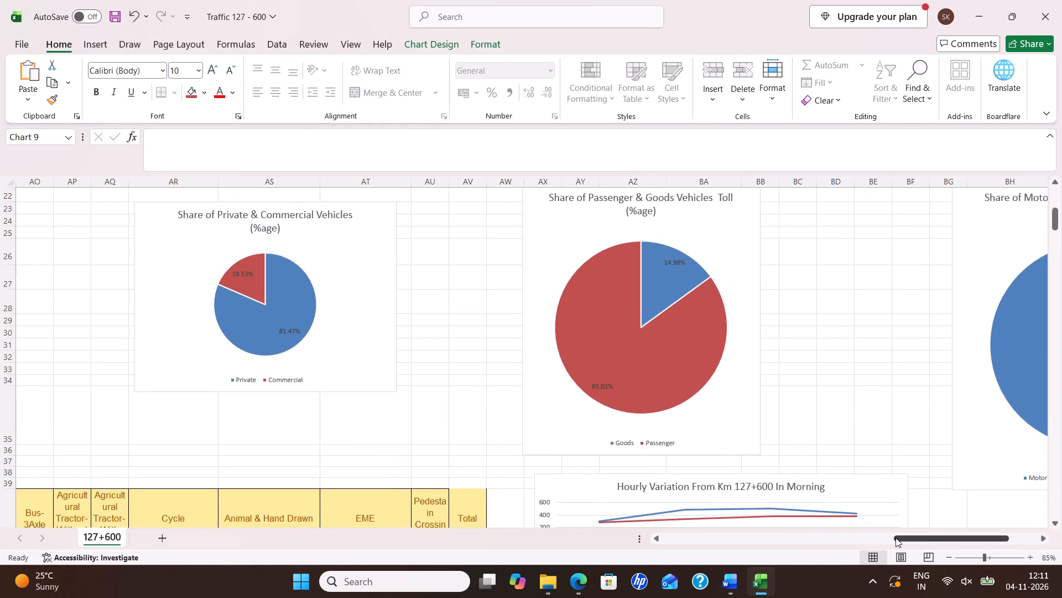
{"action": "left_click_drag", "start_coordinate": [896, 538], "coordinate": [805, 538]}
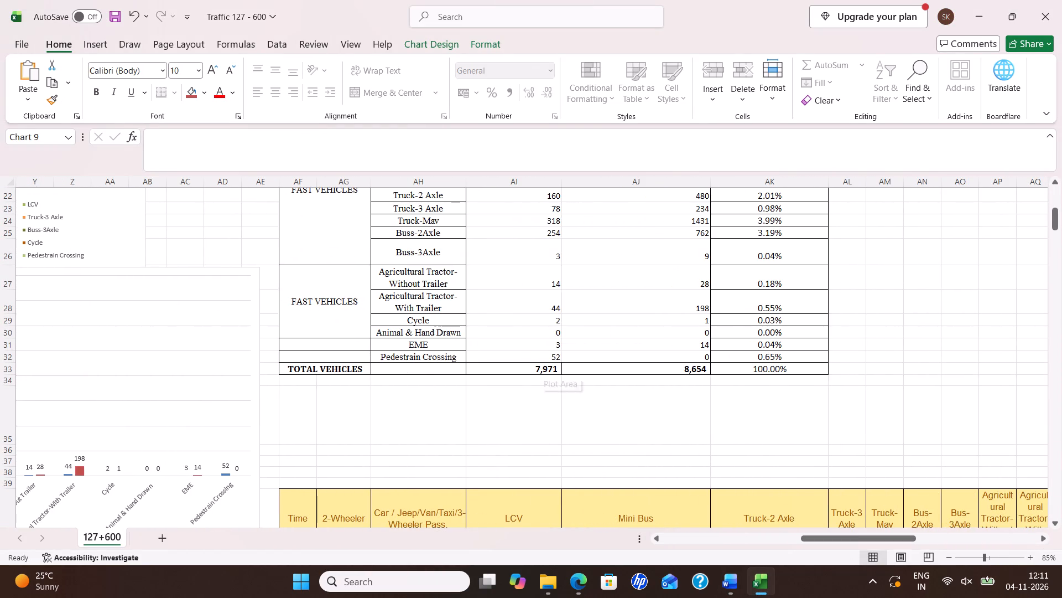
{"action": "left_click", "coordinate": [537, 373]}
{"action": "key", "text": "ctrl+c"}
{"action": "key", "text": "alt+Tab"}
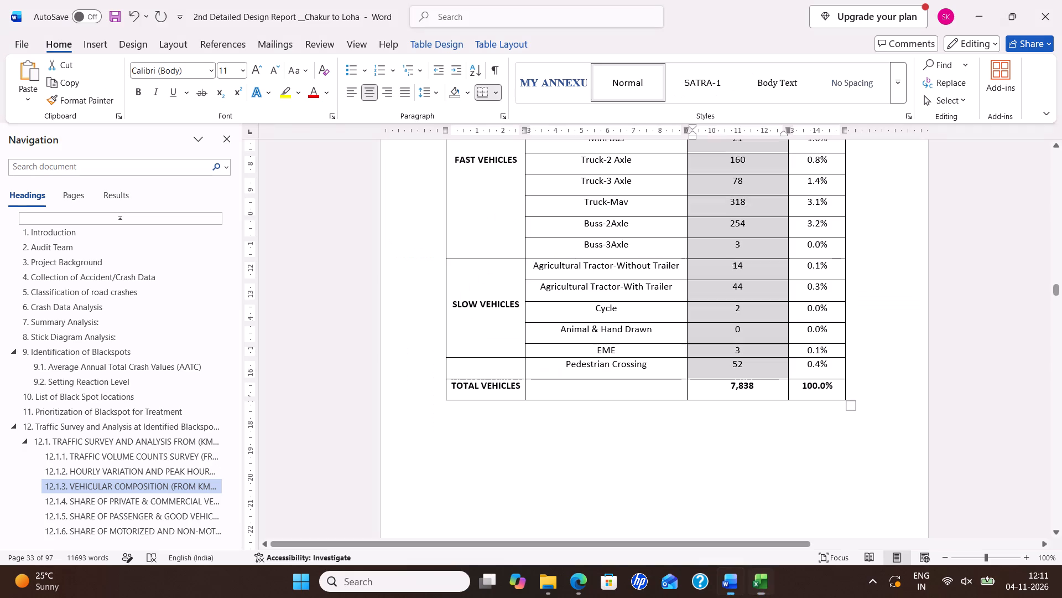
{"action": "left_click_drag", "start_coordinate": [727, 389], "coordinate": [762, 389]}
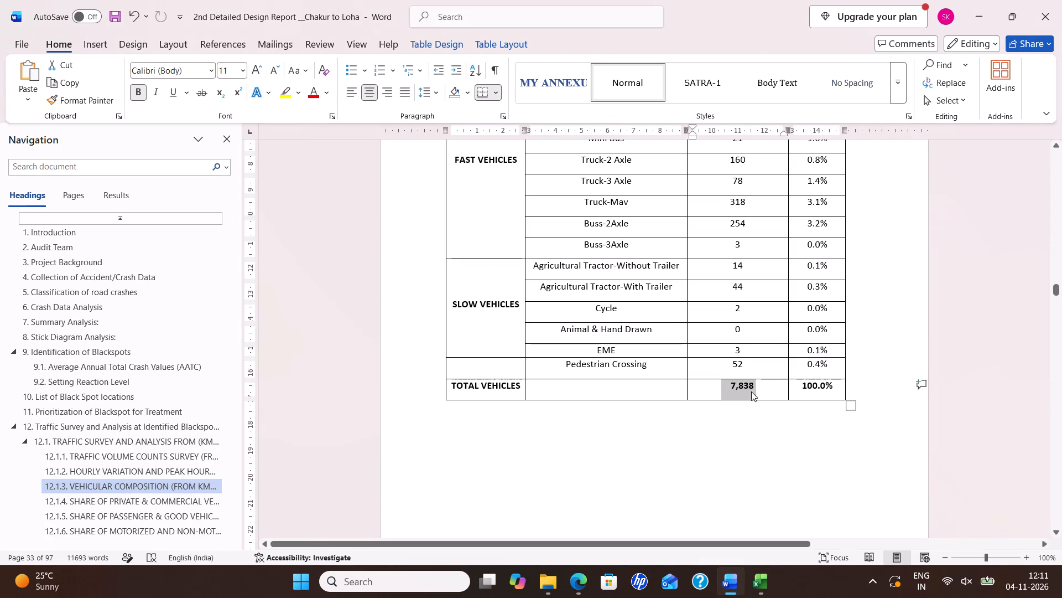
{"action": "key", "text": "ctrl+v"}
{"action": "key", "text": "ctrl+z"}
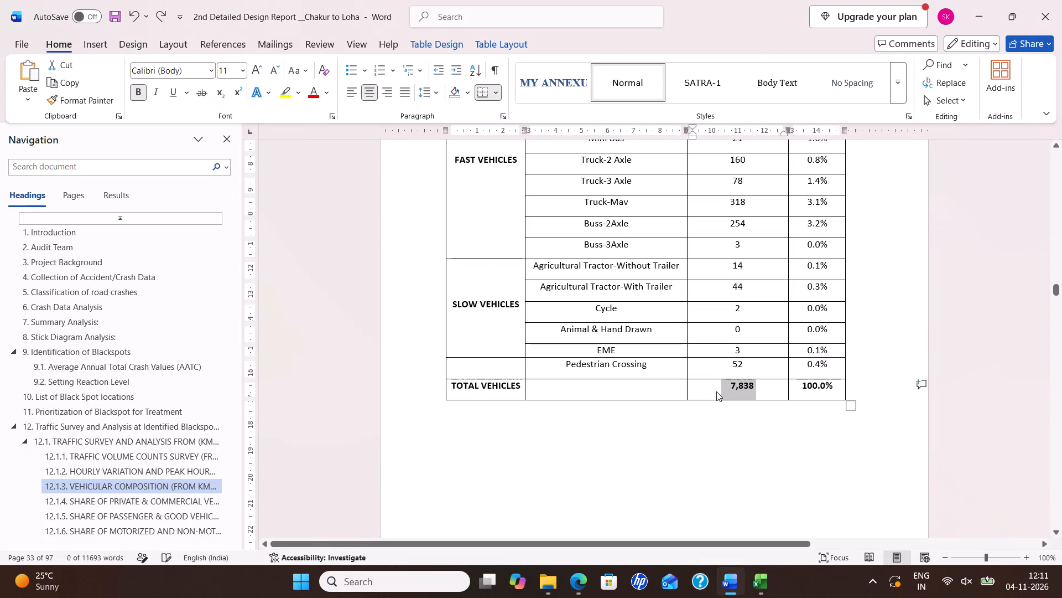
{"action": "right_click", "coordinate": [716, 390]}
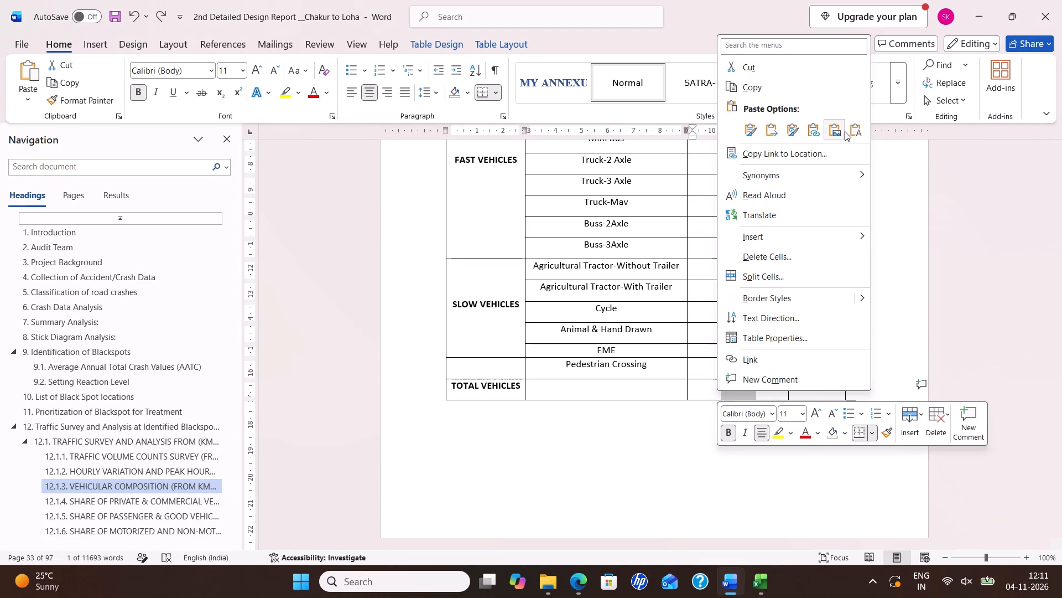
{"action": "left_click", "coordinate": [855, 129]}
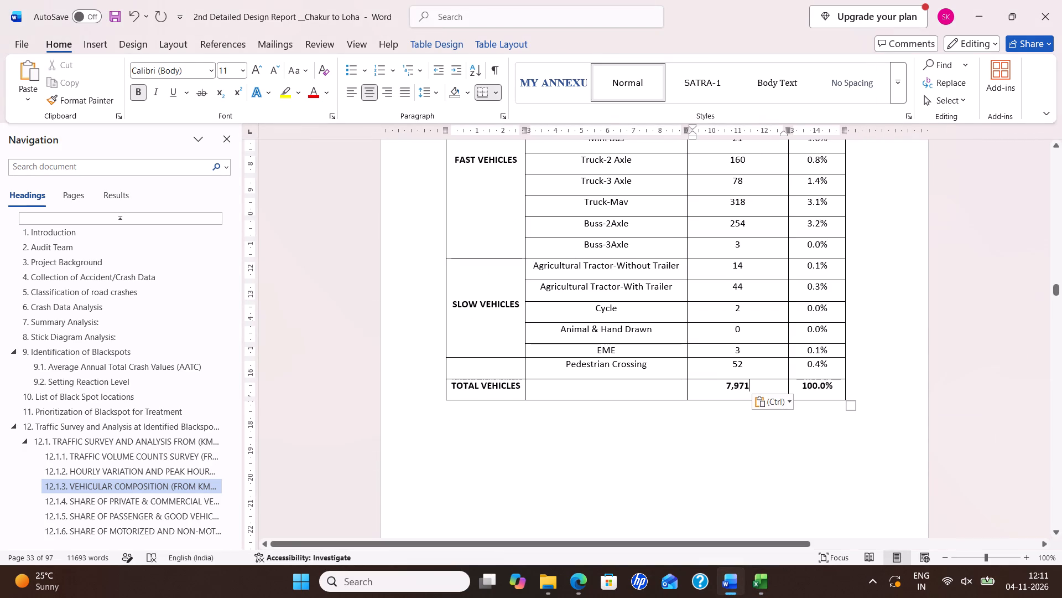
Copy the workbook's percentages from 2-Wheeler to pedestrian crossing over the matching percentages in section 12.1.3's table, as text only.
{"action": "key", "text": "alt+Tab"}
{"action": "scroll", "coordinate": [771, 365], "scroll_direction": "up", "scroll_amount": 3}
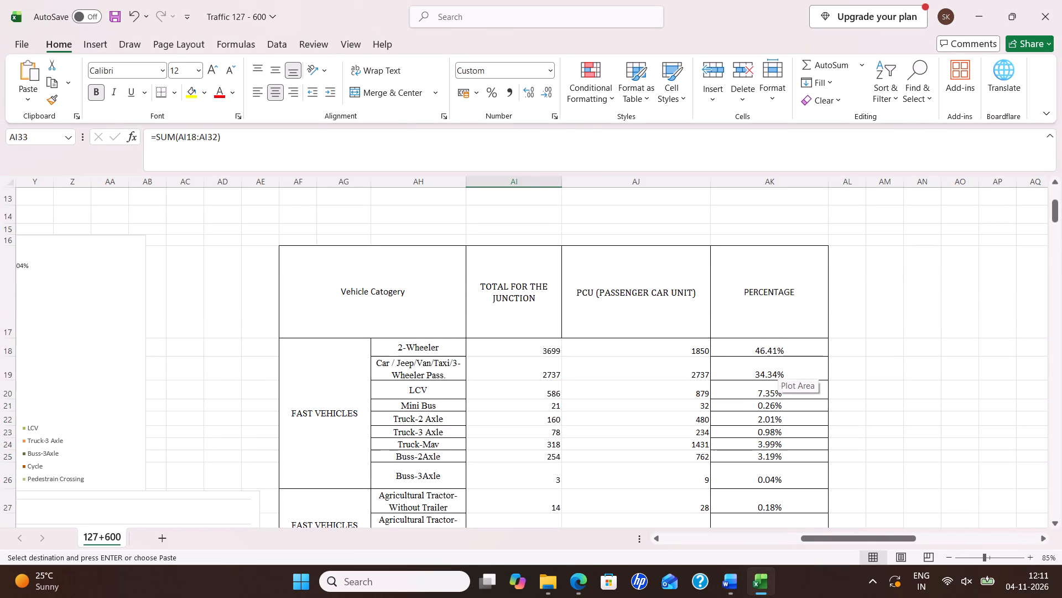
{"action": "scroll", "coordinate": [754, 340], "scroll_direction": "down", "scroll_amount": 1}
{"action": "left_click_drag", "start_coordinate": [756, 299], "coordinate": [765, 394]}
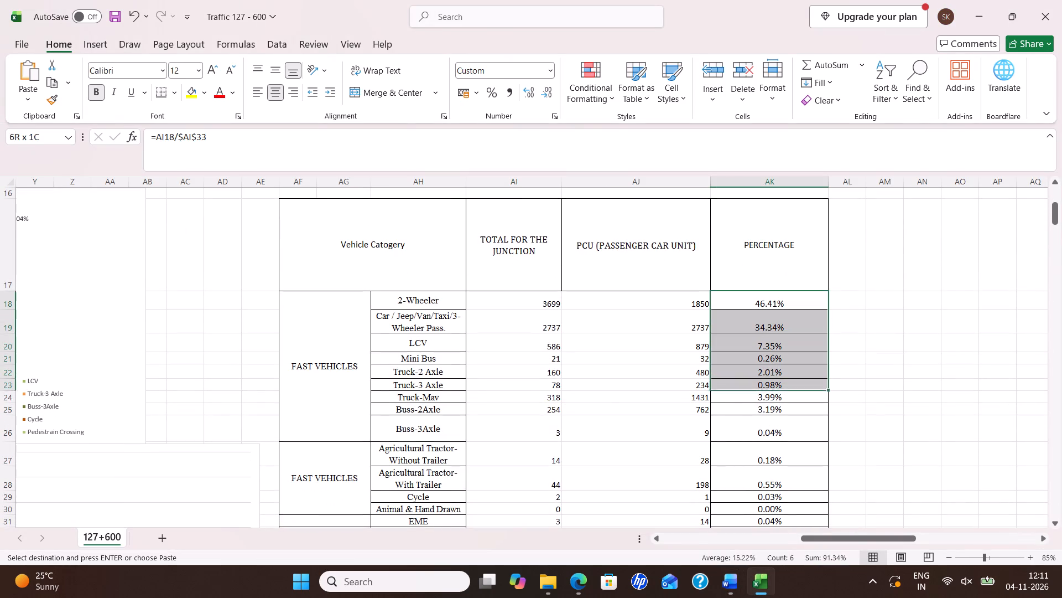
{"action": "left_click_drag", "start_coordinate": [765, 394], "coordinate": [777, 450]}
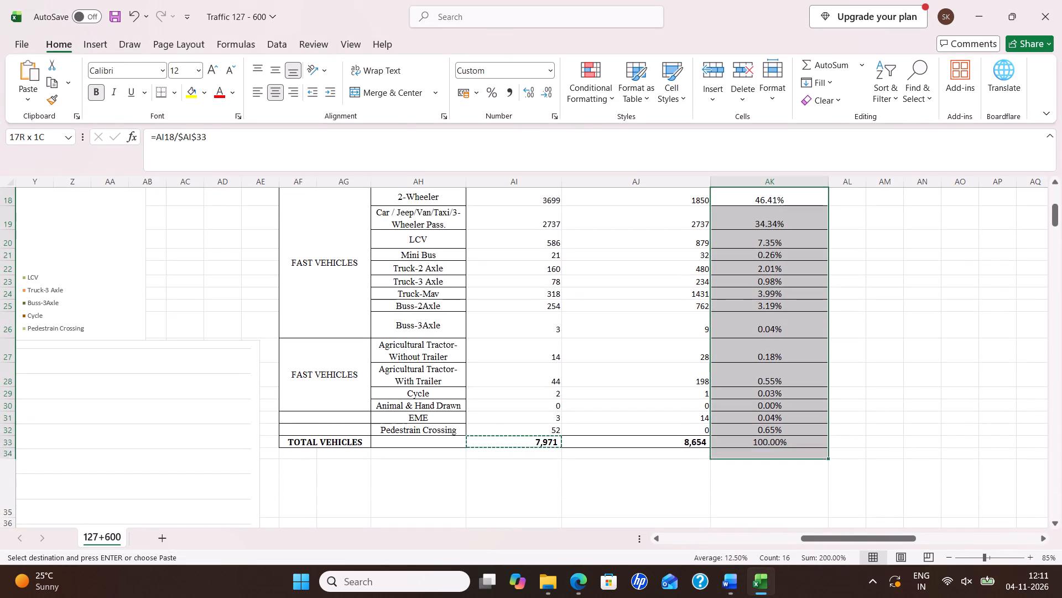
{"action": "left_click_drag", "start_coordinate": [777, 450], "coordinate": [772, 432]}
{"action": "key", "text": "ctrl+c"}
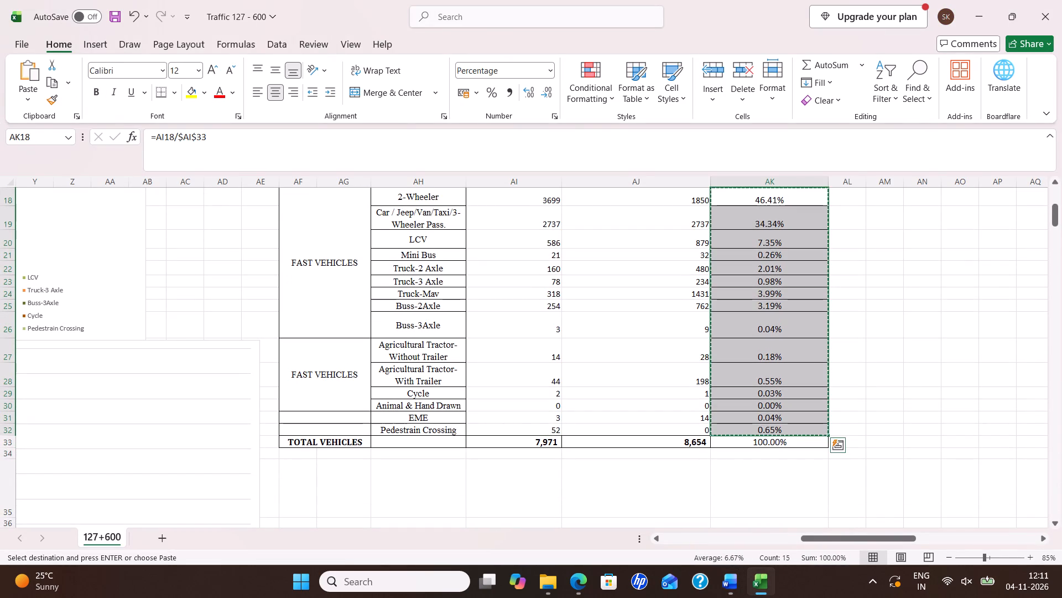
{"action": "key", "text": "alt+Tab"}
{"action": "scroll", "coordinate": [795, 283], "scroll_direction": "up", "scroll_amount": 2}
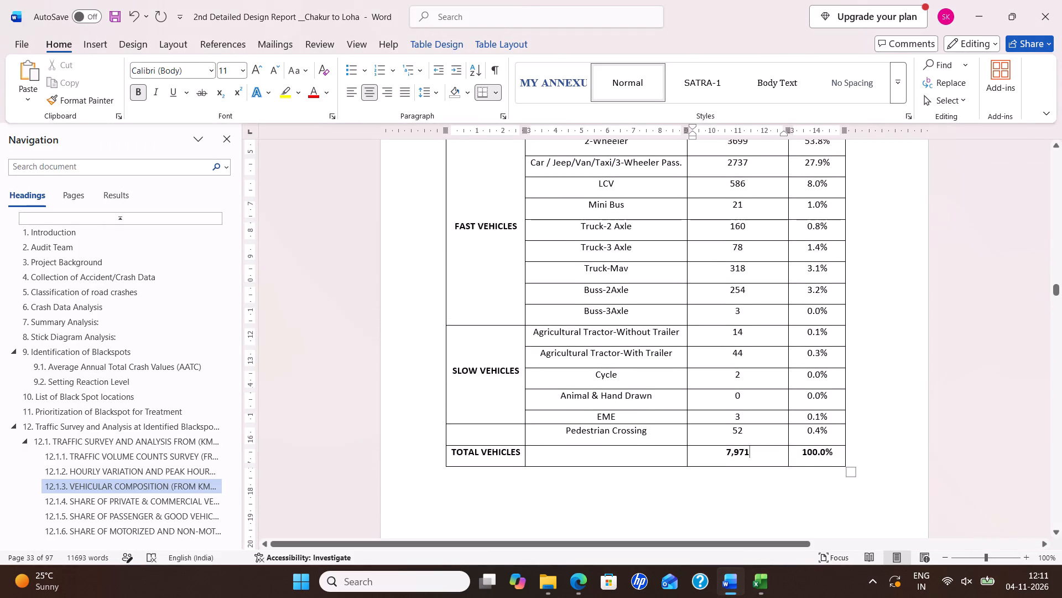
{"action": "scroll", "coordinate": [822, 179], "scroll_direction": "up", "scroll_amount": 1}
{"action": "left_click_drag", "start_coordinate": [807, 178], "coordinate": [796, 390]}
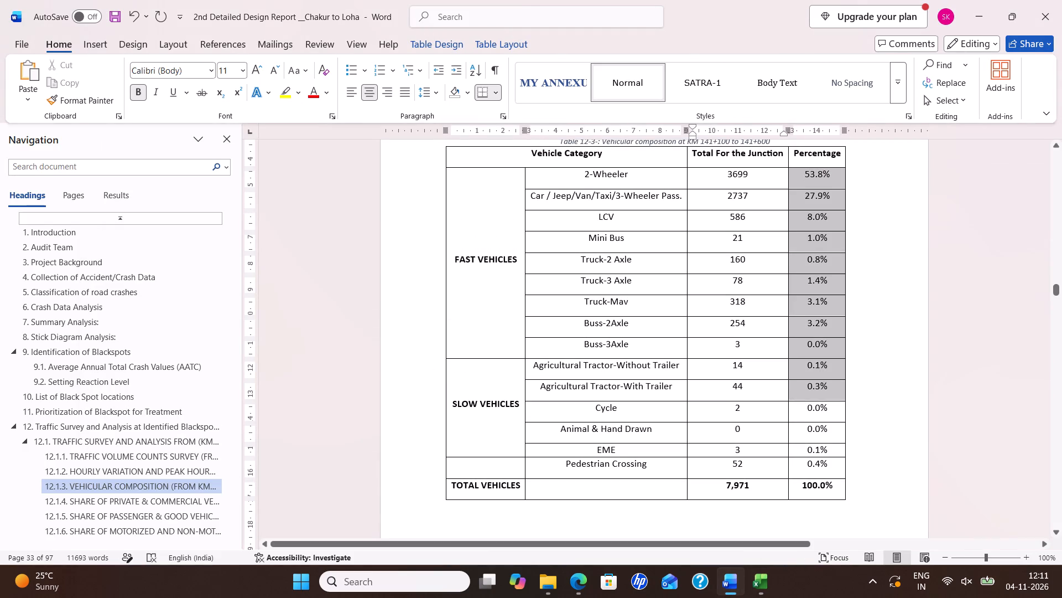
{"action": "left_click_drag", "start_coordinate": [796, 390], "coordinate": [810, 466]}
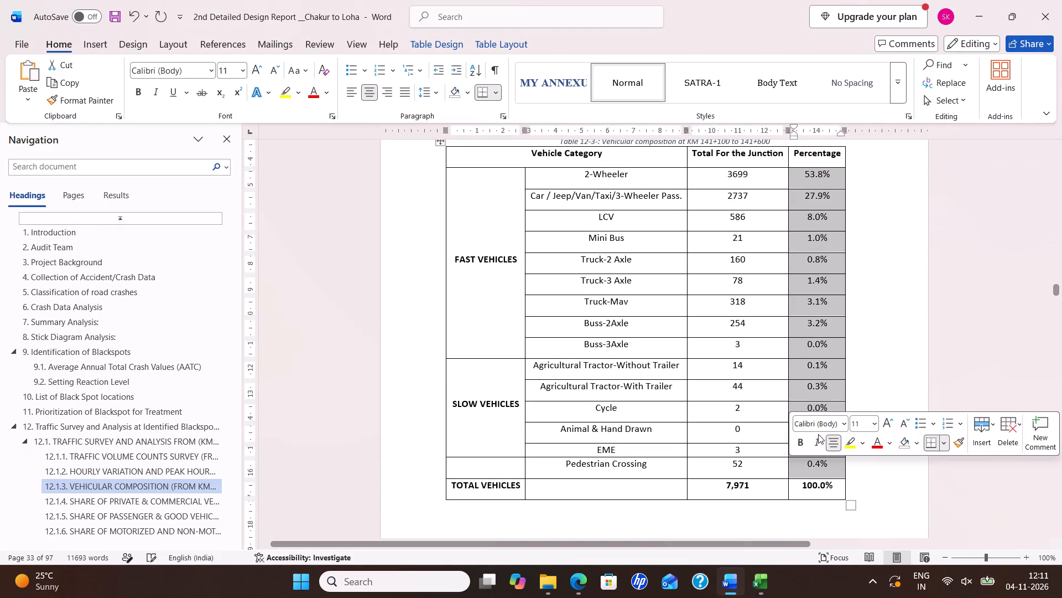
{"action": "right_click", "coordinate": [819, 434]}
{"action": "right_click", "coordinate": [816, 346]}
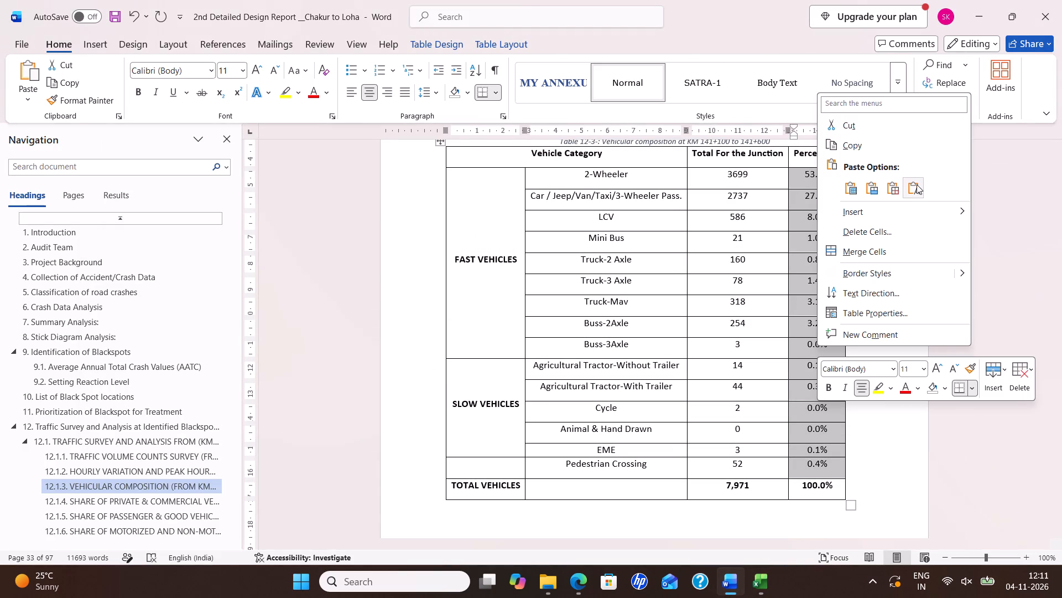
{"action": "left_click", "coordinate": [917, 184]}
{"action": "left_click", "coordinate": [878, 252]}
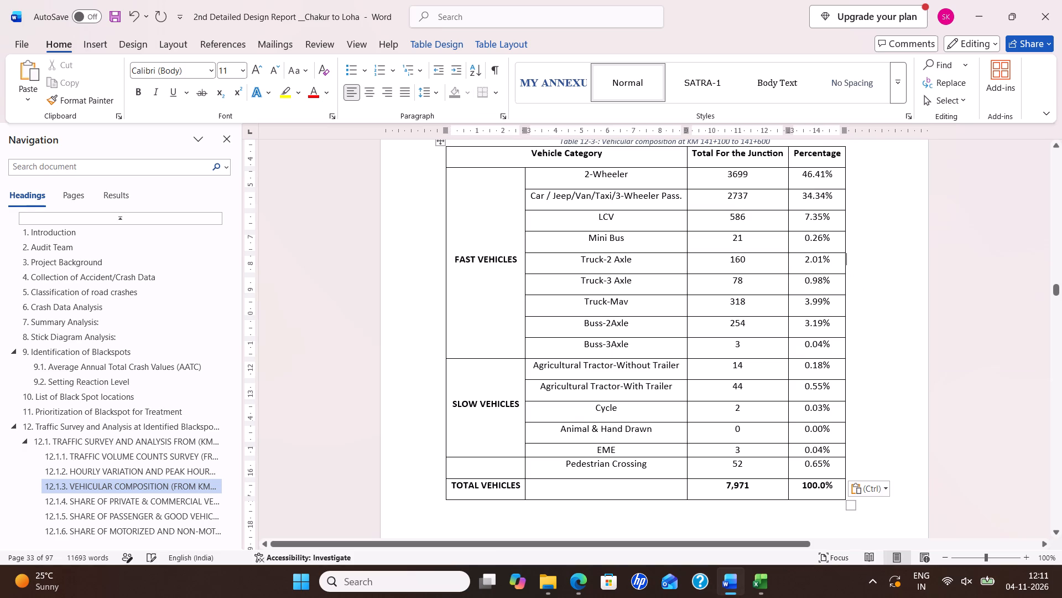
Replace the vehicular composition pie chart above Figure 12-4's caption with the workbook's Vehicular Percentage pie chart.
{"action": "scroll", "coordinate": [751, 244], "scroll_direction": "down", "scroll_amount": 17}
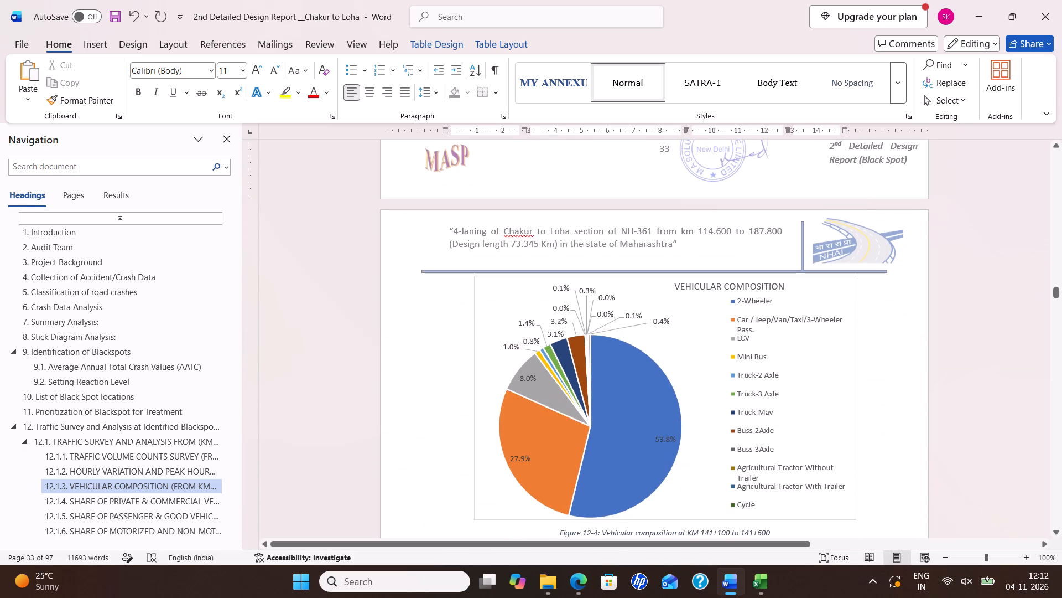
{"action": "key", "text": "alt+Tab"}
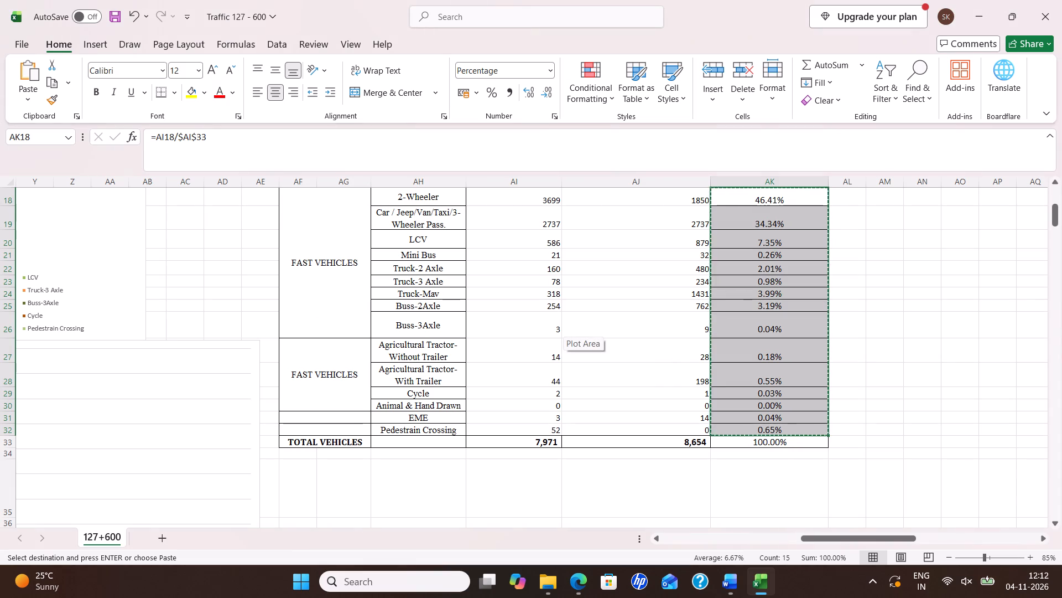
{"action": "scroll", "coordinate": [352, 359], "scroll_direction": "up", "scroll_amount": 3}
{"action": "scroll", "coordinate": [361, 357], "scroll_direction": "down", "scroll_amount": 2}
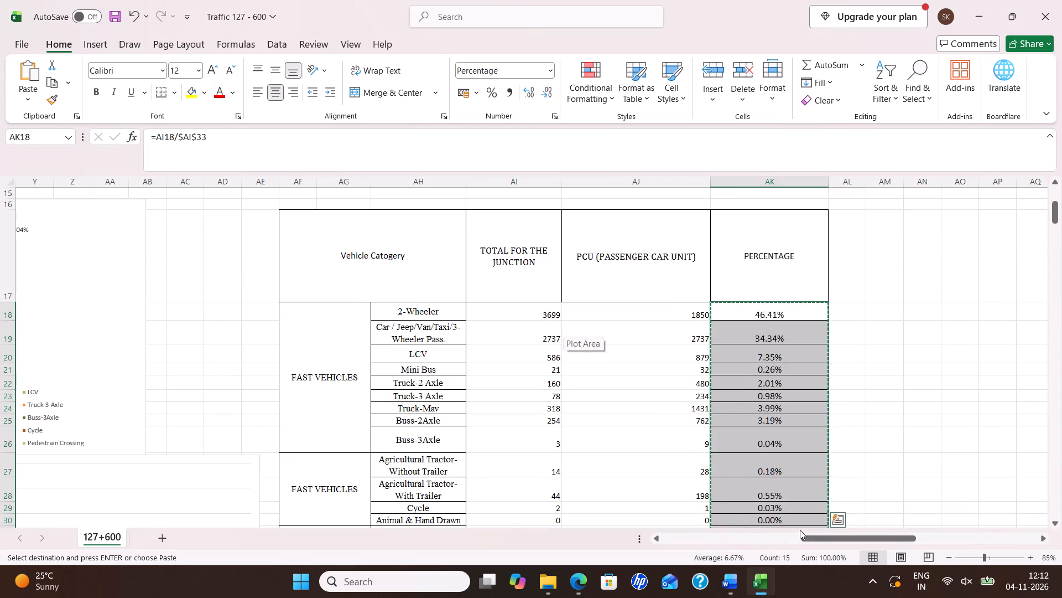
{"action": "left_click_drag", "start_coordinate": [813, 538], "coordinate": [773, 542]}
{"action": "left_click", "coordinate": [342, 336]}
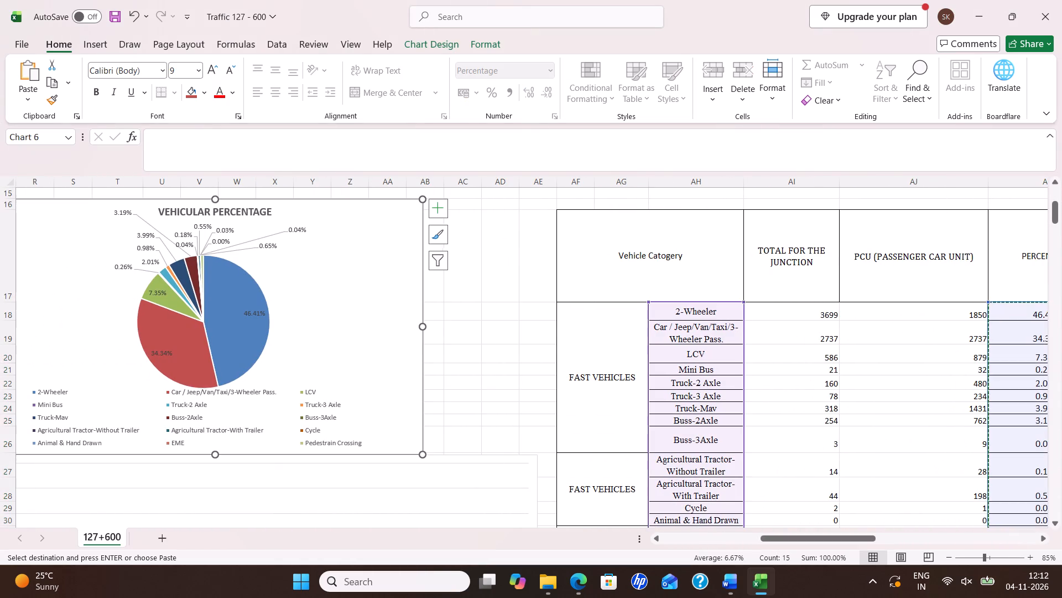
{"action": "key", "text": "ctrl+c"}
{"action": "key", "text": "alt+Tab"}
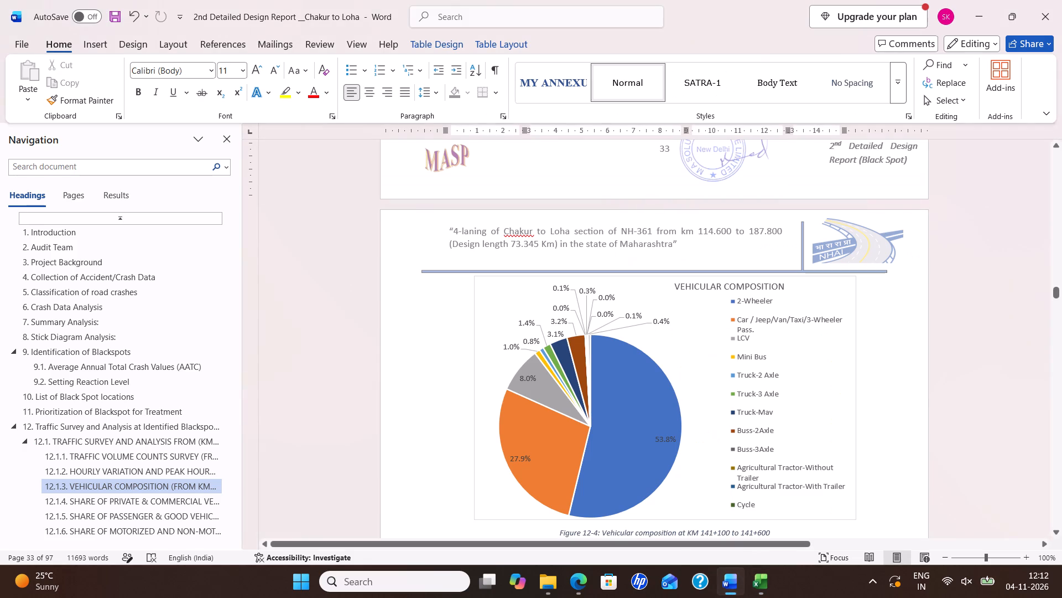
{"action": "scroll", "coordinate": [658, 308], "scroll_direction": "down", "scroll_amount": 3}
{"action": "left_click", "coordinate": [715, 348]}
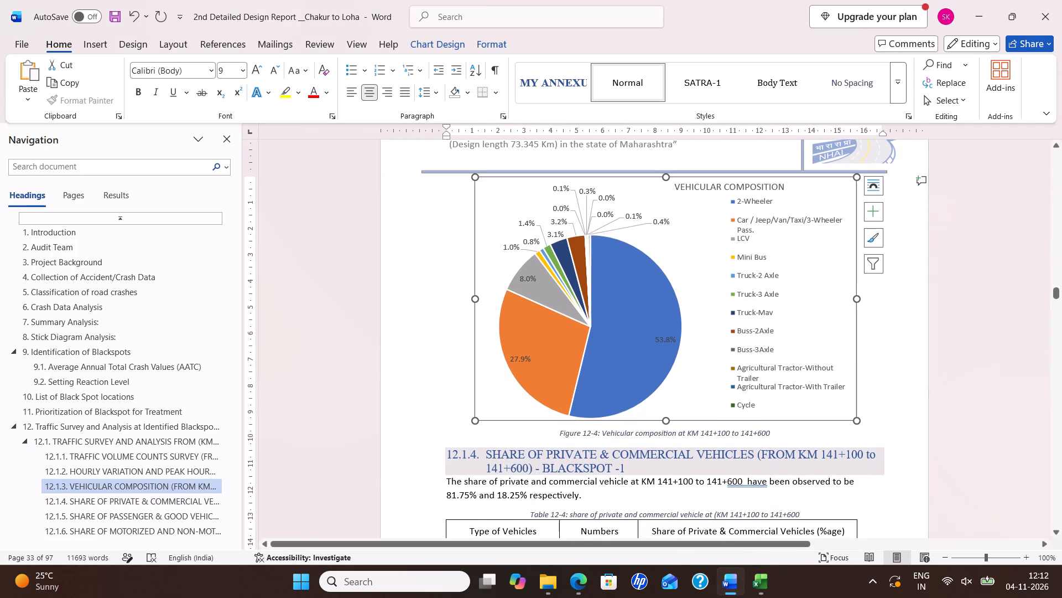
{"action": "key", "text": "Delete"}
{"action": "key", "text": "ctrl+v"}
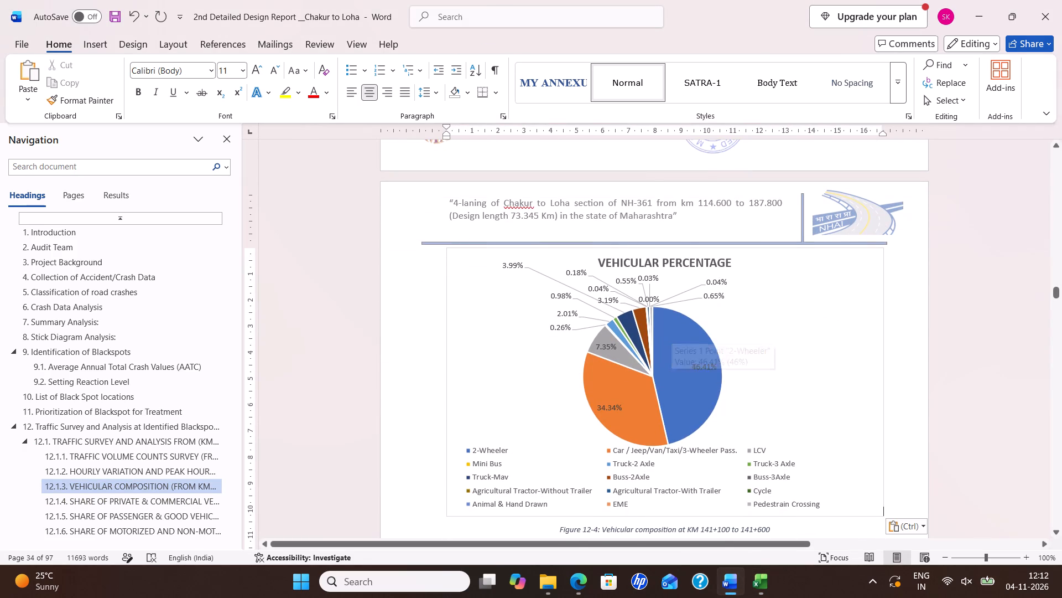
Place the Vehicular Percentage chart's legend on the right side of the chart.
{"action": "left_click", "coordinate": [729, 478]}
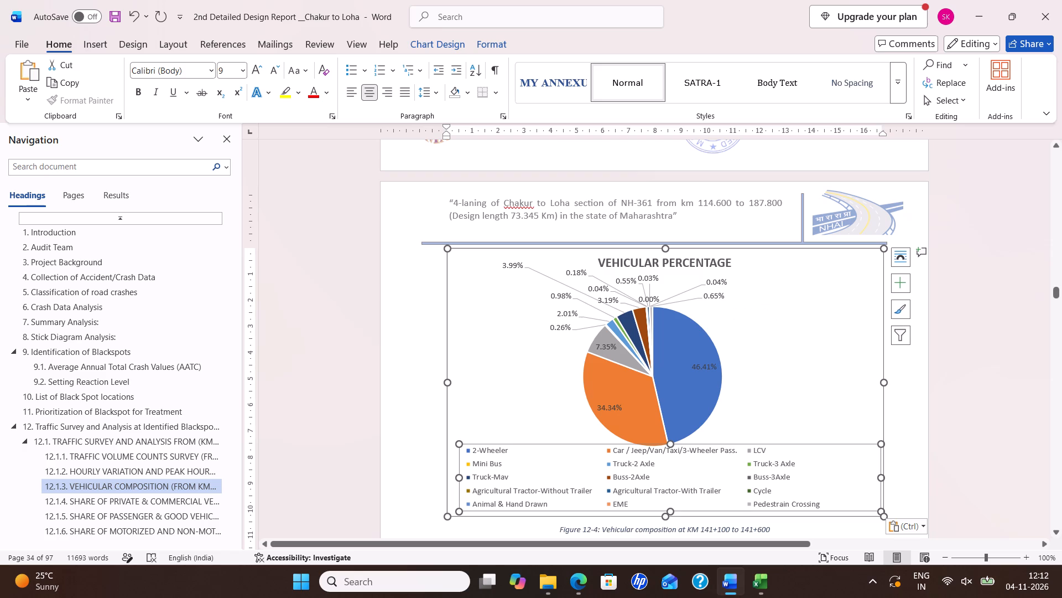
{"action": "right_click", "coordinate": [758, 445]}
{"action": "left_click", "coordinate": [758, 312]}
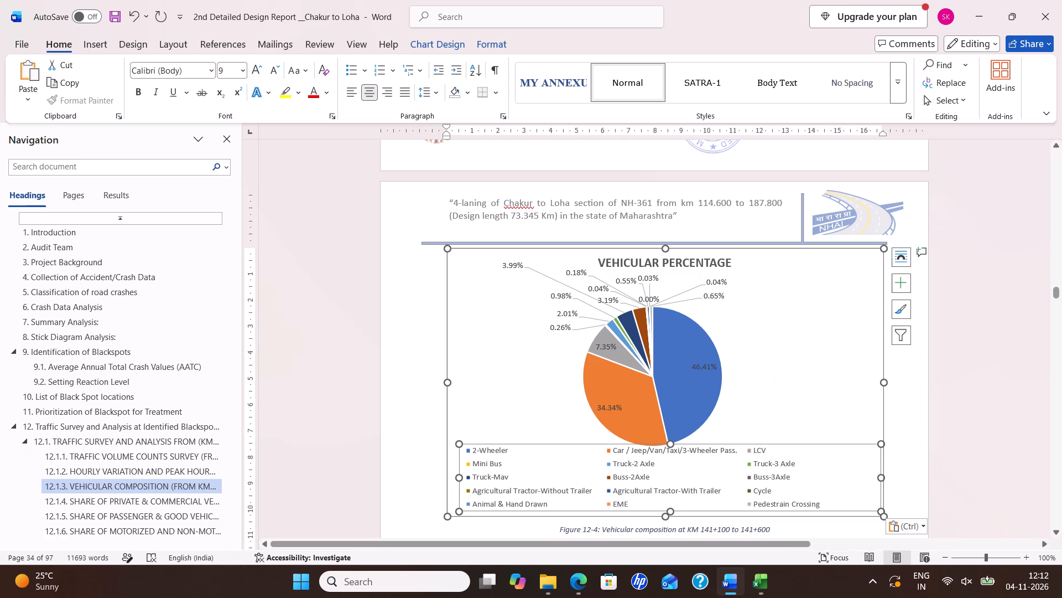
{"action": "left_click", "coordinate": [903, 282]}
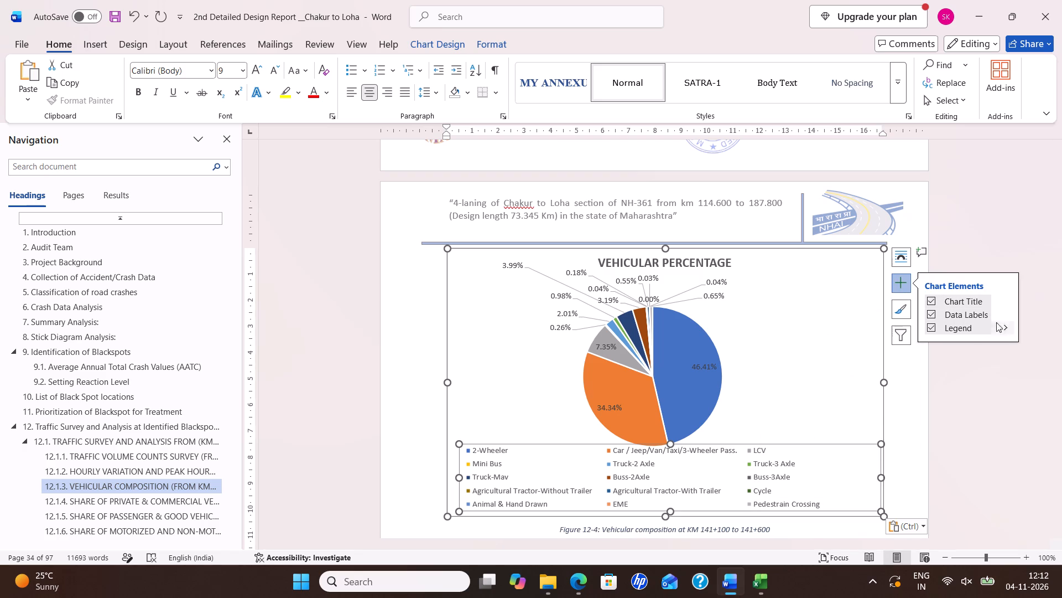
{"action": "left_click", "coordinate": [1002, 322]}
{"action": "left_click", "coordinate": [1004, 324]}
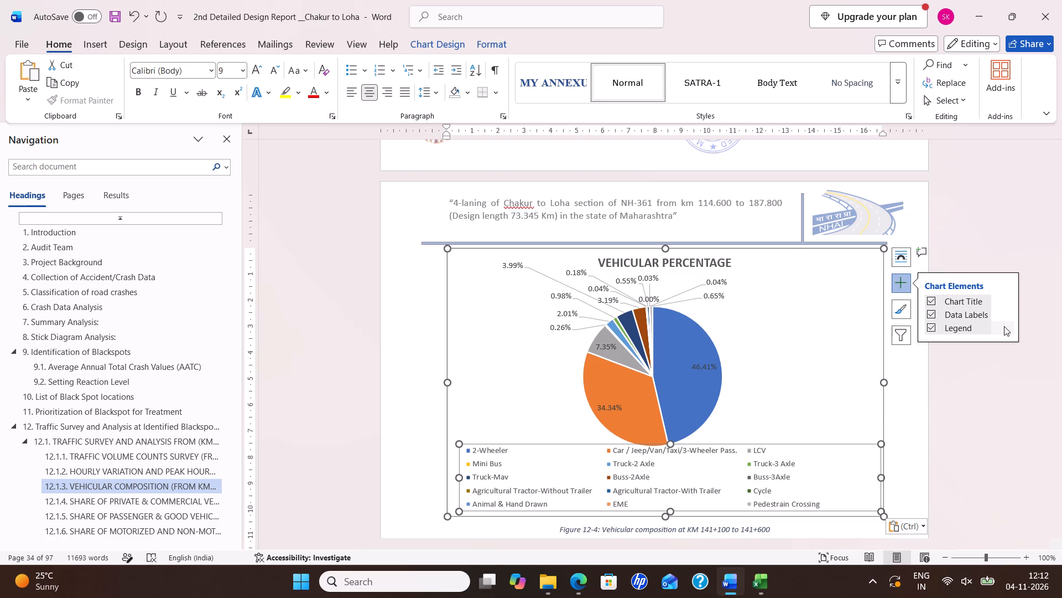
{"action": "left_click", "coordinate": [1003, 331]}
{"action": "left_click", "coordinate": [891, 333]}
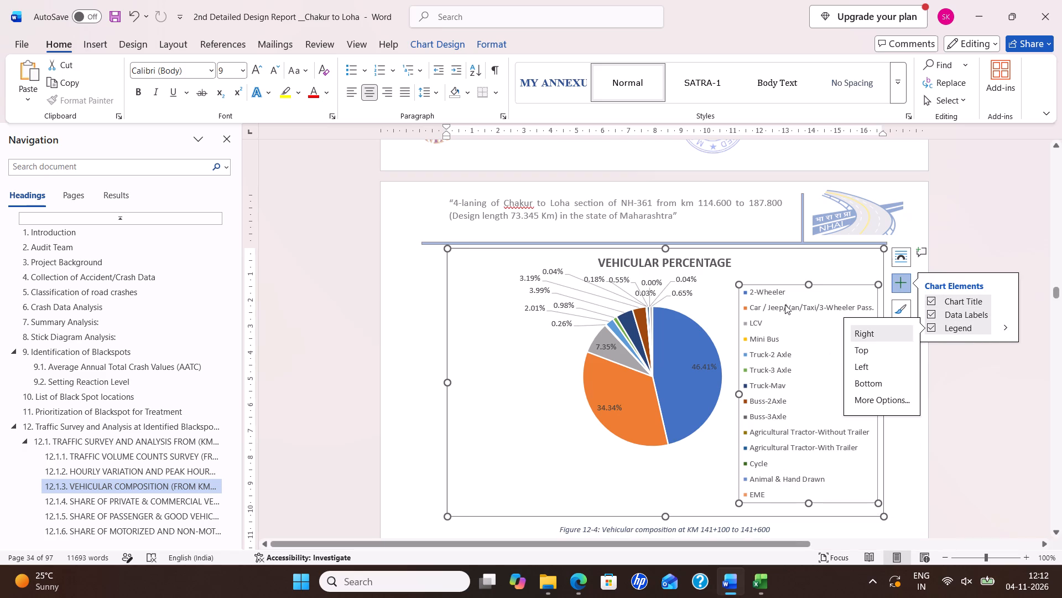
Set the Vehicular Percentage chart title's font size to 12.
{"action": "left_click", "coordinate": [642, 258]}
{"action": "left_click_drag", "start_coordinate": [603, 262], "coordinate": [706, 265]}
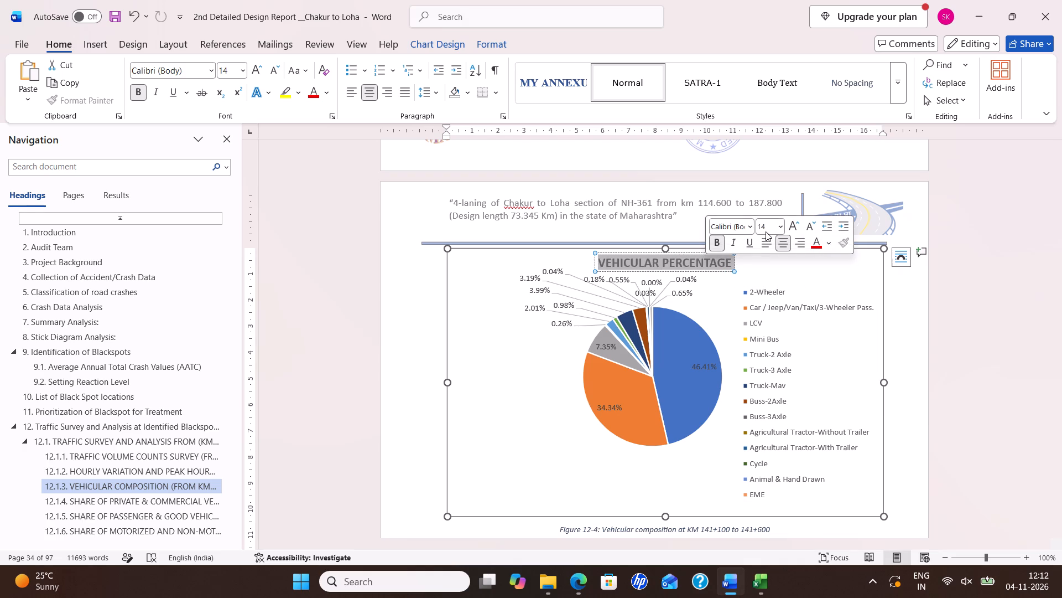
{"action": "left_click", "coordinate": [768, 225]}
{"action": "type", "text": "12"}
{"action": "key", "text": "Return"}
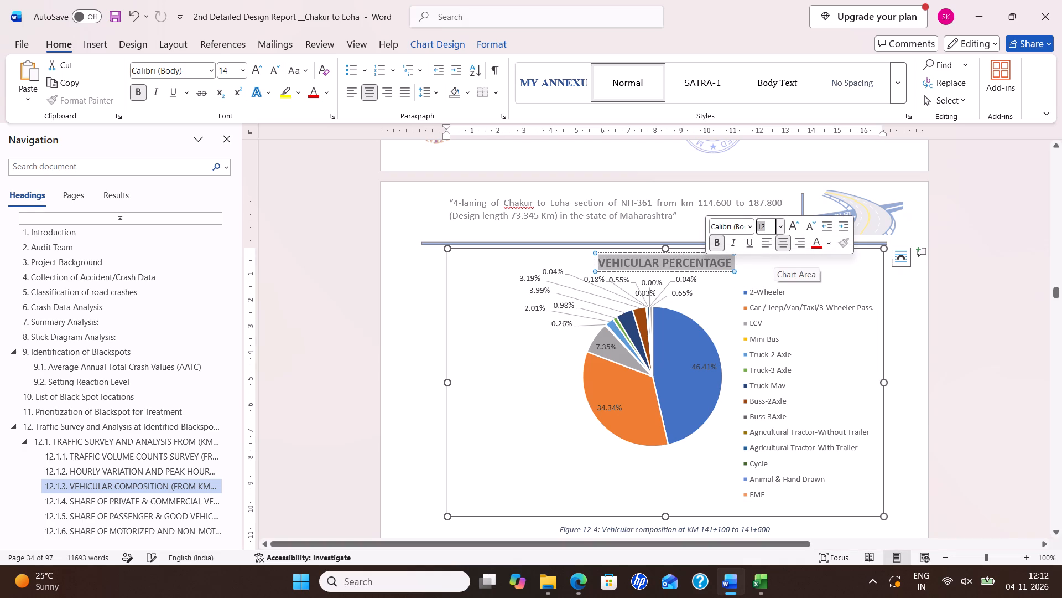
{"action": "left_click", "coordinate": [733, 294]}
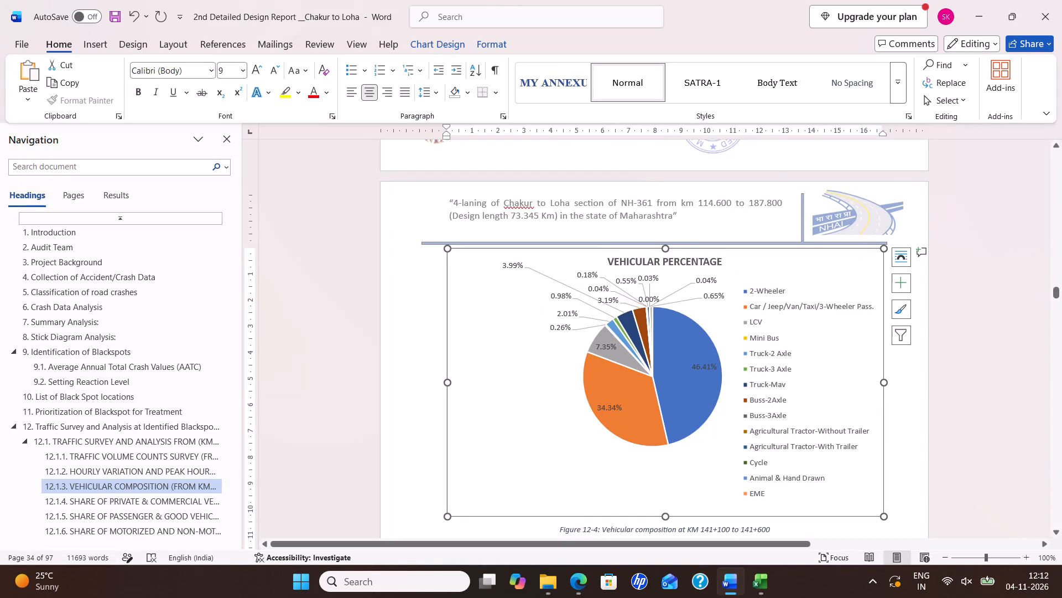
Extend the Vehicular Percentage chart's legend box upward so it fits every vehicle category down to Pedestrian Crossing.
{"action": "left_click", "coordinate": [758, 313]}
{"action": "left_click_drag", "start_coordinate": [809, 286], "coordinate": [805, 267]}
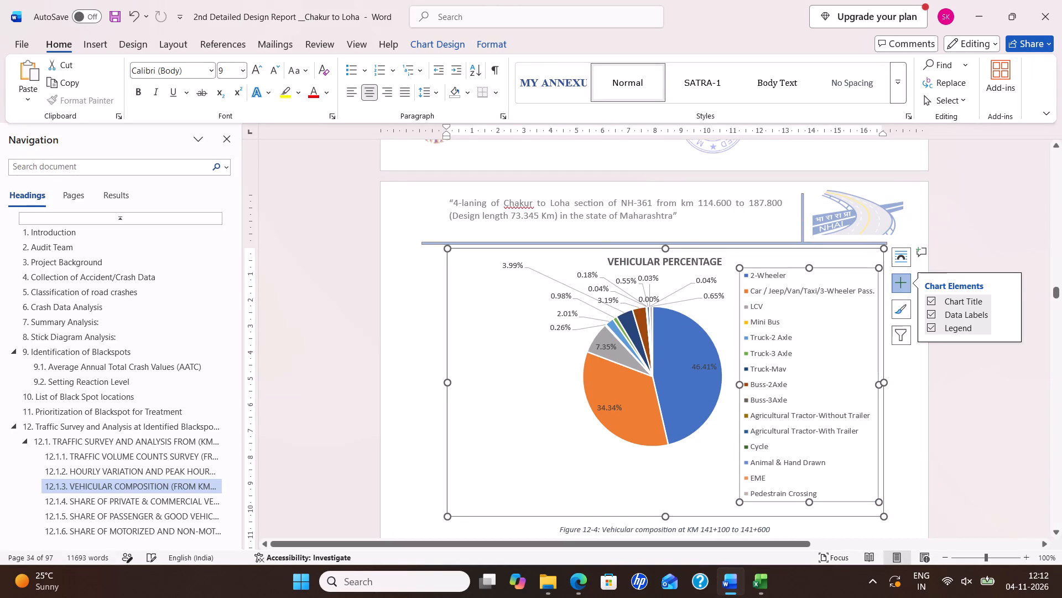
{"action": "left_click", "coordinate": [624, 473]}
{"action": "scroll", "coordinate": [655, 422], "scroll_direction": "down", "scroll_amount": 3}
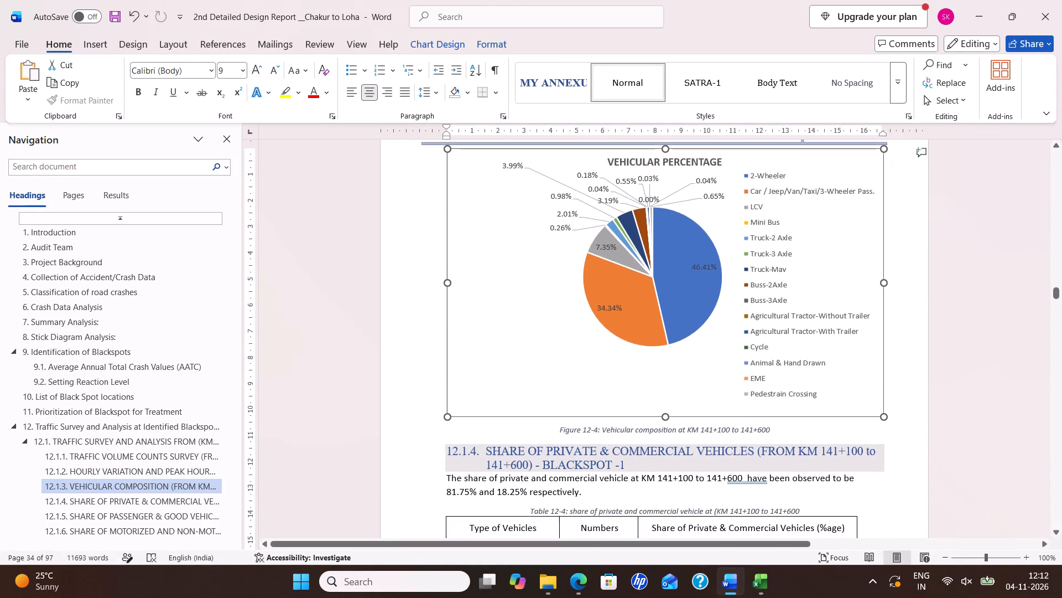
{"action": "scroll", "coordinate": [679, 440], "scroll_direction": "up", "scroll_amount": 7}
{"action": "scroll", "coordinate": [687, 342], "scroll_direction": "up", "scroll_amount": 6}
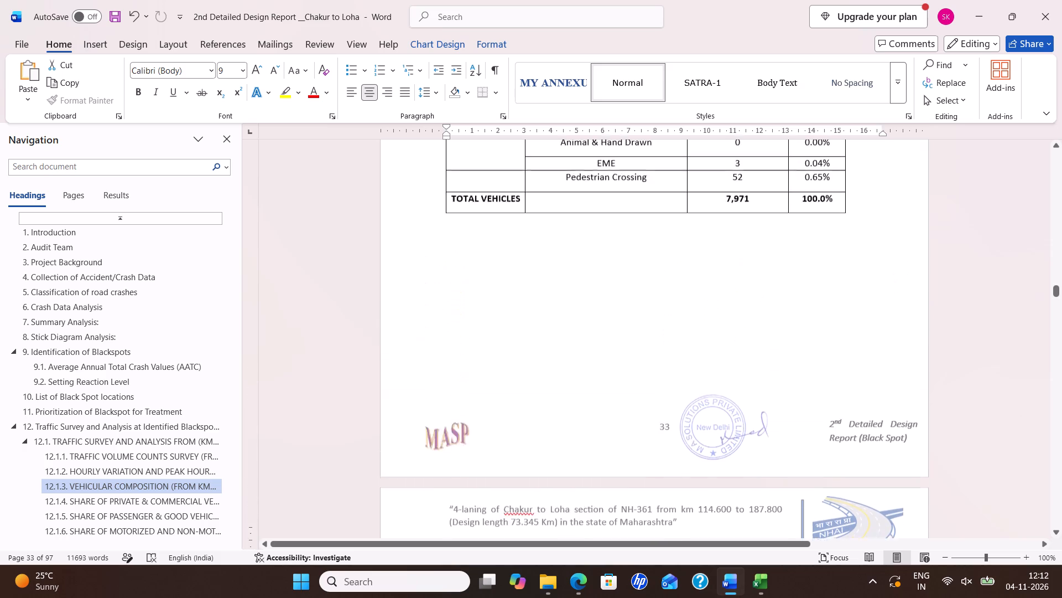
Change the start chainage in the Table 12-3 vehicular composition caption to KM 127+600.
{"action": "scroll", "coordinate": [687, 342], "scroll_direction": "up", "scroll_amount": 19}
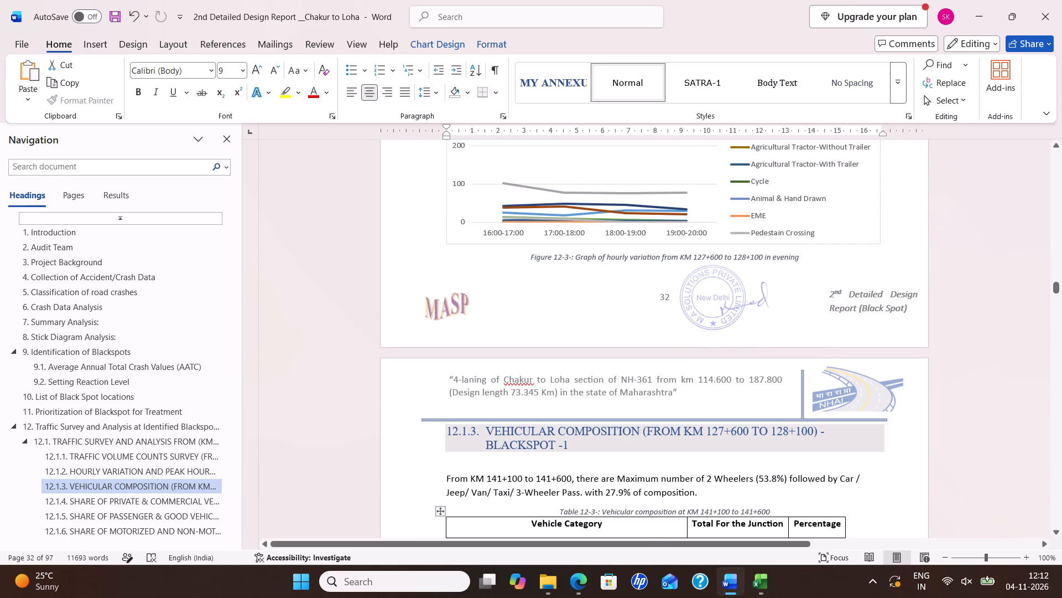
{"action": "left_click", "coordinate": [712, 515]}
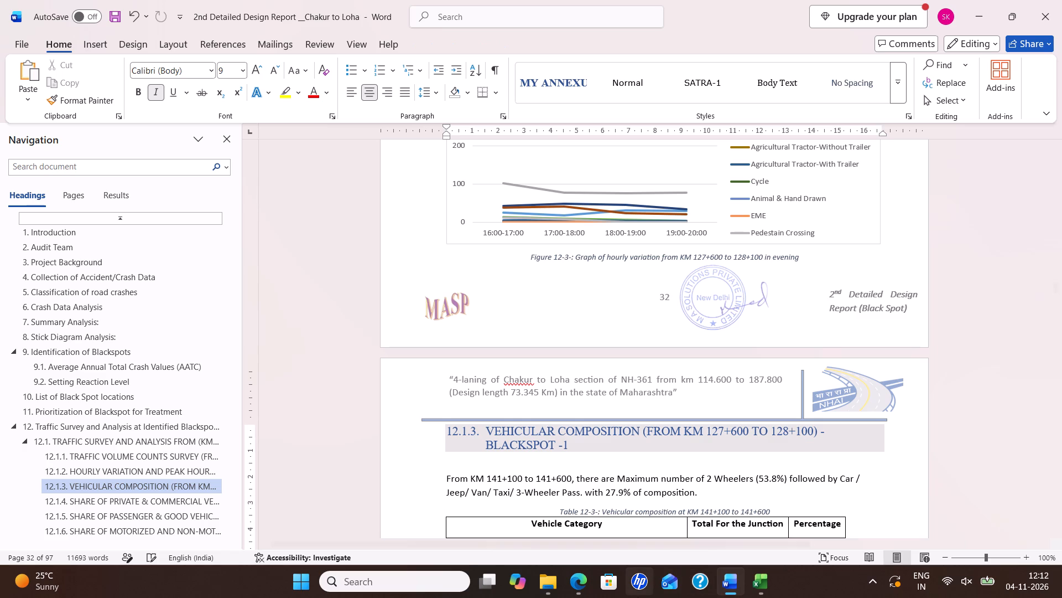
{"action": "key", "text": "BackSpace"}
{"action": "key", "text": "BackSpace"}
{"action": "type", "text": "27"}
{"action": "key", "text": "Right"}
{"action": "key", "text": "Right"}
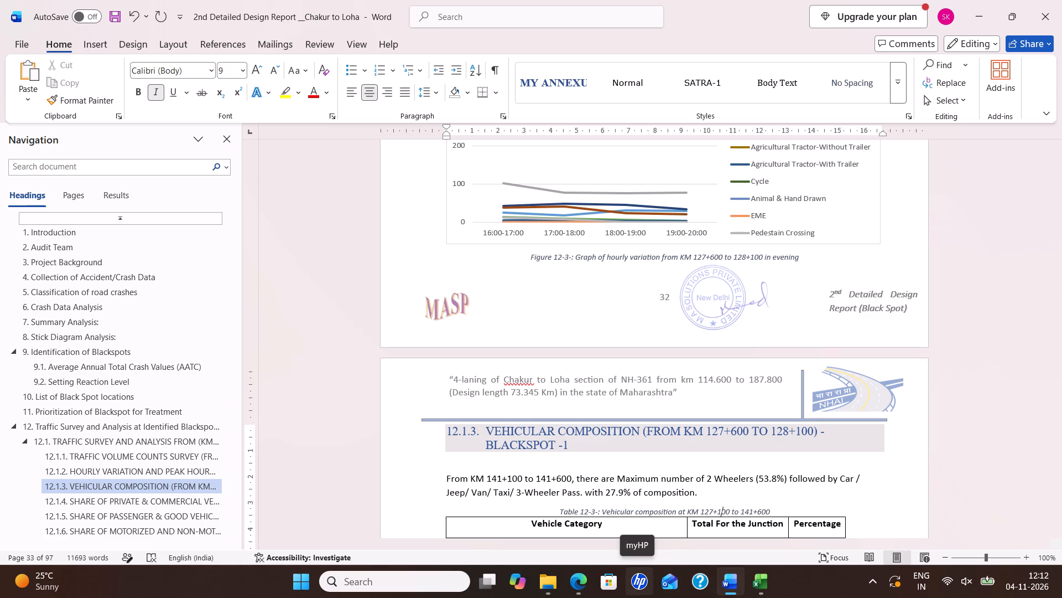
{"action": "key", "text": "BackSpace"}
{"action": "key", "text": "6"}
Change the end chainage in the Table 12-3 caption to 128+100 and save the report.
{"action": "key", "text": "Right"}
{"action": "key", "text": "Right"}
{"action": "key", "text": "Right"}
{"action": "key", "text": "Right"}
{"action": "key", "text": "Right"}
{"action": "key", "text": "Right"}
{"action": "key", "text": "Right"}
{"action": "key", "text": "Right"}
{"action": "key", "text": "Right"}
{"action": "key", "text": "BackSpace"}
{"action": "key", "text": "BackSpace"}
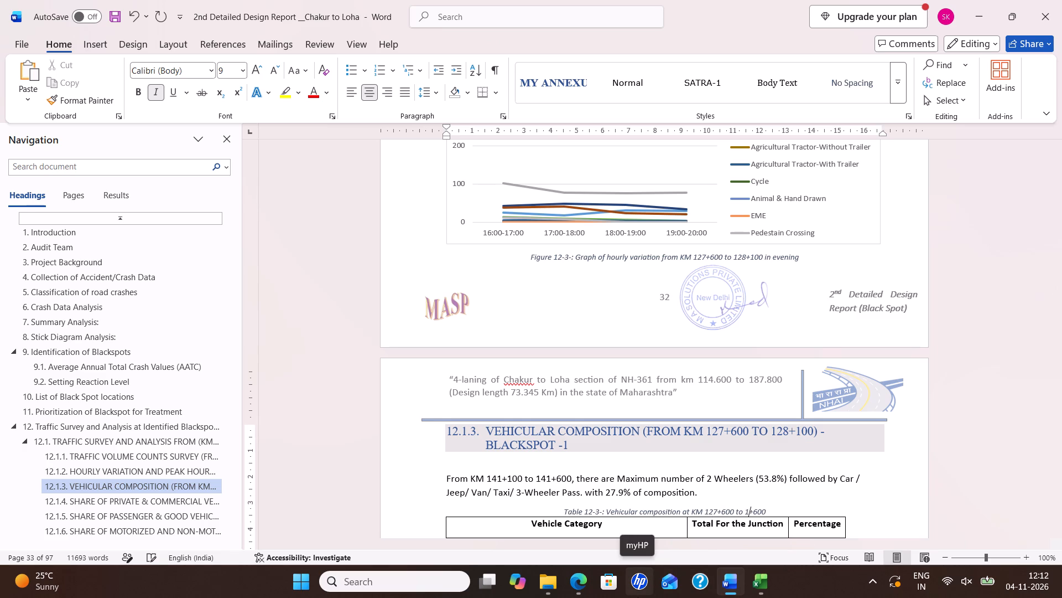
{"action": "type", "text": "28"}
{"action": "key", "text": "Right"}
{"action": "key", "text": "Right"}
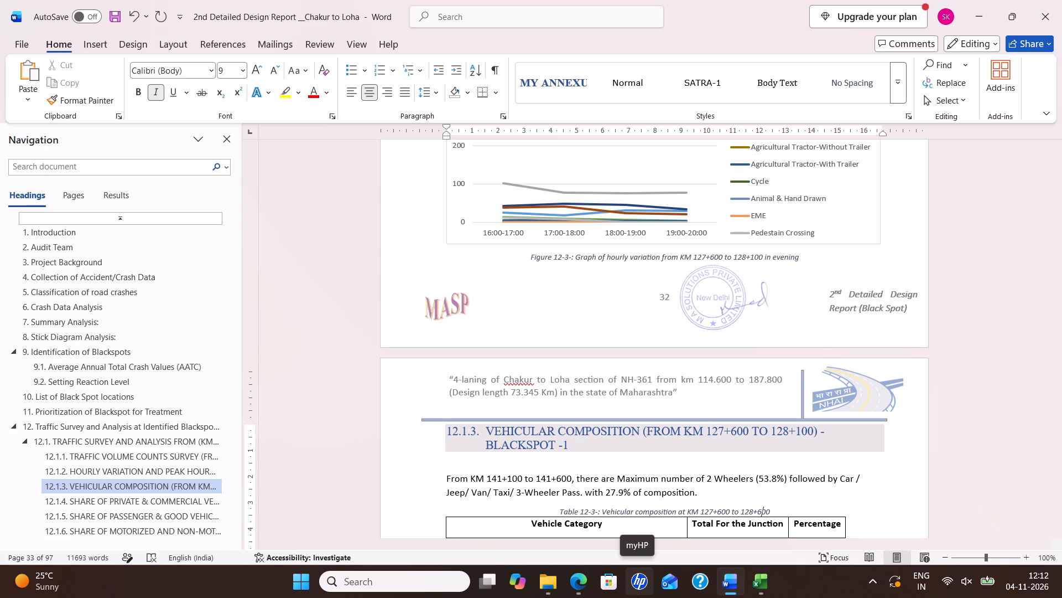
{"action": "key", "text": "BackSpace"}
{"action": "key", "text": "1"}
{"action": "key", "text": "ctrl+s"}
Change the start chainage in the Figure 12-4 caption below the Vehicular Percentage chart to KM 127+600.
{"action": "scroll", "coordinate": [751, 367], "scroll_direction": "down", "scroll_amount": 10}
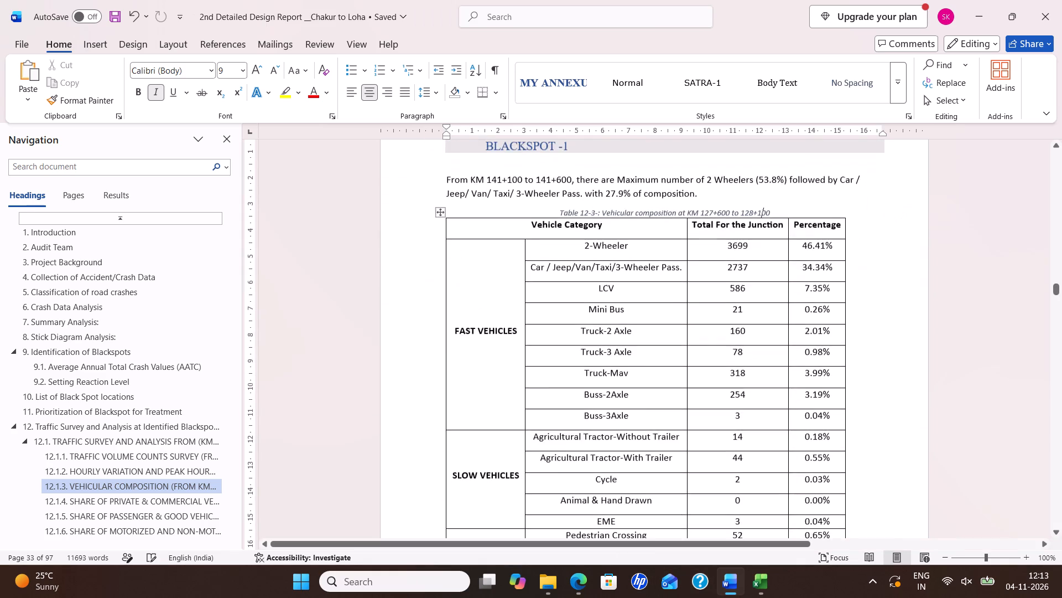
{"action": "scroll", "coordinate": [756, 386], "scroll_direction": "down", "scroll_amount": 15}
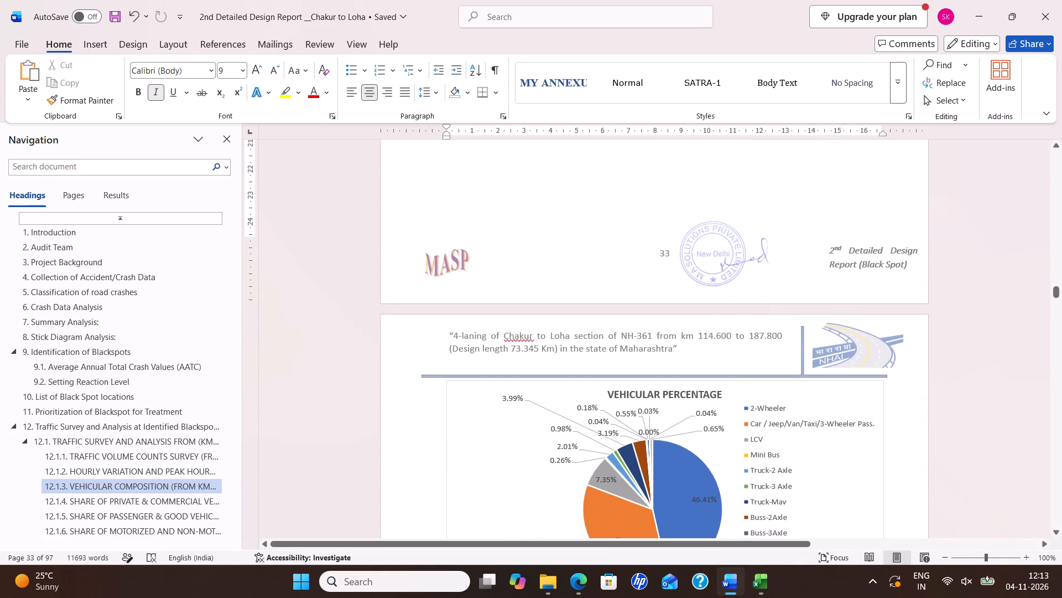
{"action": "scroll", "coordinate": [706, 381], "scroll_direction": "down", "scroll_amount": 6}
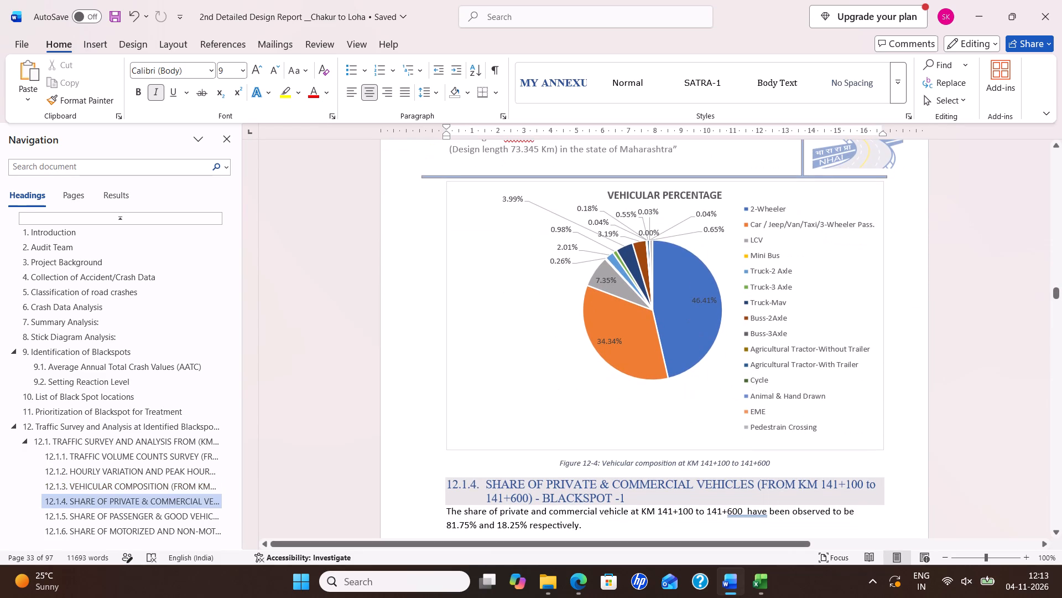
{"action": "left_click", "coordinate": [712, 462]}
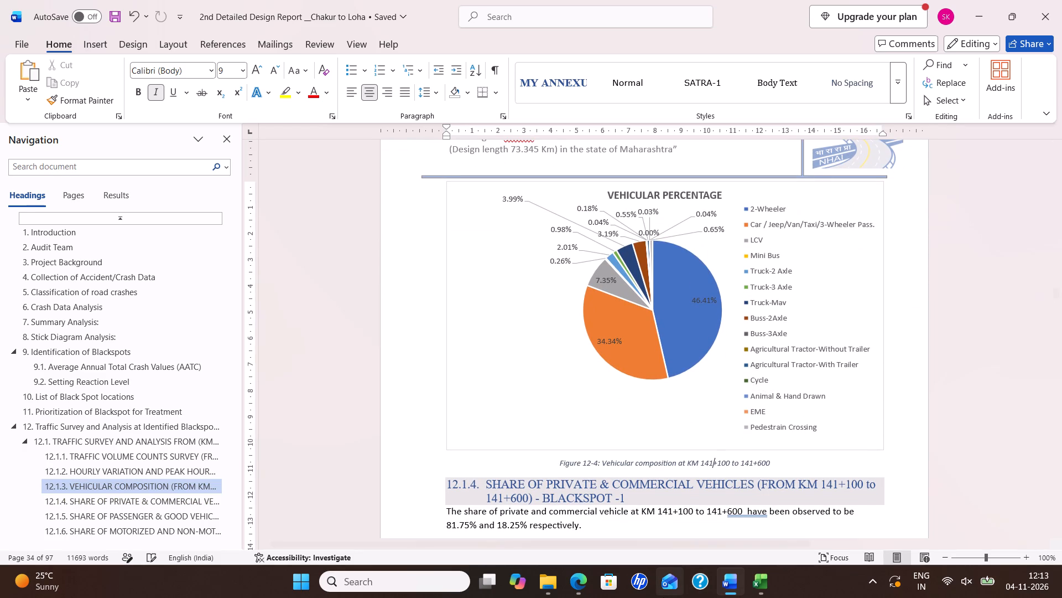
{"action": "key", "text": "BackSpace"}
{"action": "key", "text": "BackSpace"}
{"action": "type", "text": "27"}
{"action": "key", "text": "Right"}
{"action": "key", "text": "Right"}
{"action": "key", "text": "BackSpace"}
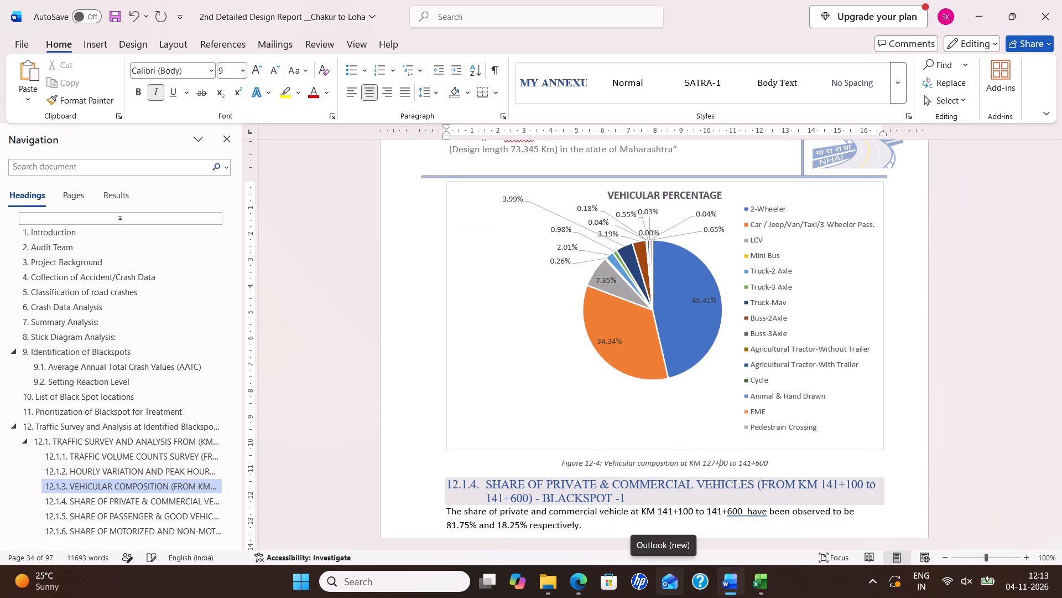
{"action": "key", "text": "6"}
Change the end chainage in the Figure 12-4 caption to 128+100 and save the report.
{"action": "key", "text": "Right"}
{"action": "key", "text": "Right"}
{"action": "key", "text": "Right"}
{"action": "key", "text": "Right"}
{"action": "key", "text": "Right"}
{"action": "key", "text": "Right"}
{"action": "key", "text": "Right"}
{"action": "key", "text": "Right"}
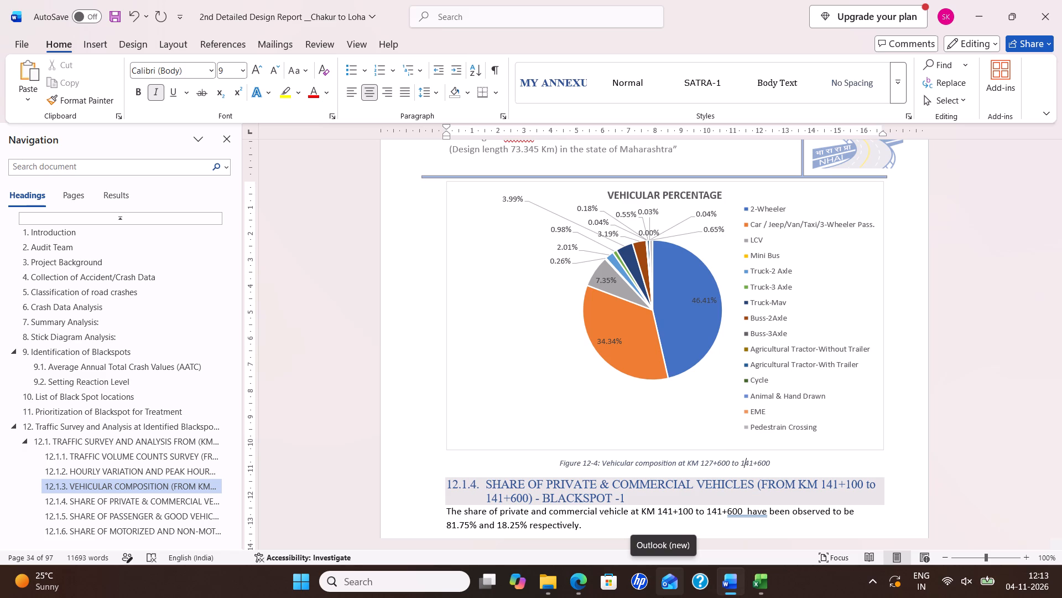
{"action": "key", "text": "Right"}
{"action": "key", "text": "BackSpace"}
{"action": "key", "text": "BackSpace"}
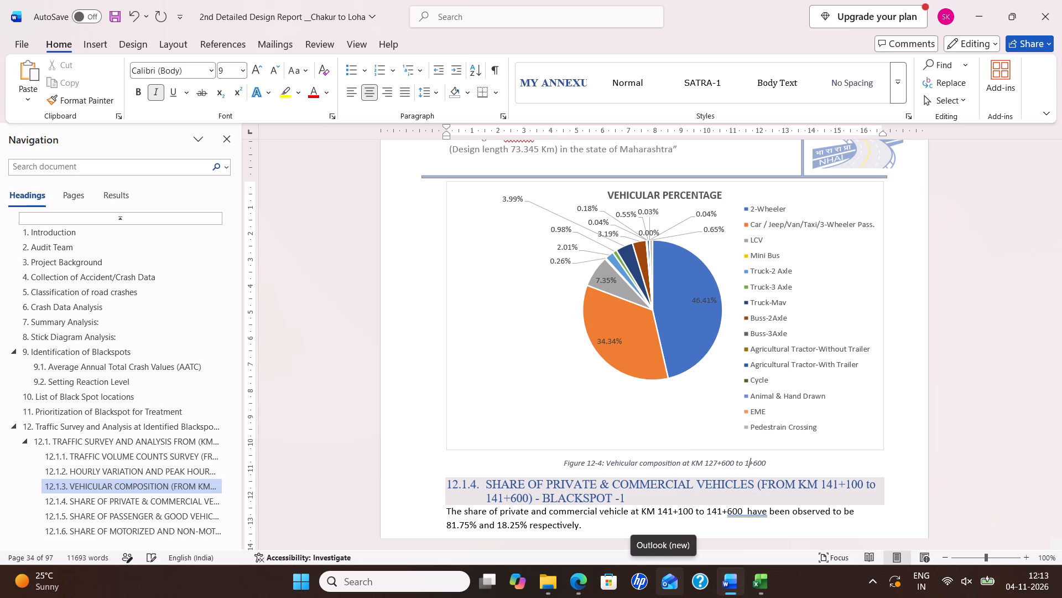
{"action": "type", "text": "28"}
{"action": "key", "text": "Right"}
{"action": "key", "text": "Right"}
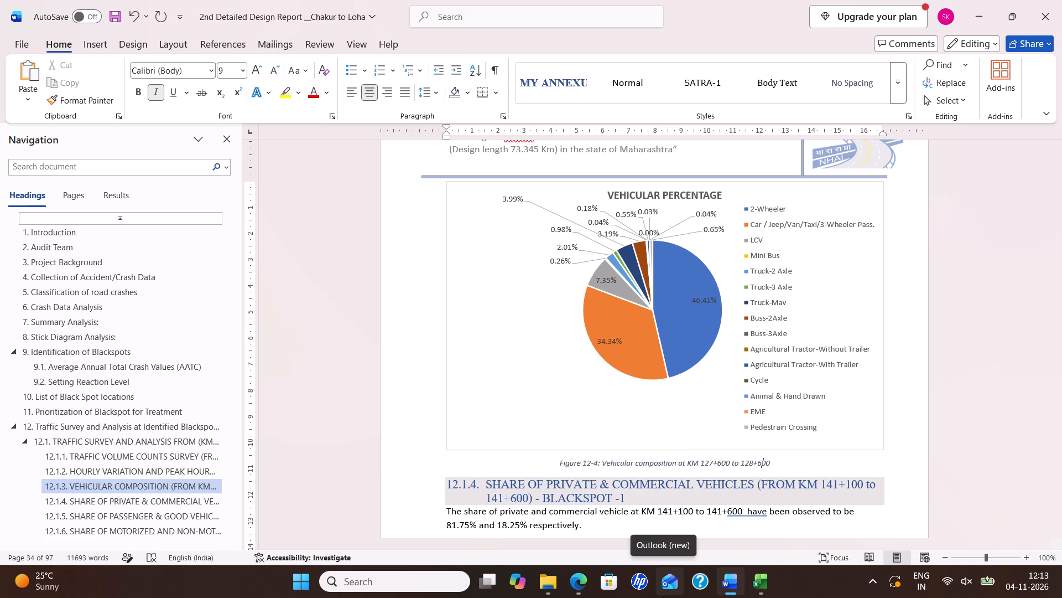
{"action": "key", "text": "BackSpace"}
{"action": "key", "text": "1"}
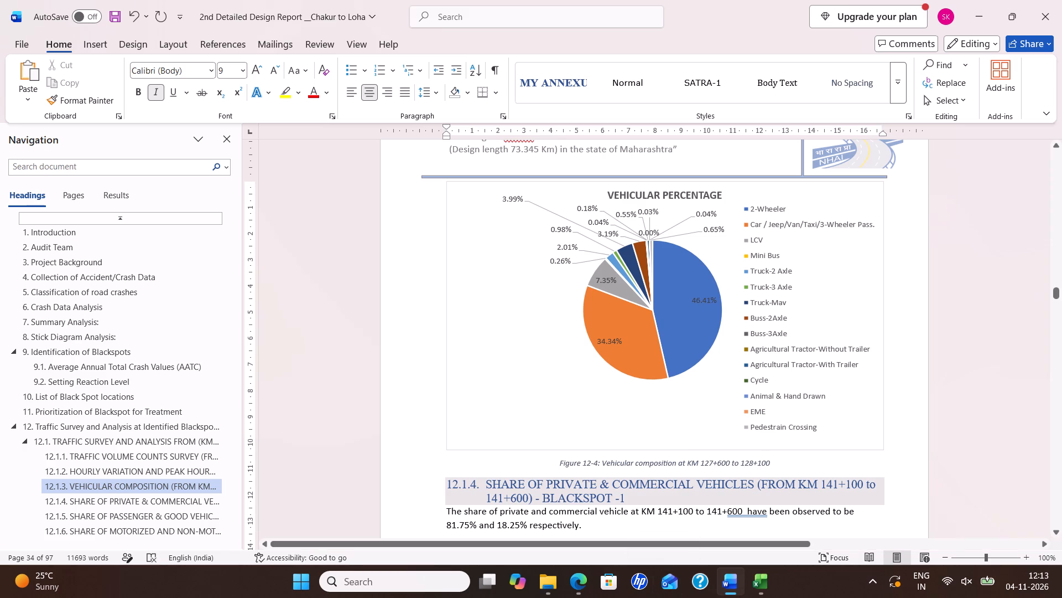
{"action": "key", "text": "ctrl+s"}
{"action": "key", "text": "ctrl+s"}
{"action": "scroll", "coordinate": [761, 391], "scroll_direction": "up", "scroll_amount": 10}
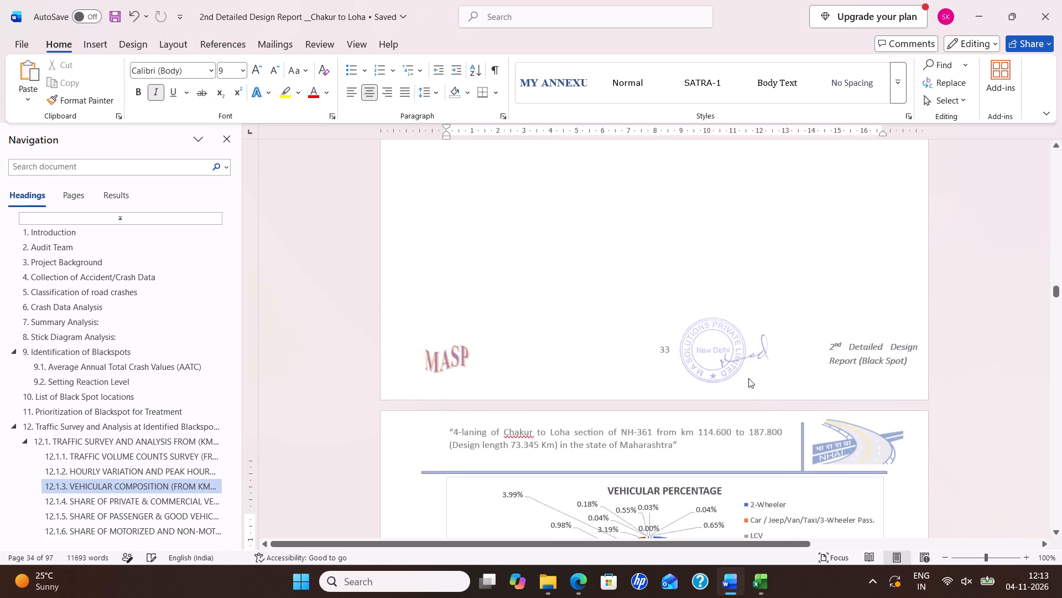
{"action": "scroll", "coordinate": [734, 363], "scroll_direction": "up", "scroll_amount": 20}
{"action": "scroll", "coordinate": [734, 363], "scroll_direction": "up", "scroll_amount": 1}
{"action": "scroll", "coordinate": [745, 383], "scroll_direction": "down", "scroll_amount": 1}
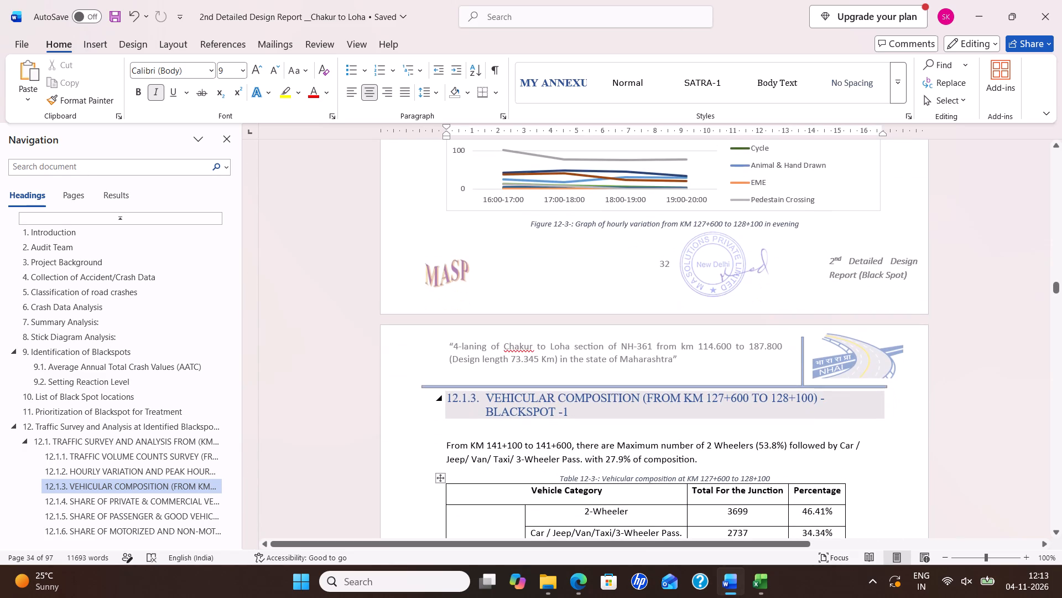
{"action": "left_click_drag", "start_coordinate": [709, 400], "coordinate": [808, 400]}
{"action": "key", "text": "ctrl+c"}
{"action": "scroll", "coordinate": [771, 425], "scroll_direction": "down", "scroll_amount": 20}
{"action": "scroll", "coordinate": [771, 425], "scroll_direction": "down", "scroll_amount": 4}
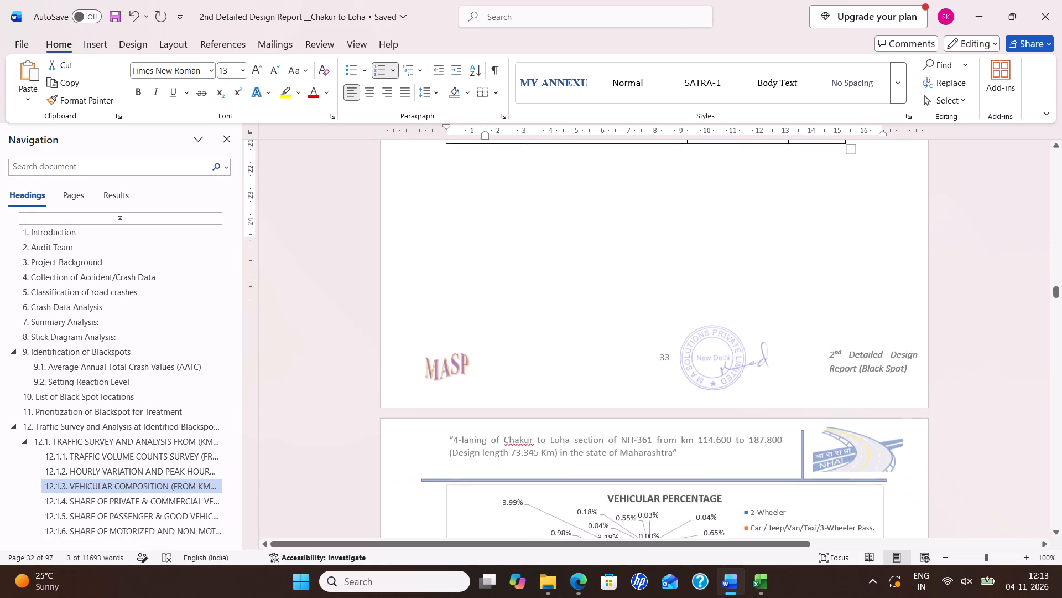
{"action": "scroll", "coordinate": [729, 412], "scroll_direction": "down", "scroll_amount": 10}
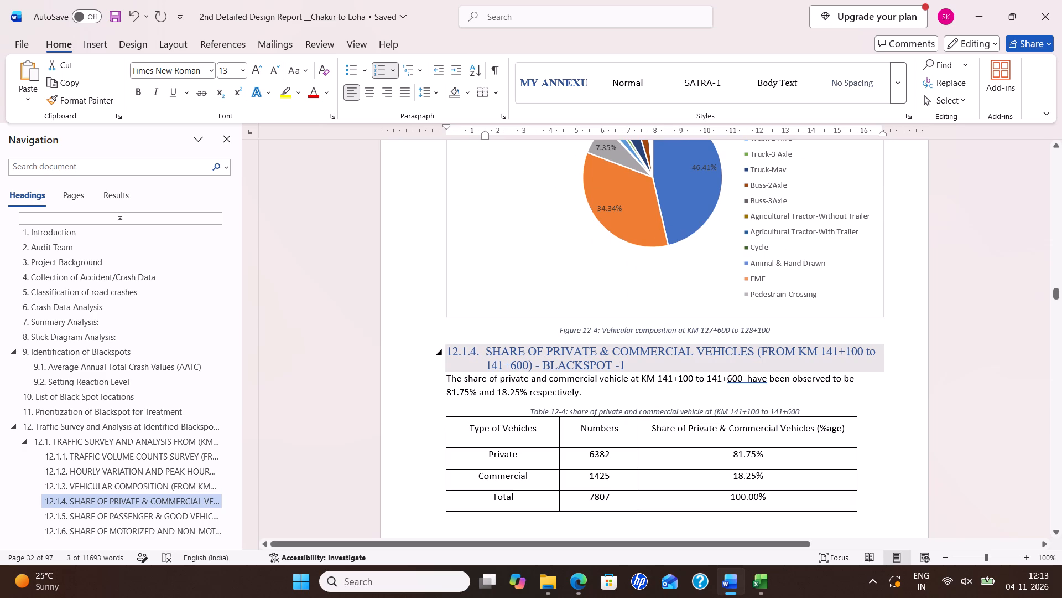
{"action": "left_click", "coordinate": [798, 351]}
Replace the chainage range in heading 12.1.4 with "KM 127+600 TO 128+100" copied from heading 12.1.3.
{"action": "scroll", "coordinate": [778, 358], "scroll_direction": "up", "scroll_amount": 10}
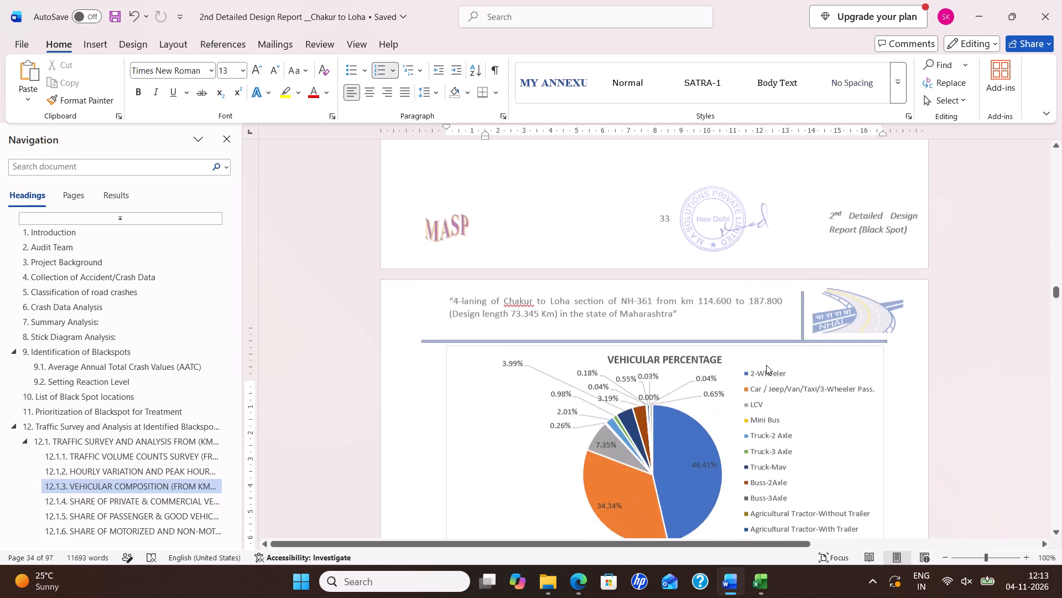
{"action": "scroll", "coordinate": [754, 365], "scroll_direction": "up", "scroll_amount": 17}
{"action": "scroll", "coordinate": [775, 357], "scroll_direction": "up", "scroll_amount": 10}
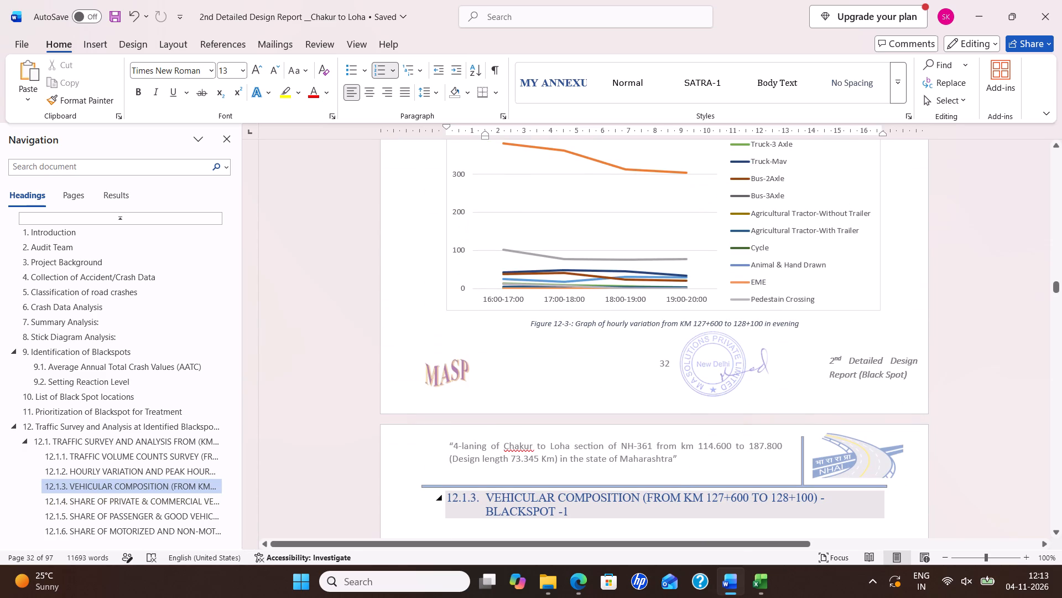
{"action": "left_click_drag", "start_coordinate": [685, 498], "coordinate": [769, 496]}
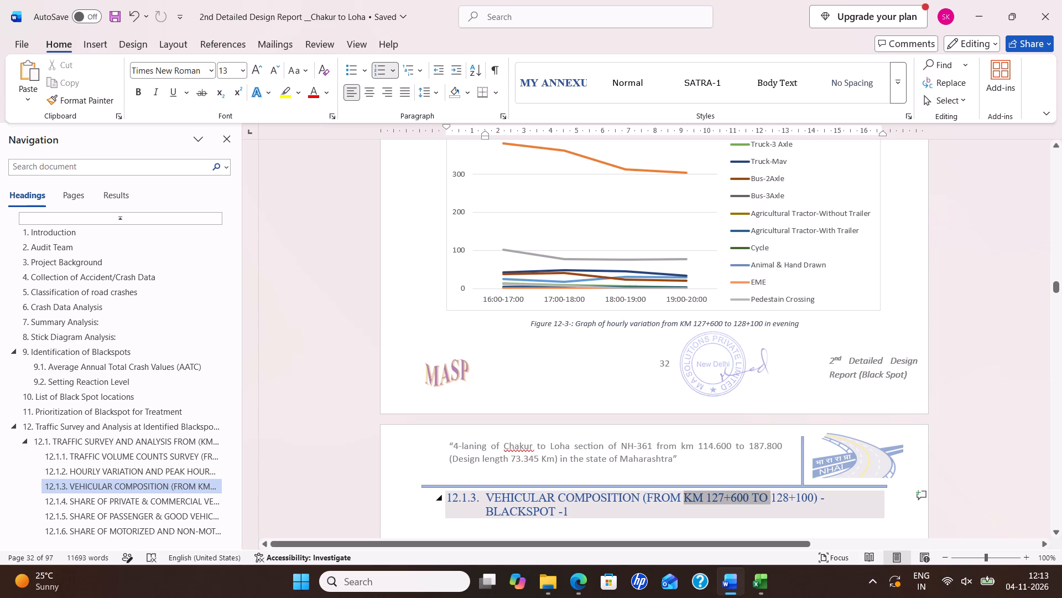
{"action": "left_click_drag", "start_coordinate": [769, 496], "coordinate": [809, 500]}
{"action": "key", "text": "ctrl+c"}
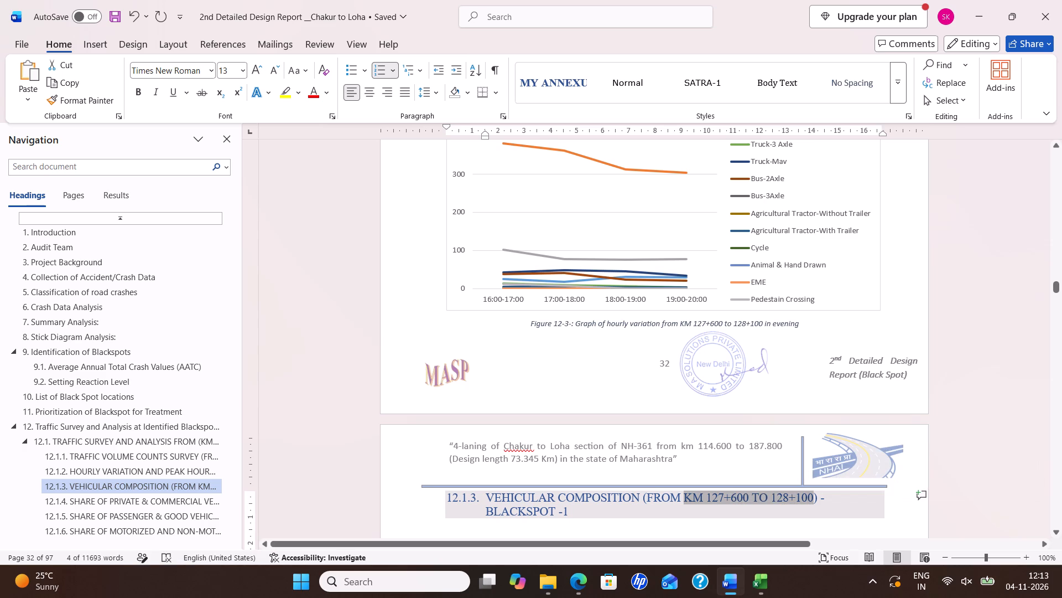
{"action": "scroll", "coordinate": [678, 435], "scroll_direction": "down", "scroll_amount": 20}
{"action": "scroll", "coordinate": [678, 435], "scroll_direction": "down", "scroll_amount": 13}
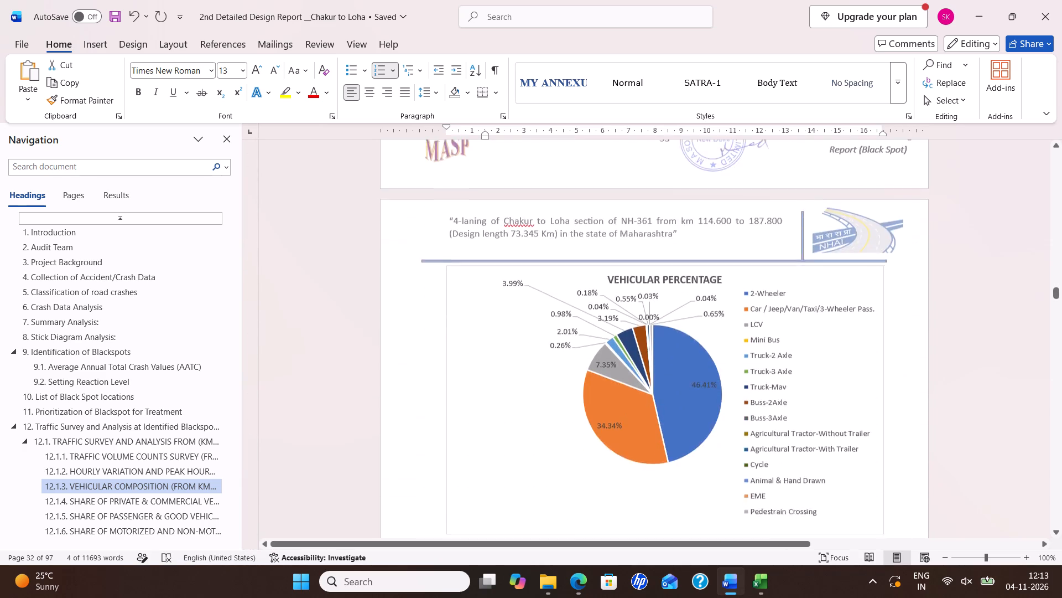
{"action": "scroll", "coordinate": [705, 456], "scroll_direction": "down", "scroll_amount": 4}
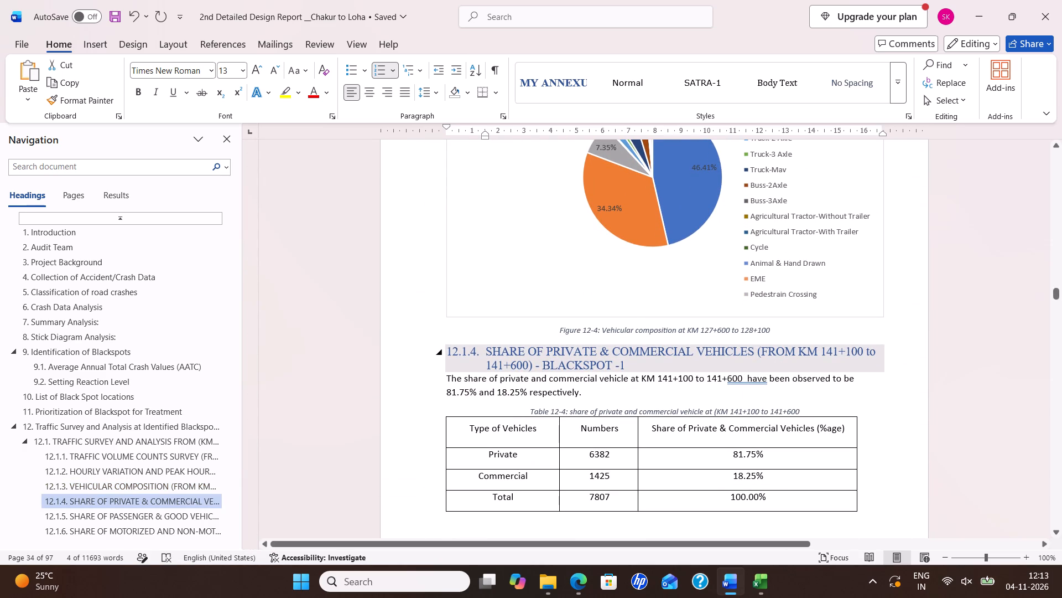
{"action": "left_click_drag", "start_coordinate": [801, 350], "coordinate": [795, 359]}
{"action": "left_click_drag", "start_coordinate": [795, 359], "coordinate": [527, 361]}
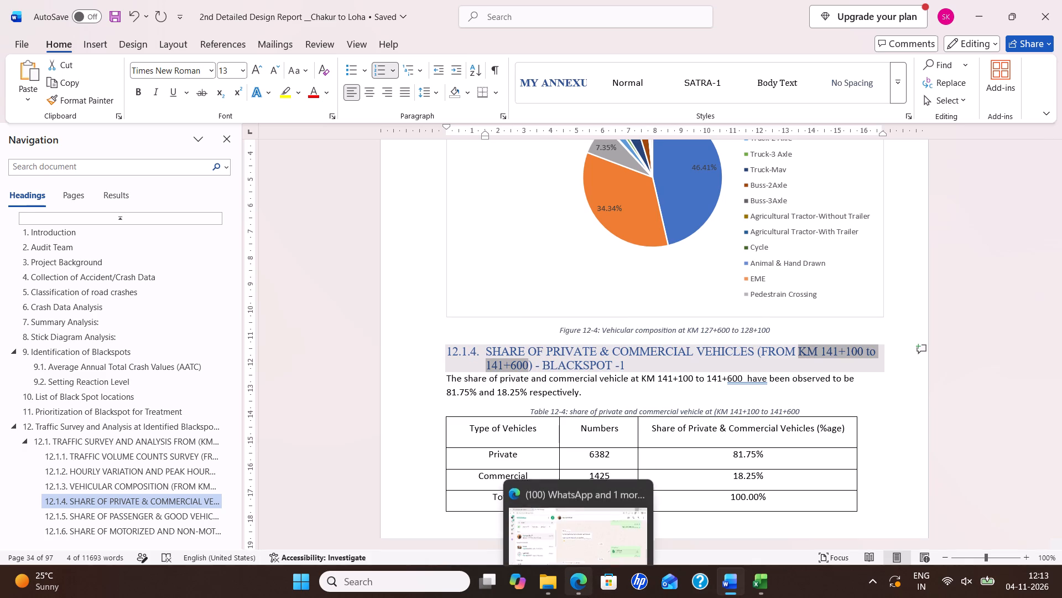
{"action": "key", "text": "ctrl+v"}
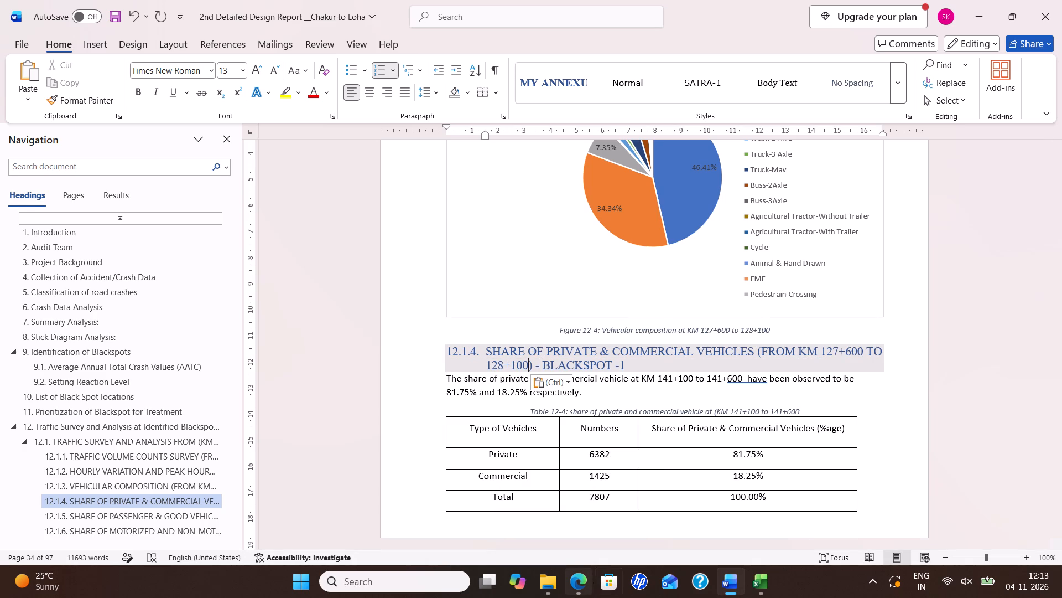
Correct the flagged double space before "have" in the paragraph under heading 12.1.4.
{"action": "left_click", "coordinate": [743, 379]}
{"action": "right_click", "coordinate": [743, 379]}
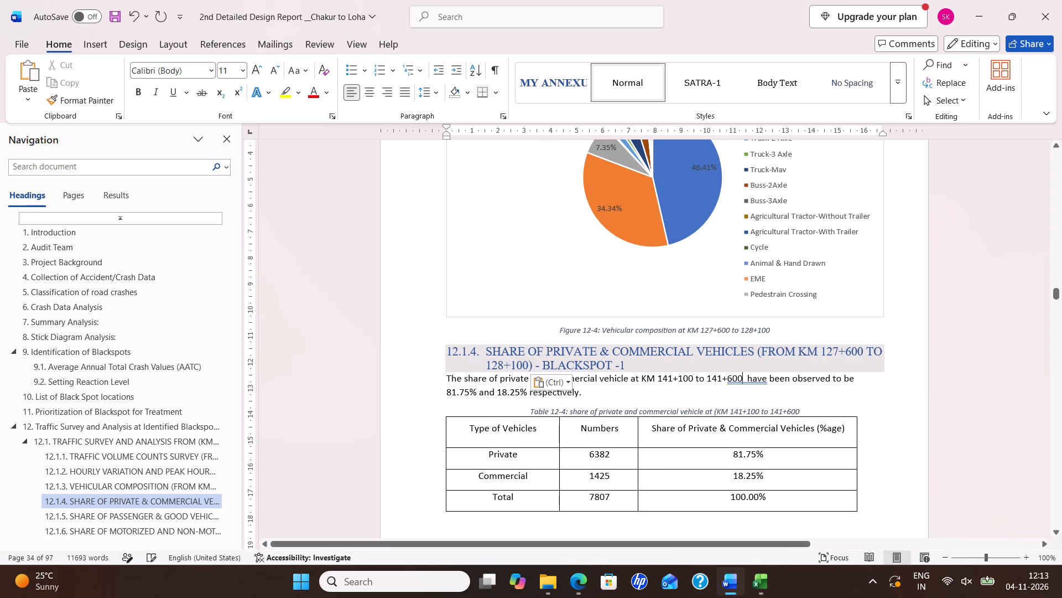
{"action": "left_click", "coordinate": [670, 130]}
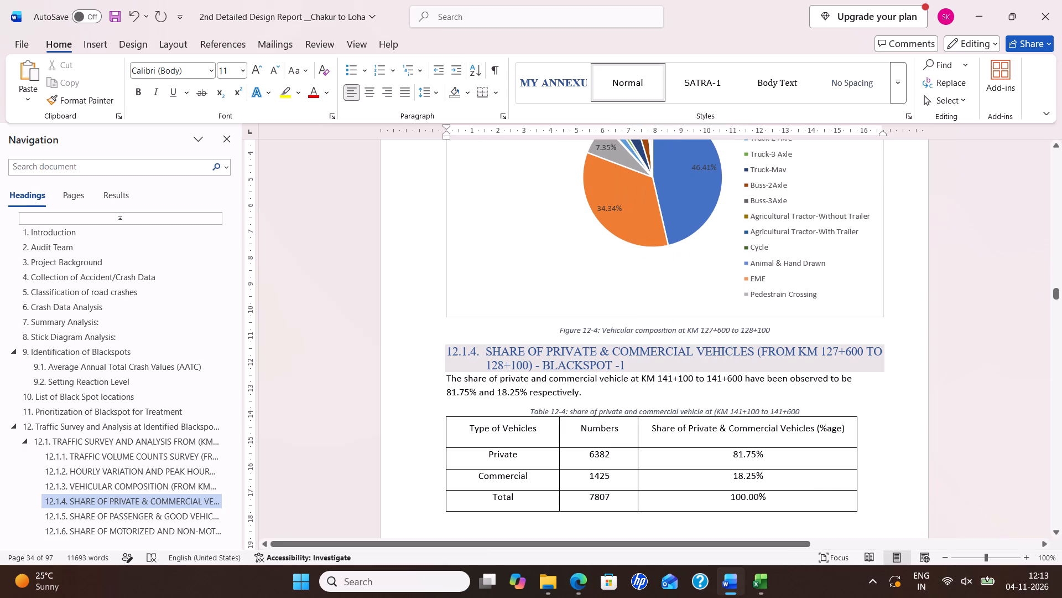
Change the start chainage in the private and commercial vehicle share paragraph under heading 12.1.4 to KM 127+600.
{"action": "left_click", "coordinate": [675, 378]}
{"action": "key", "text": "BackSpace"}
{"action": "key", "text": "BackSpace"}
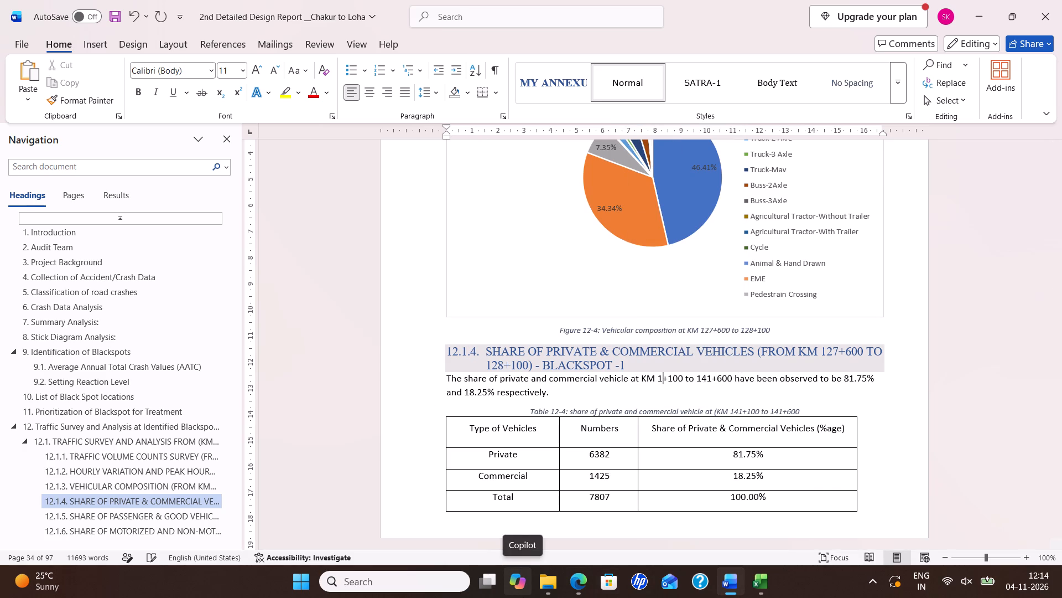
{"action": "type", "text": "27"}
{"action": "key", "text": "Right"}
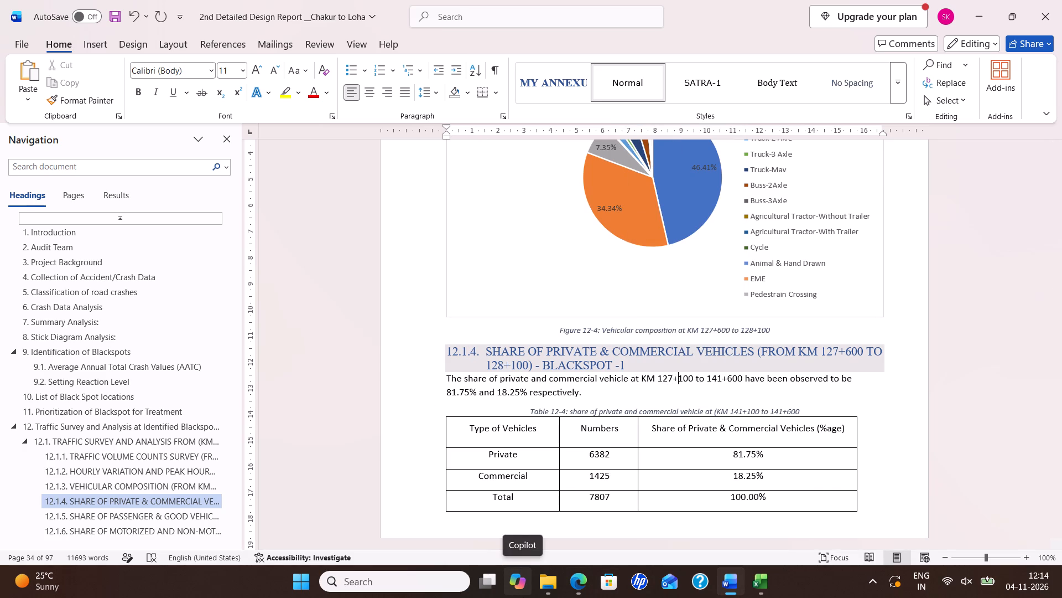
{"action": "key", "text": "Right"}
{"action": "key", "text": "BackSpace"}
{"action": "key", "text": "6"}
Change the end chainage in the private and commercial vehicle share paragraph under heading 12.1.4 to 128+100.
{"action": "key", "text": "Right"}
{"action": "key", "text": "Right"}
{"action": "key", "text": "Right"}
{"action": "key", "text": "Right"}
{"action": "key", "text": "Right"}
{"action": "key", "text": "Right"}
{"action": "key", "text": "Right"}
{"action": "key", "text": "Right"}
{"action": "key", "text": "Right"}
{"action": "key", "text": "BackSpace"}
{"action": "key", "text": "BackSpace"}
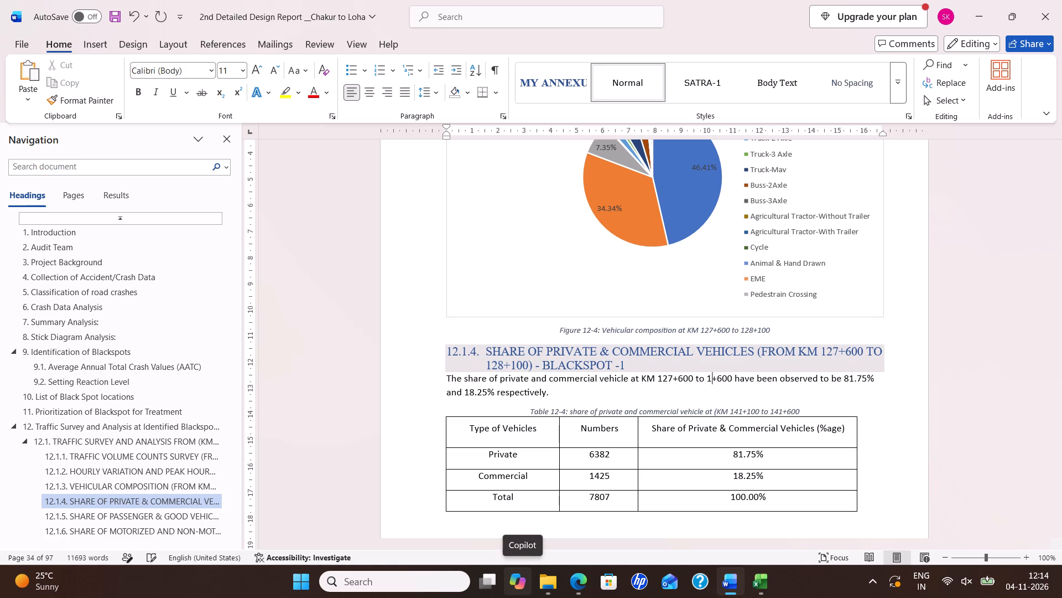
{"action": "type", "text": "27"}
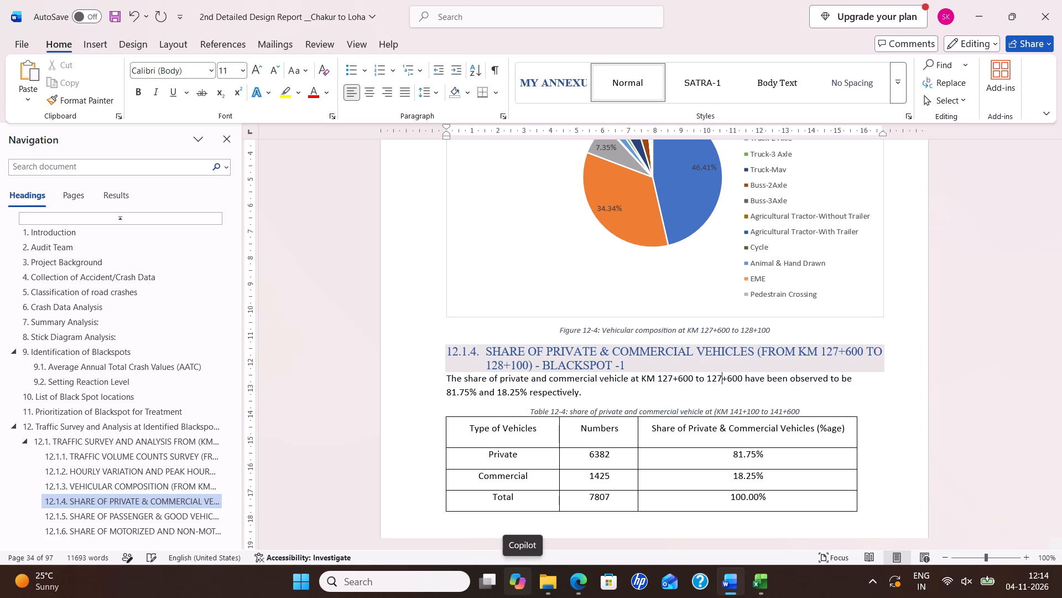
{"action": "key", "text": "BackSpace"}
{"action": "key", "text": "8"}
{"action": "key", "text": "Right"}
{"action": "key", "text": "Right"}
{"action": "key", "text": "BackSpace"}
{"action": "key", "text": "1"}
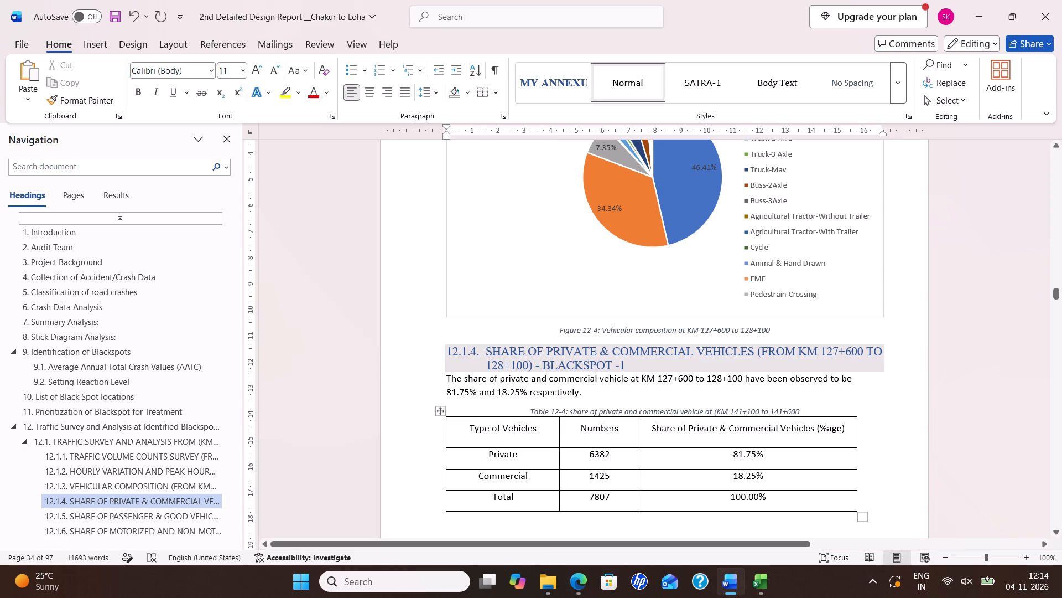
Copy the private, commercial and total vehicle numbers (6452, 1467, 7919) from the Traffic 127 - 600 workbook into Table 12-4's Numbers column as text only.
{"action": "key", "text": "alt+Tab"}
{"action": "scroll", "coordinate": [601, 383], "scroll_direction": "up", "scroll_amount": 10}
{"action": "scroll", "coordinate": [613, 376], "scroll_direction": "down", "scroll_amount": 2}
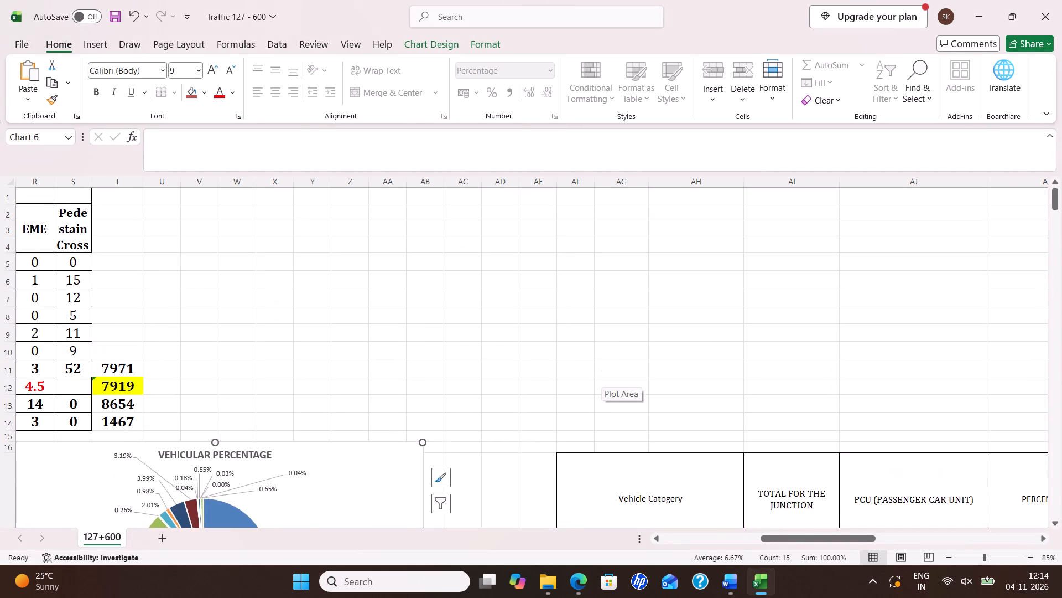
{"action": "scroll", "coordinate": [613, 376], "scroll_direction": "down", "scroll_amount": 5}
{"action": "scroll", "coordinate": [624, 383], "scroll_direction": "down", "scroll_amount": 7, "text": "ctrl"}
{"action": "scroll", "coordinate": [805, 338], "scroll_direction": "up", "scroll_amount": 3, "text": "ctrl"}
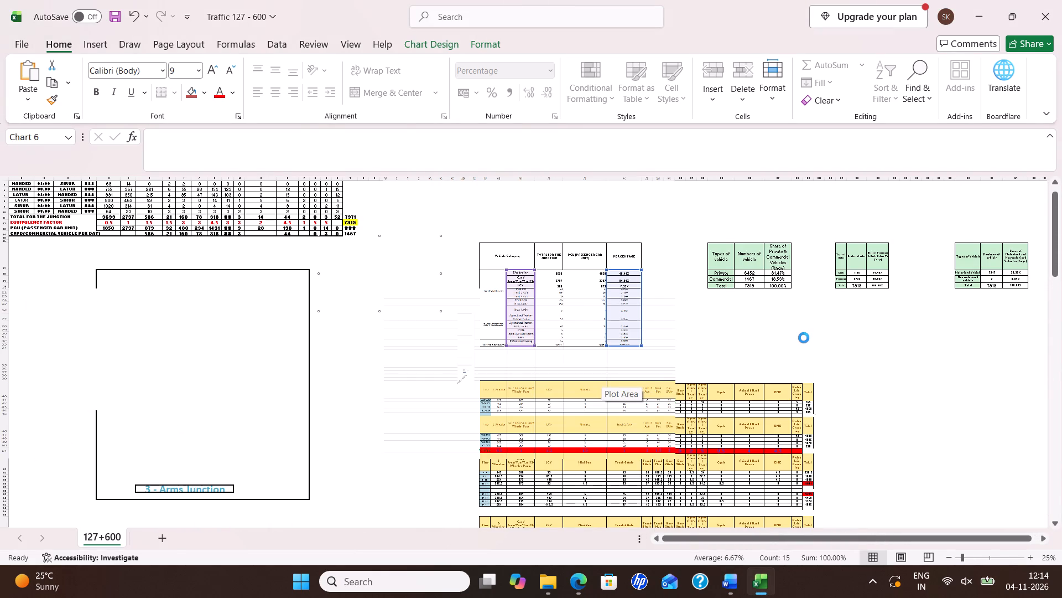
{"action": "scroll", "coordinate": [804, 338], "scroll_direction": "up", "scroll_amount": 3, "text": "ctrl"}
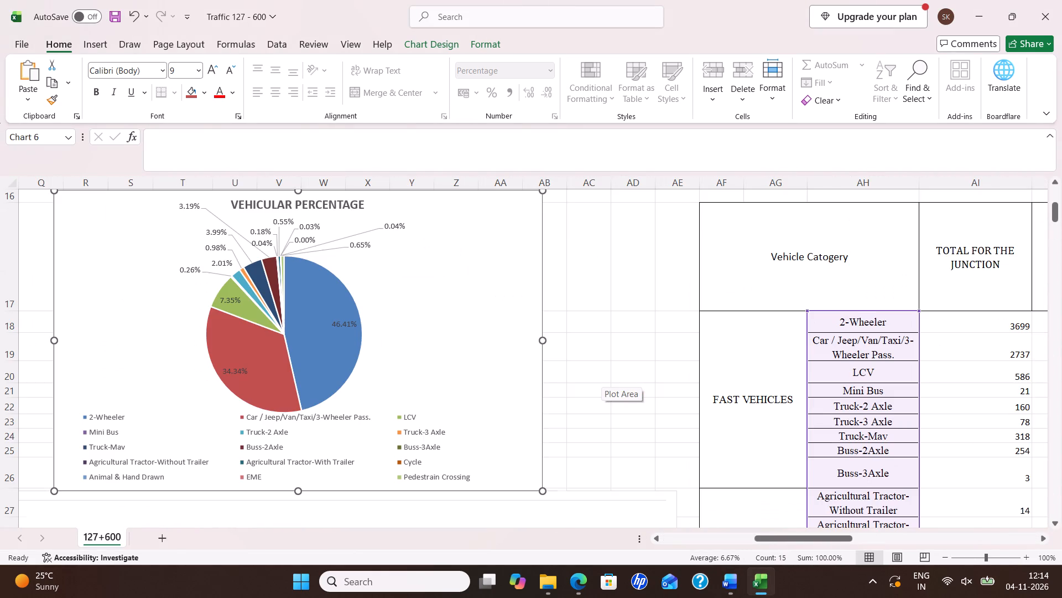
{"action": "scroll", "coordinate": [831, 358], "scroll_direction": "down", "scroll_amount": 3, "text": "ctrl"}
{"action": "scroll", "coordinate": [818, 348], "scroll_direction": "up", "scroll_amount": 2}
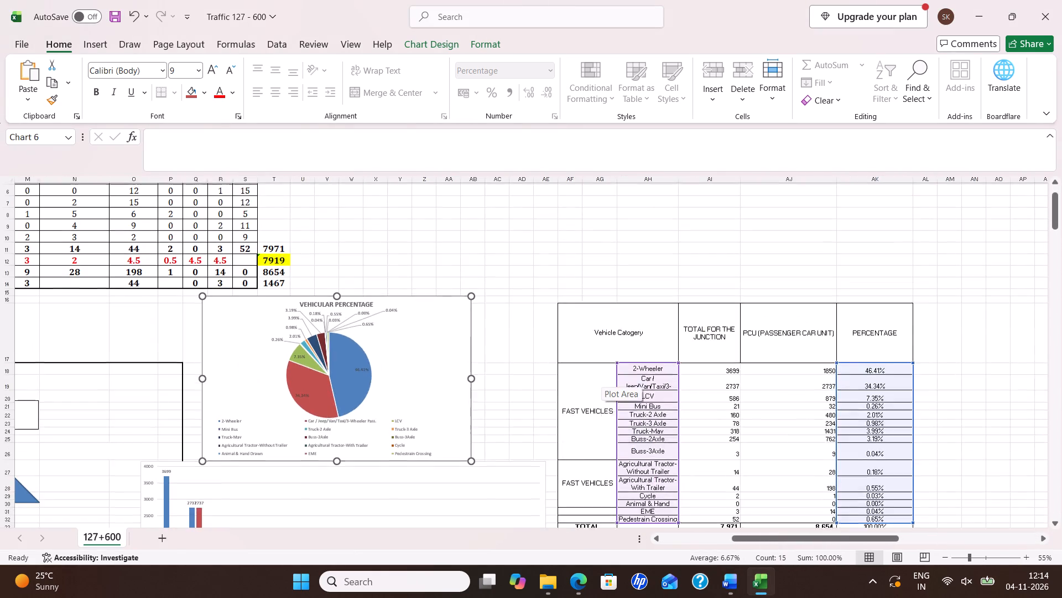
{"action": "scroll", "coordinate": [818, 348], "scroll_direction": "up", "scroll_amount": 7}
{"action": "scroll", "coordinate": [754, 359], "scroll_direction": "down", "scroll_amount": 7}
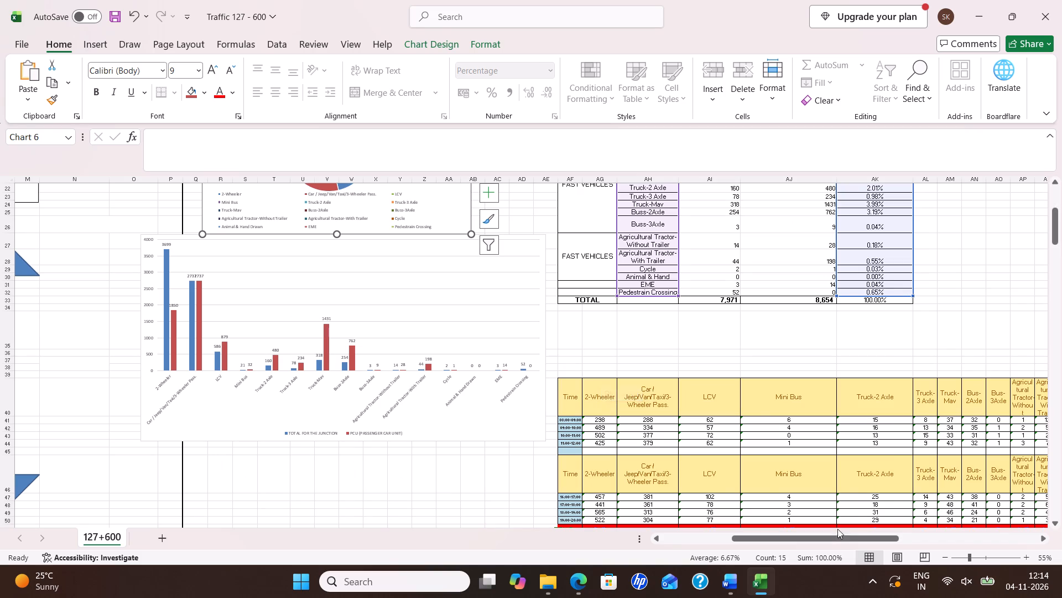
{"action": "left_click_drag", "start_coordinate": [834, 537], "coordinate": [920, 555]}
{"action": "scroll", "coordinate": [745, 395], "scroll_direction": "up", "scroll_amount": 2}
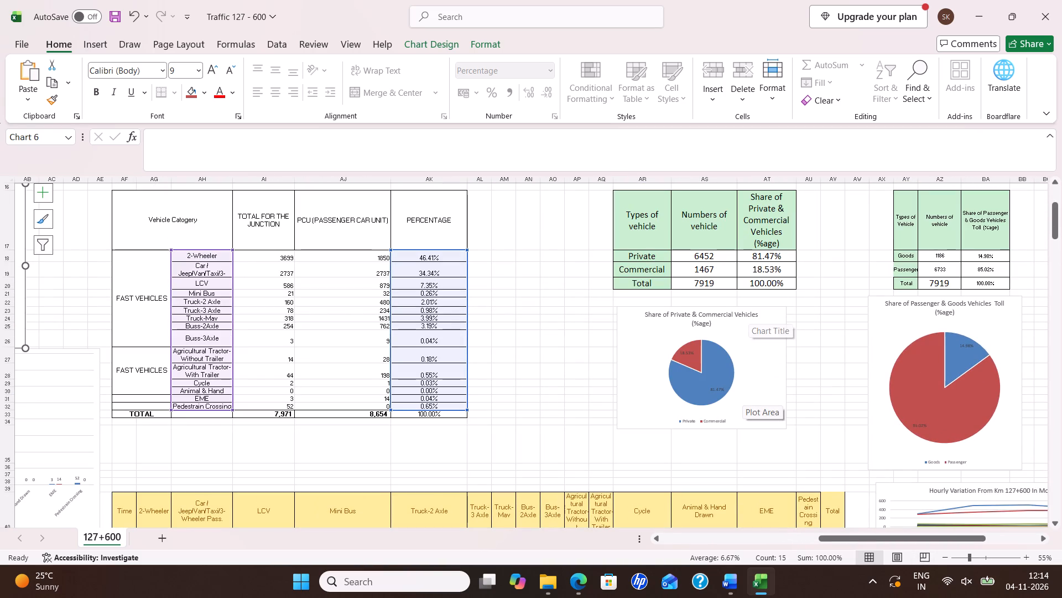
{"action": "left_click_drag", "start_coordinate": [707, 254], "coordinate": [706, 286]}
{"action": "right_click", "coordinate": [706, 286]}
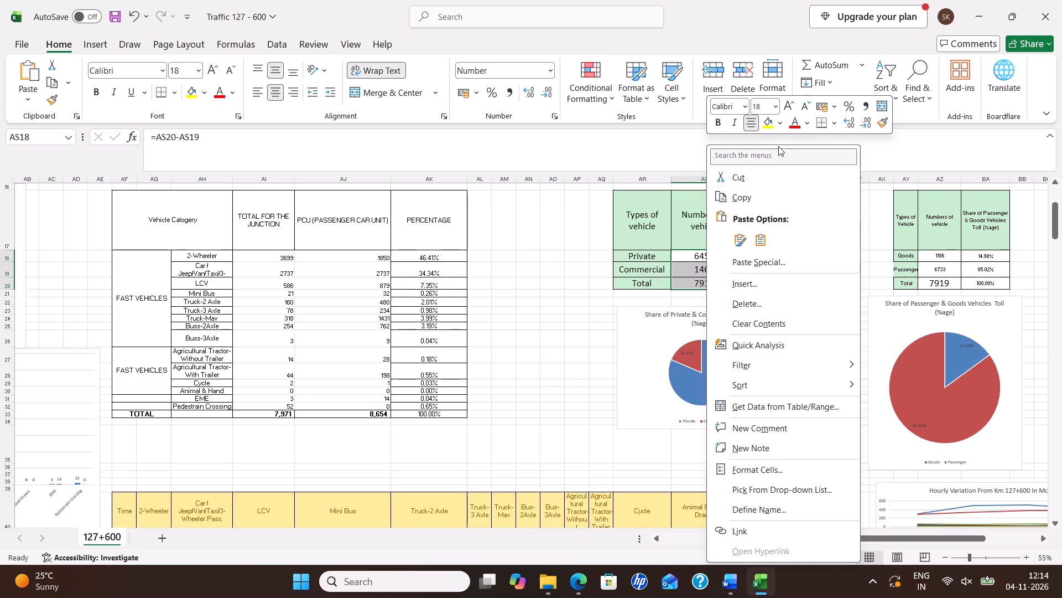
{"action": "left_click", "coordinate": [742, 194]}
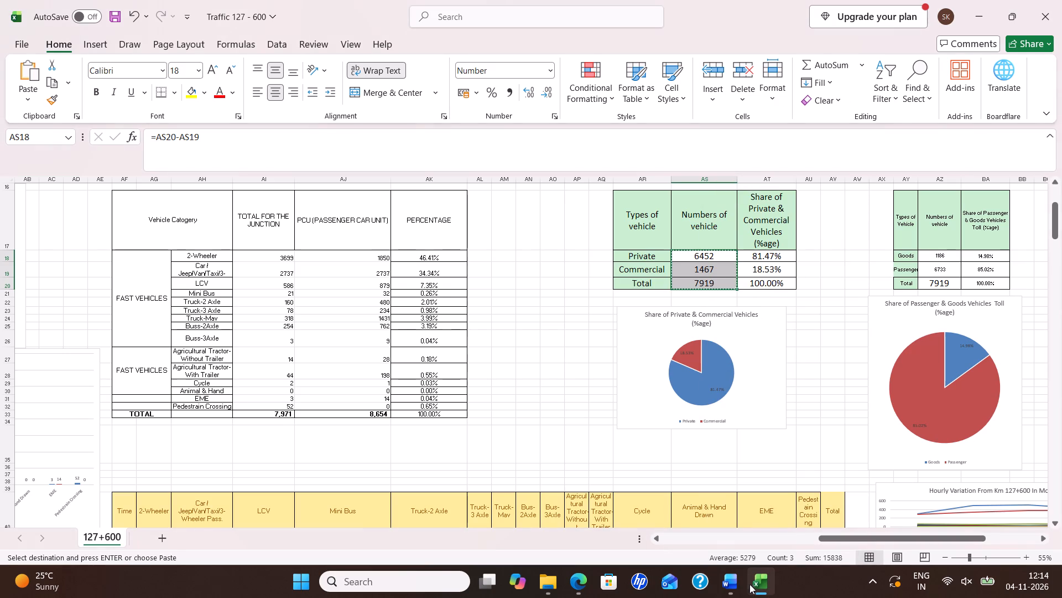
{"action": "left_click", "coordinate": [768, 542]}
{"action": "left_click_drag", "start_coordinate": [582, 447], "coordinate": [581, 486]}
{"action": "left_click", "coordinate": [588, 464]}
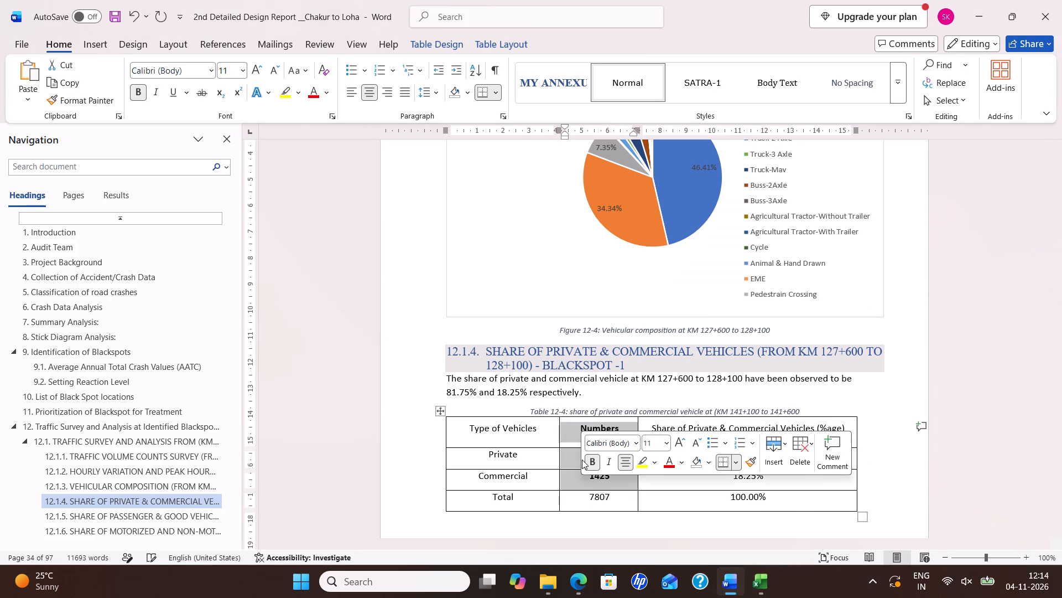
{"action": "left_click", "coordinate": [581, 460]}
{"action": "left_click", "coordinate": [591, 460]}
{"action": "left_click", "coordinate": [576, 460]}
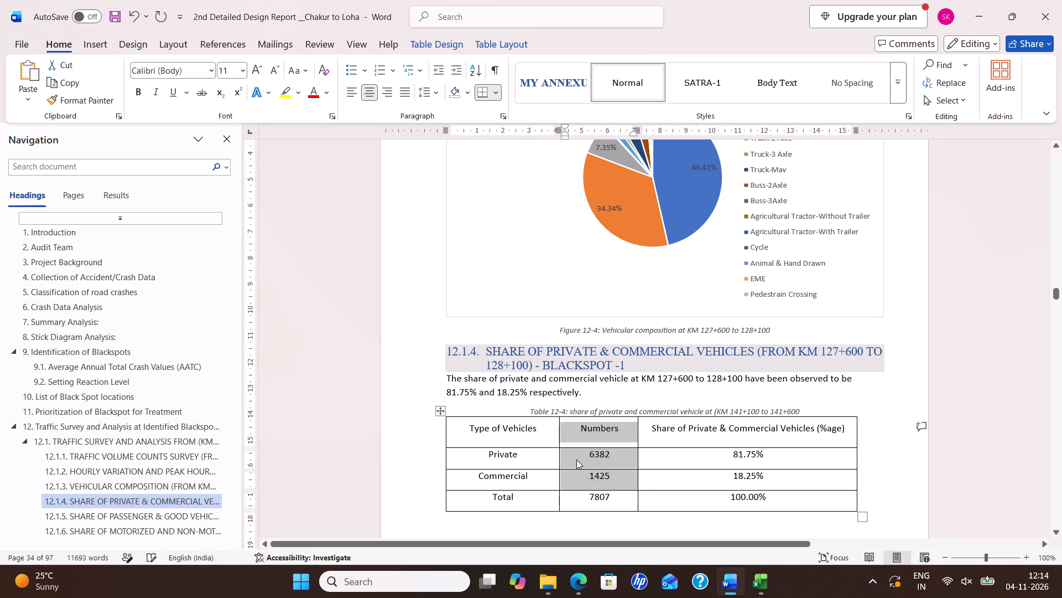
{"action": "left_click_drag", "start_coordinate": [575, 457], "coordinate": [588, 497]}
{"action": "right_click", "coordinate": [590, 491]}
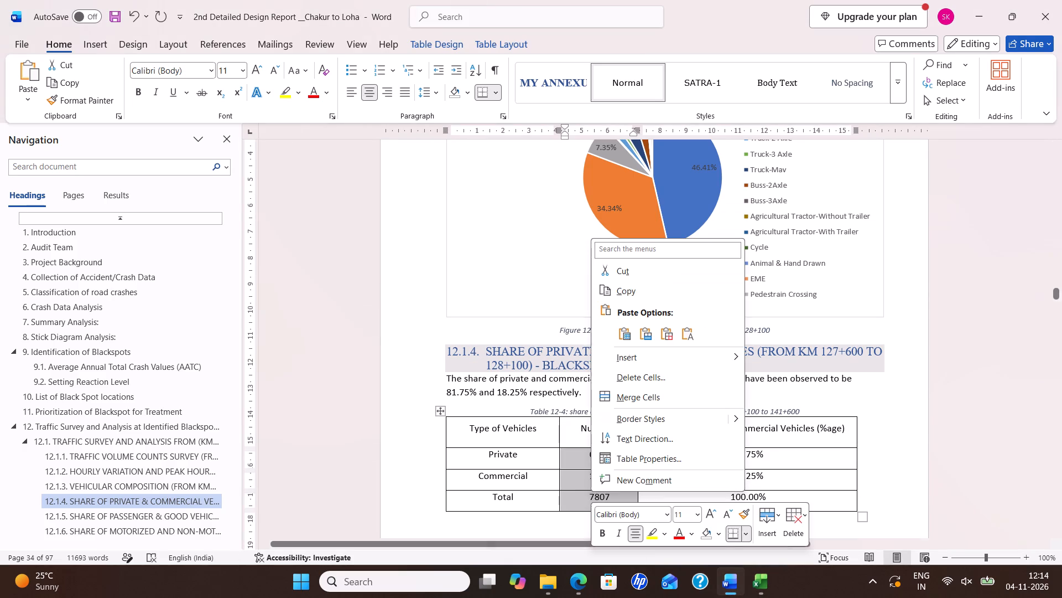
{"action": "left_click", "coordinate": [688, 335]}
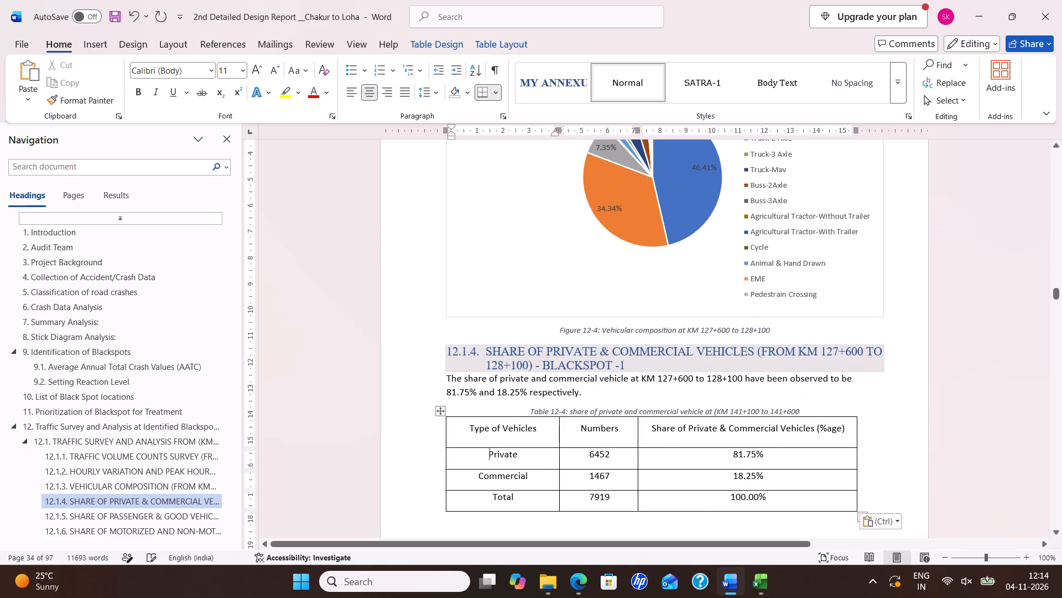
Copy the private and commercial share percentages (81.47%, 18.53%, 100.00%) from the workbook into Table 12-4's share column as text only.
{"action": "key", "text": "alt+Tab"}
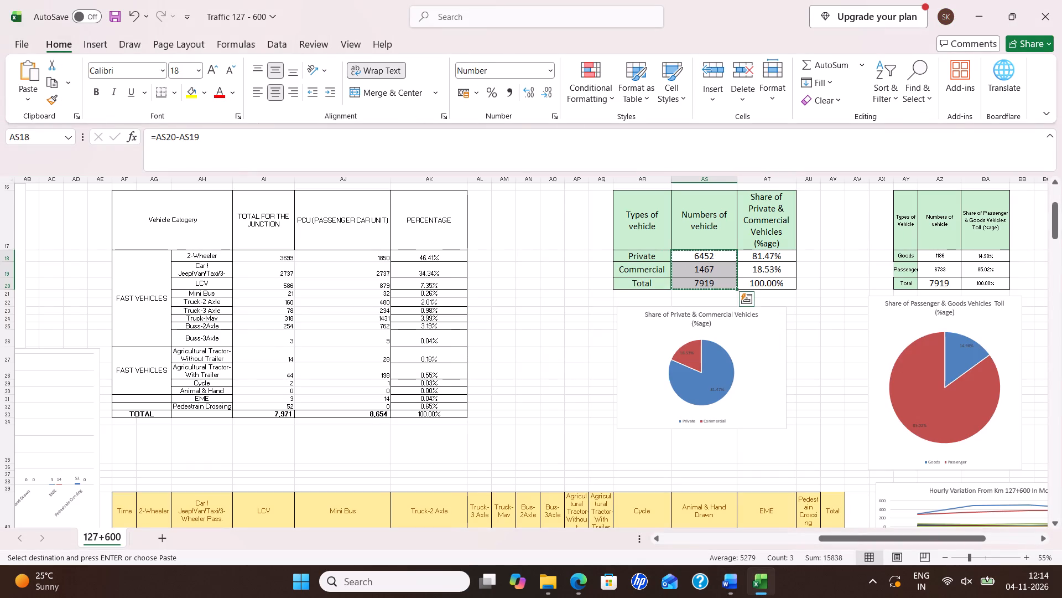
{"action": "left_click_drag", "start_coordinate": [769, 253], "coordinate": [767, 282]}
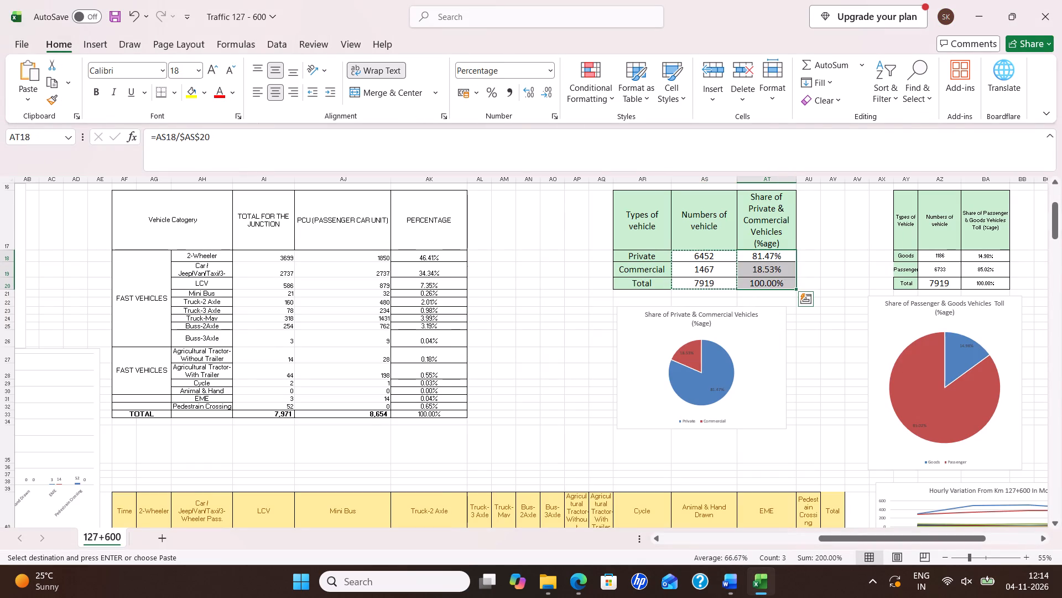
{"action": "right_click", "coordinate": [756, 267]}
{"action": "left_click", "coordinate": [787, 197]}
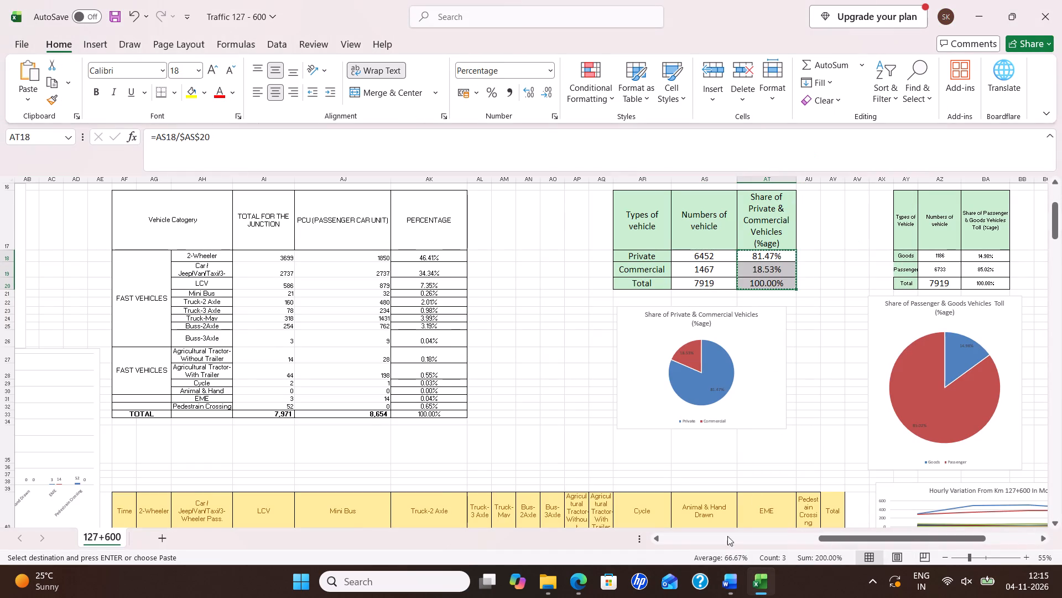
{"action": "key", "text": "alt+Tab"}
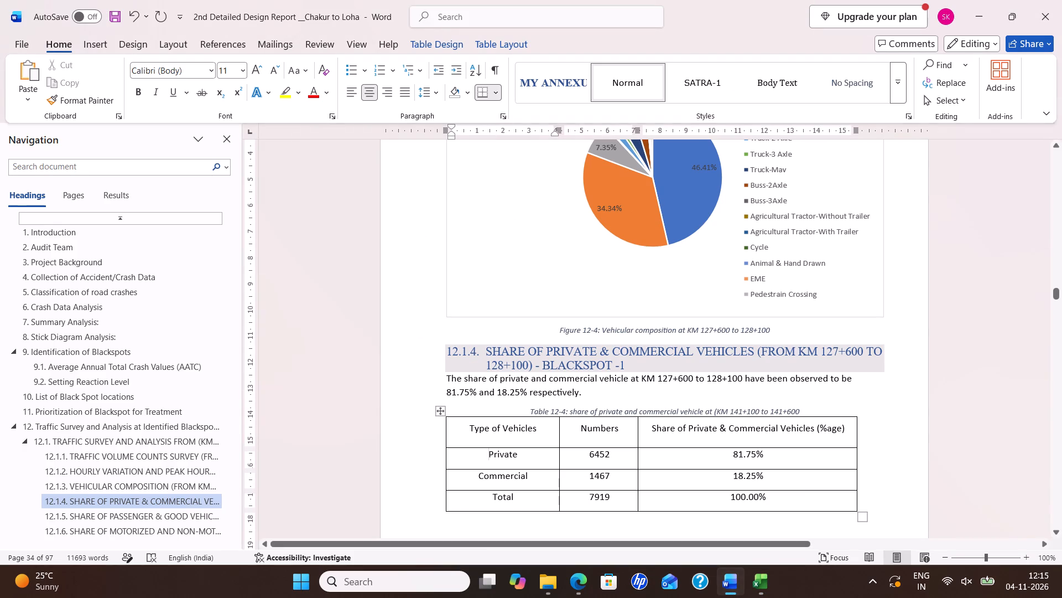
{"action": "left_click_drag", "start_coordinate": [712, 448], "coordinate": [716, 454]}
{"action": "left_click_drag", "start_coordinate": [730, 463], "coordinate": [736, 505]}
{"action": "right_click", "coordinate": [724, 505]}
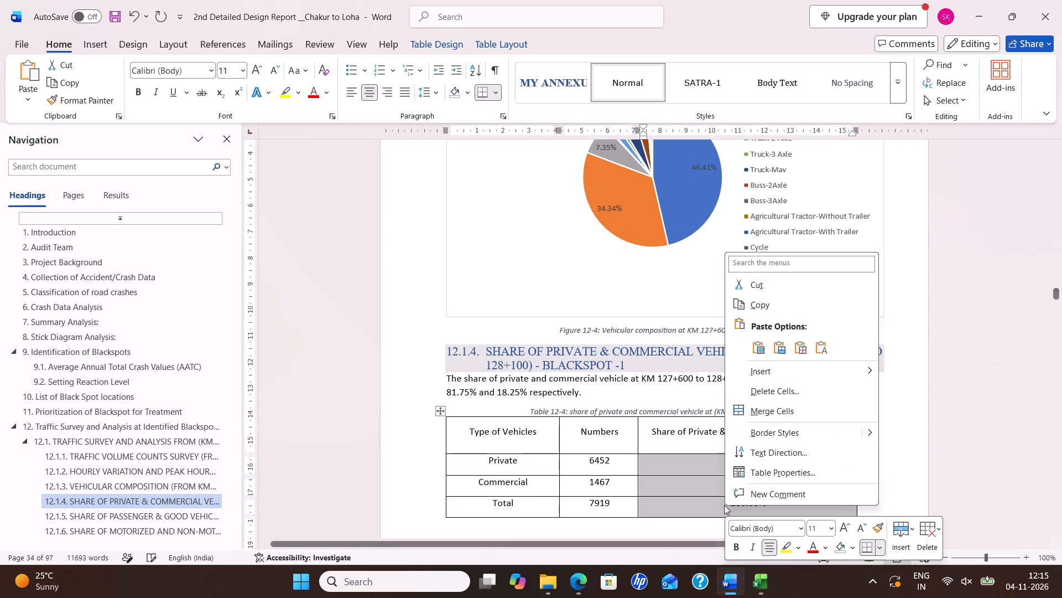
{"action": "left_click", "coordinate": [818, 346]}
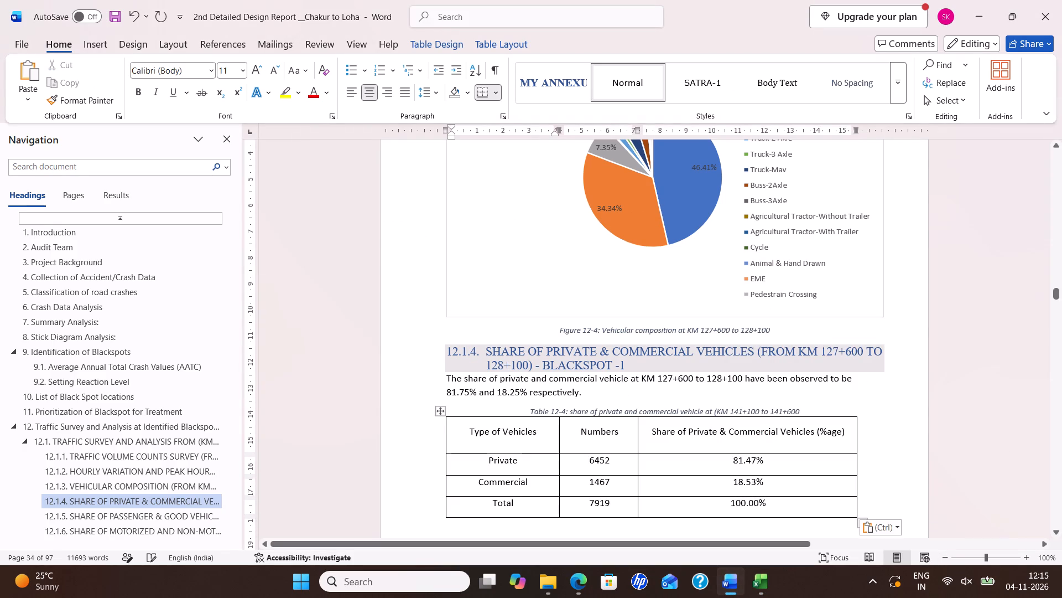
Update the shares in the paragraph under heading 12.1.4 to 81.47% and 18.53%, and save the report.
{"action": "scroll", "coordinate": [582, 424], "scroll_direction": "down", "scroll_amount": 1}
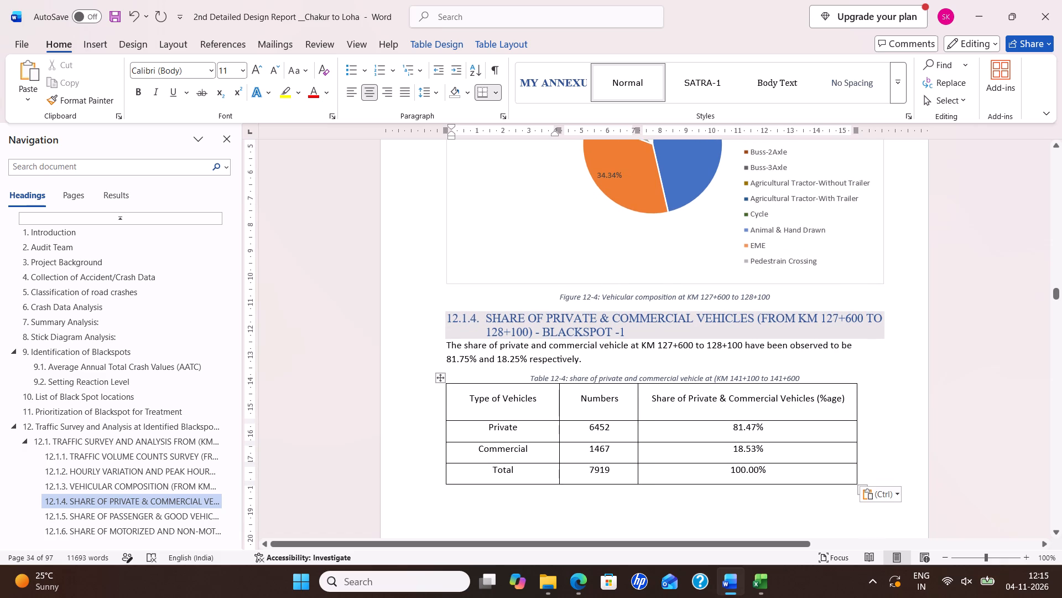
{"action": "left_click", "coordinate": [469, 356]}
{"action": "key", "text": "BackSpace"}
{"action": "key", "text": "BackSpace"}
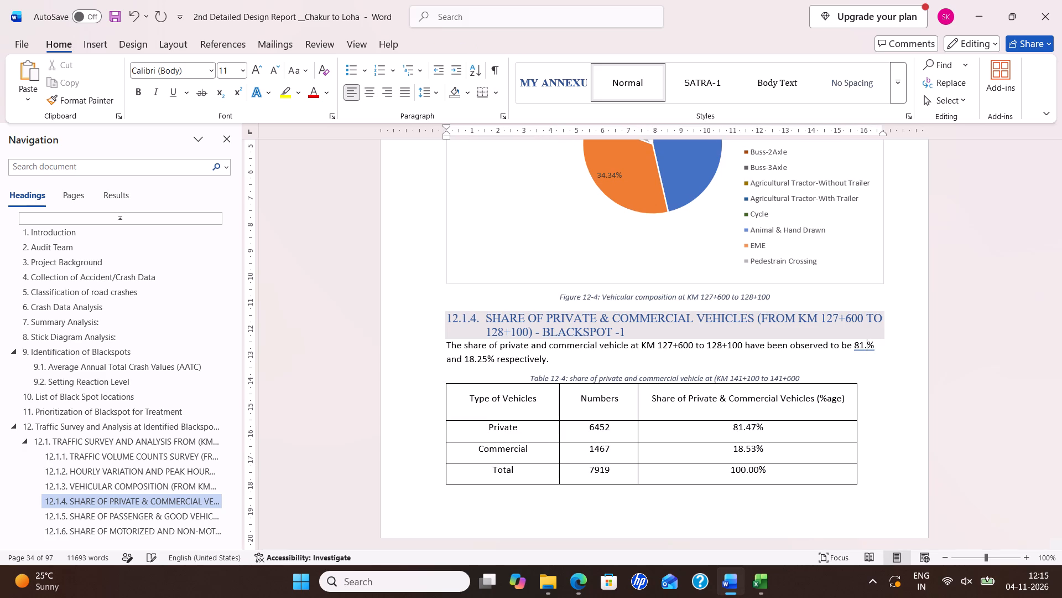
{"action": "type", "text": "47"}
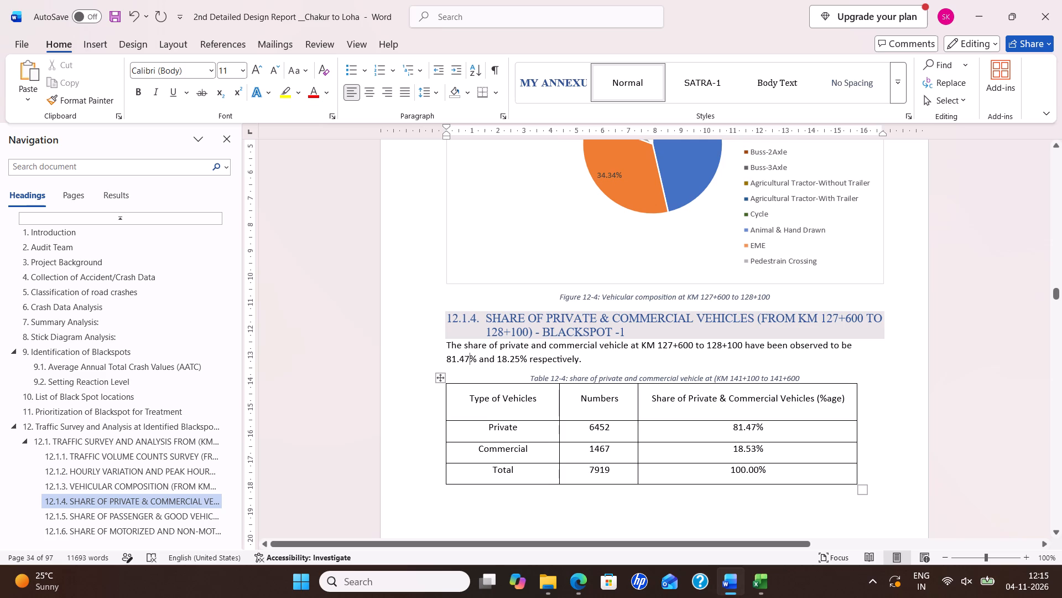
{"action": "left_click", "coordinate": [518, 358]}
{"action": "key", "text": "BackSpace"}
{"action": "key", "text": "BackSpace"}
{"action": "type", "text": "53"}
{"action": "key", "text": "ctrl+s"}
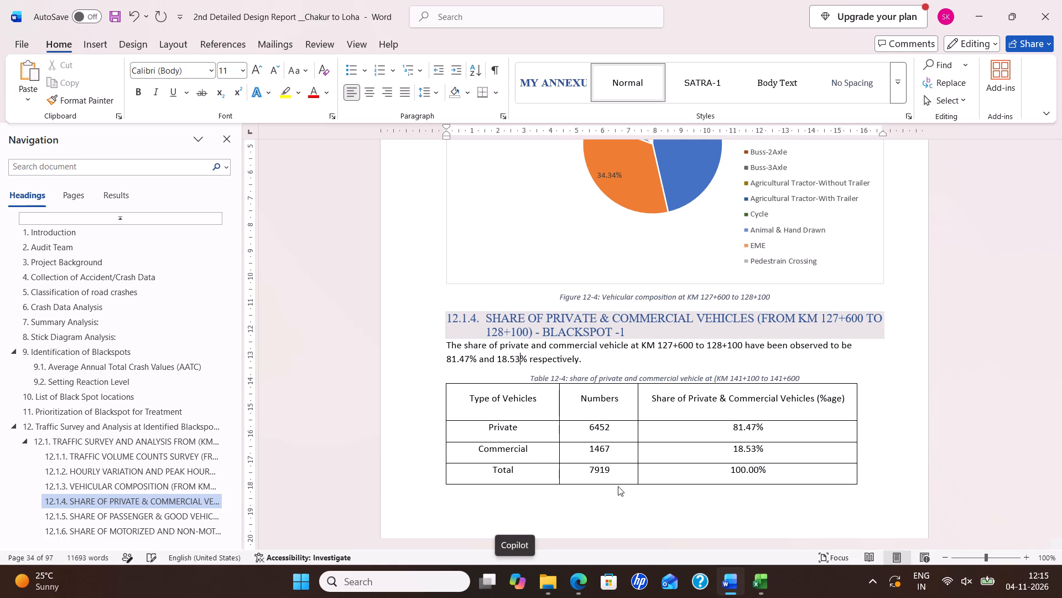
Delete the old private and commercial vehicle share pie chart and the empty line left above the Figure 12-5 caption.
{"action": "scroll", "coordinate": [610, 480], "scroll_direction": "down", "scroll_amount": 15}
{"action": "left_click", "coordinate": [556, 386]}
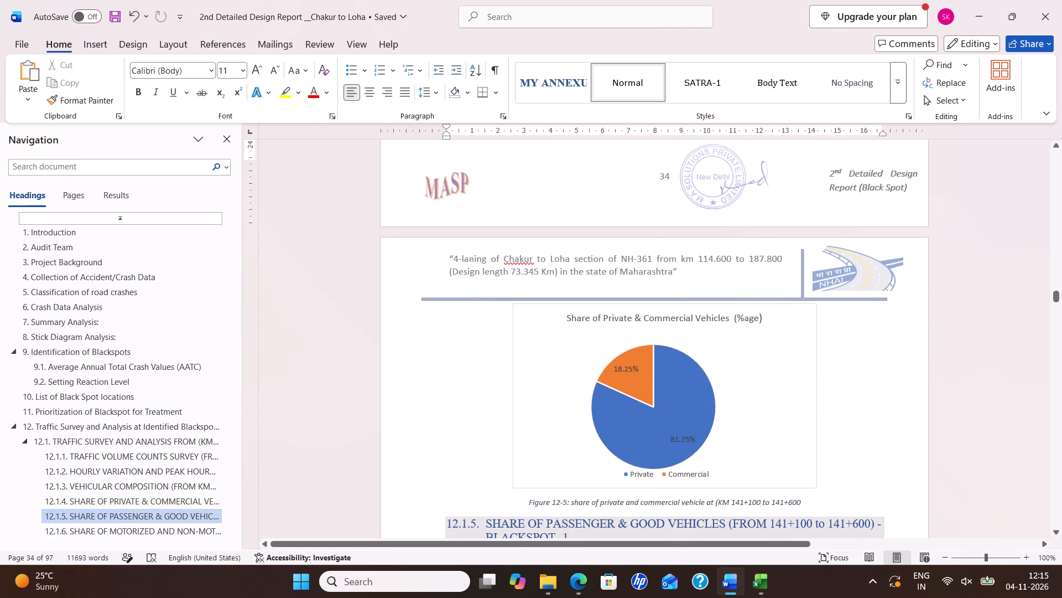
{"action": "key", "text": "Delete"}
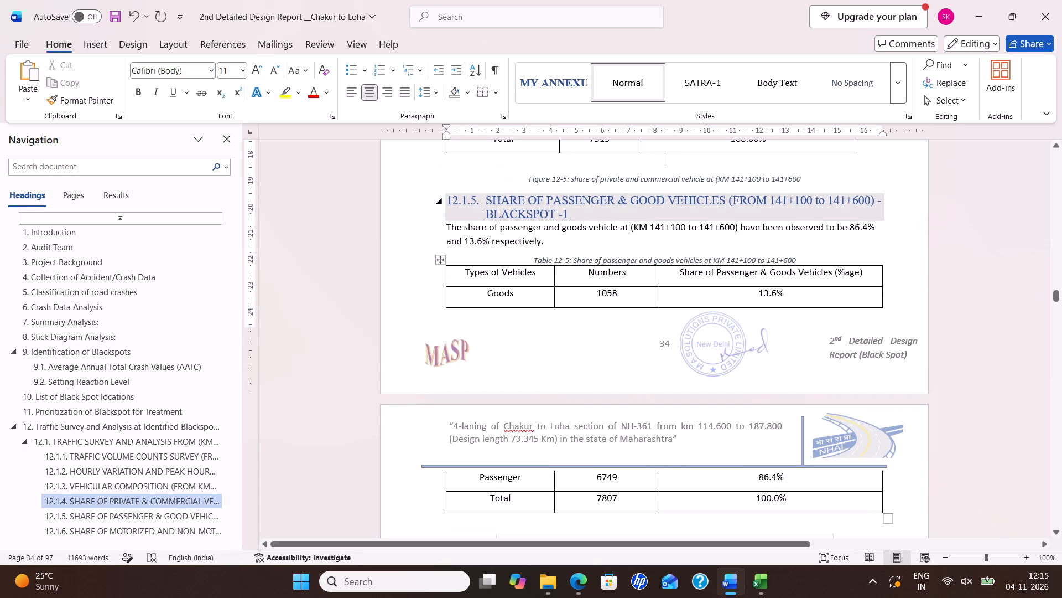
{"action": "key", "text": "BackSpace"}
{"action": "key", "text": "BackSpace"}
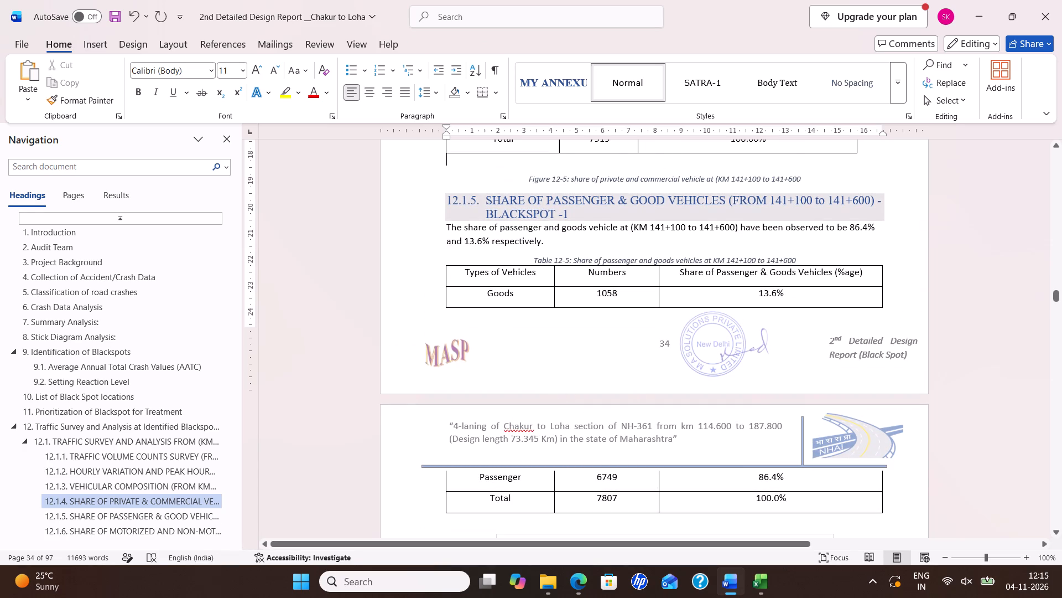
{"action": "key", "text": "Delete"}
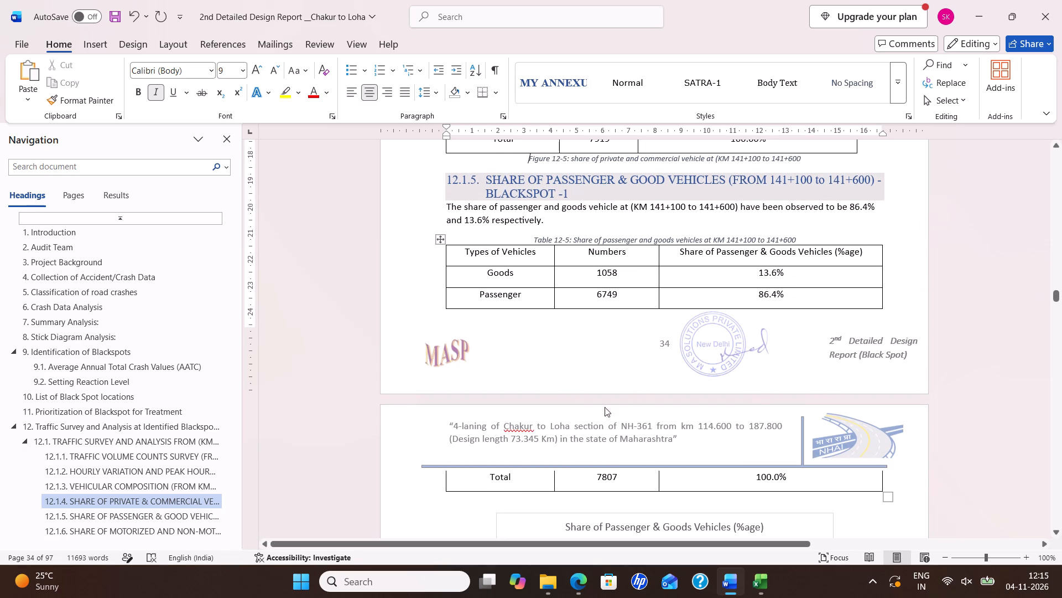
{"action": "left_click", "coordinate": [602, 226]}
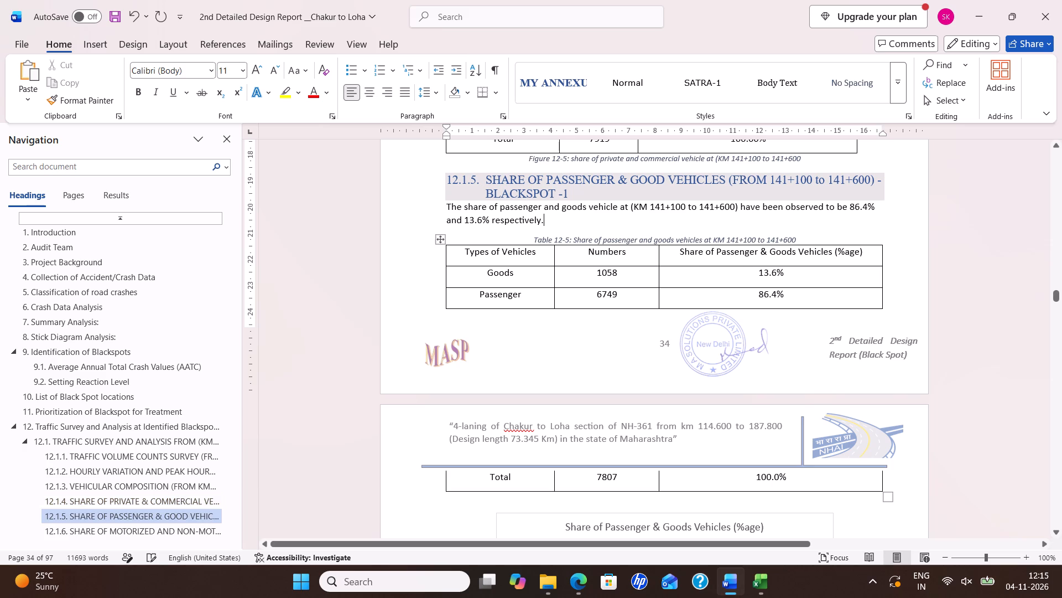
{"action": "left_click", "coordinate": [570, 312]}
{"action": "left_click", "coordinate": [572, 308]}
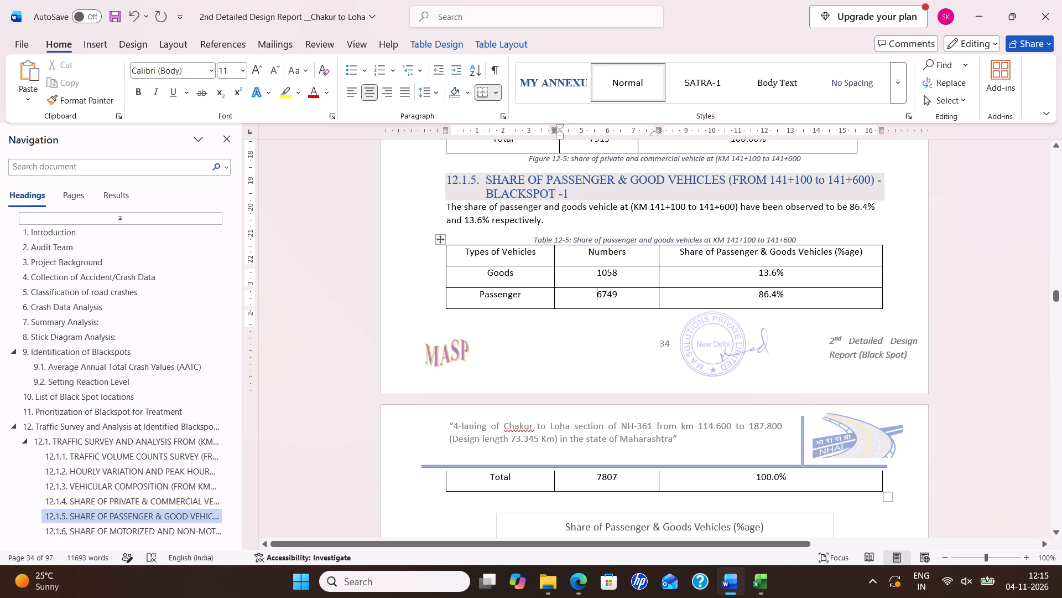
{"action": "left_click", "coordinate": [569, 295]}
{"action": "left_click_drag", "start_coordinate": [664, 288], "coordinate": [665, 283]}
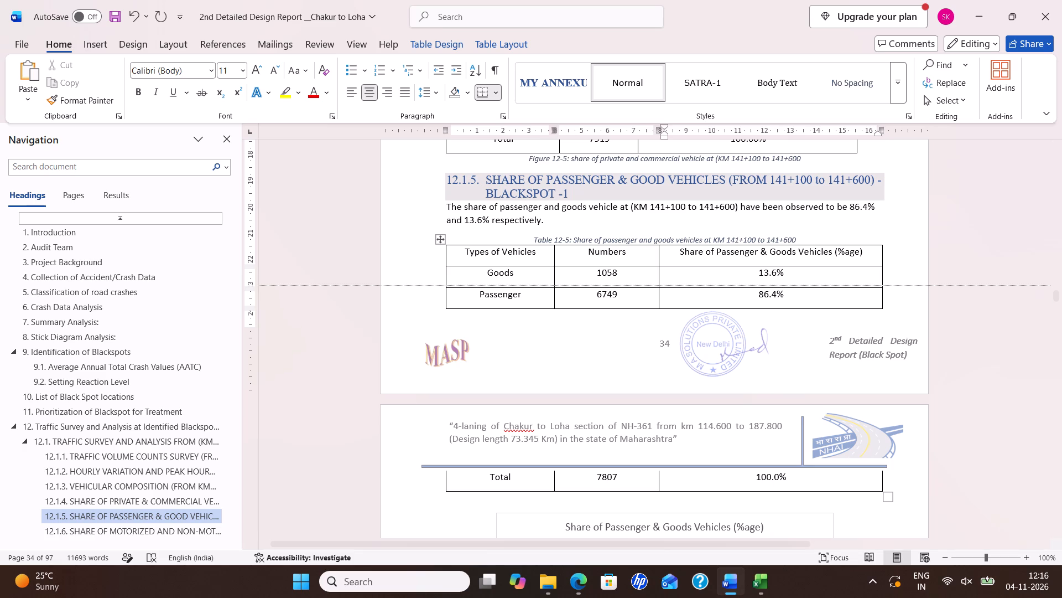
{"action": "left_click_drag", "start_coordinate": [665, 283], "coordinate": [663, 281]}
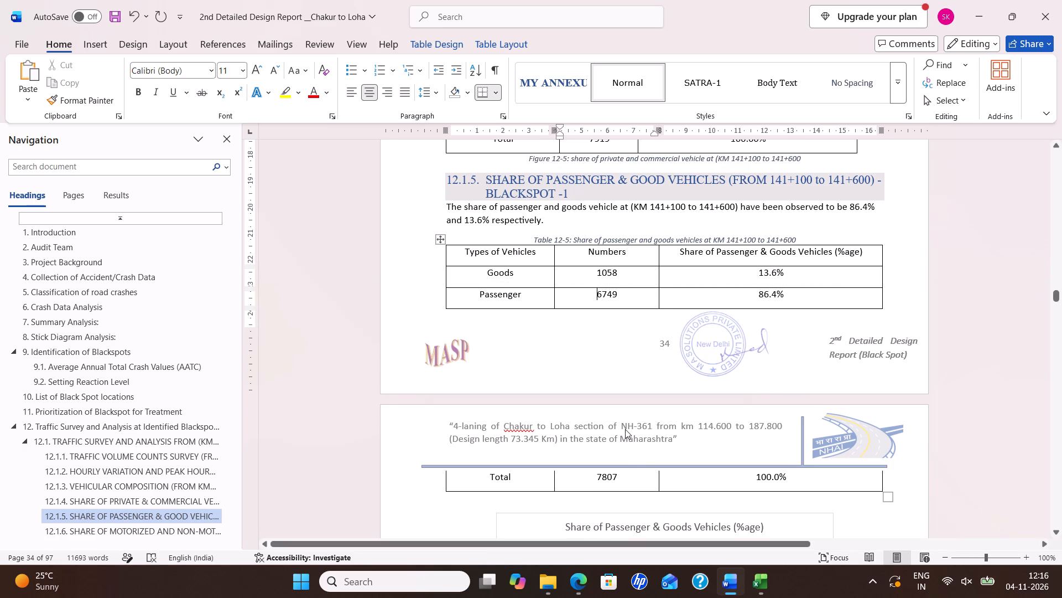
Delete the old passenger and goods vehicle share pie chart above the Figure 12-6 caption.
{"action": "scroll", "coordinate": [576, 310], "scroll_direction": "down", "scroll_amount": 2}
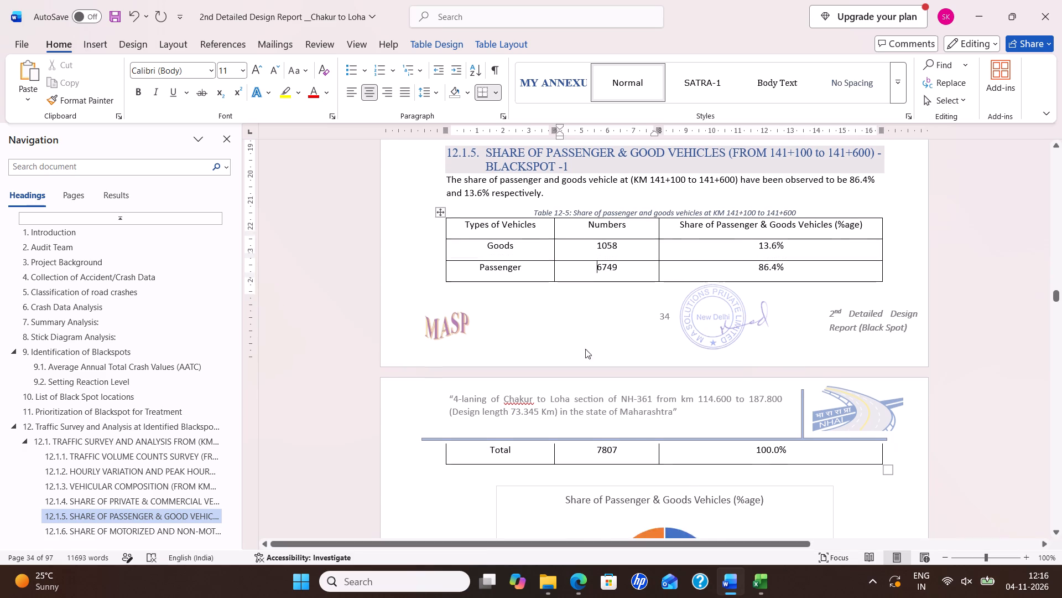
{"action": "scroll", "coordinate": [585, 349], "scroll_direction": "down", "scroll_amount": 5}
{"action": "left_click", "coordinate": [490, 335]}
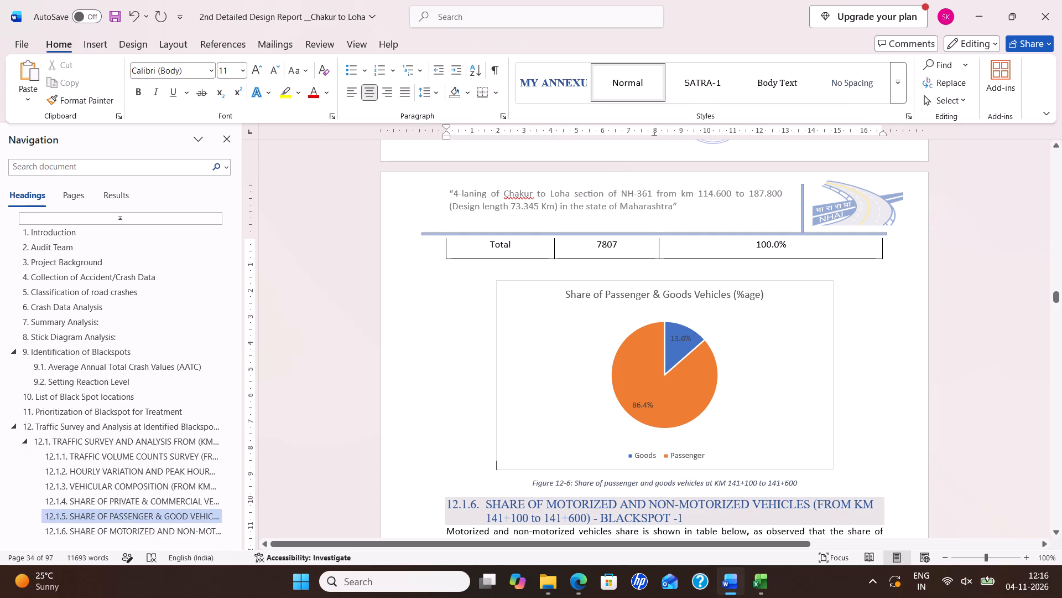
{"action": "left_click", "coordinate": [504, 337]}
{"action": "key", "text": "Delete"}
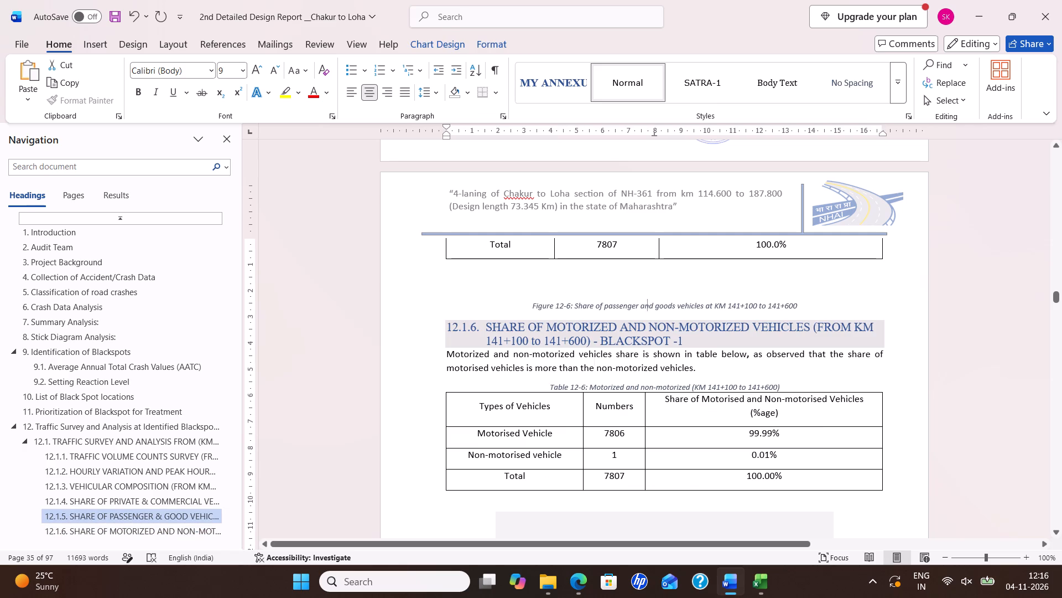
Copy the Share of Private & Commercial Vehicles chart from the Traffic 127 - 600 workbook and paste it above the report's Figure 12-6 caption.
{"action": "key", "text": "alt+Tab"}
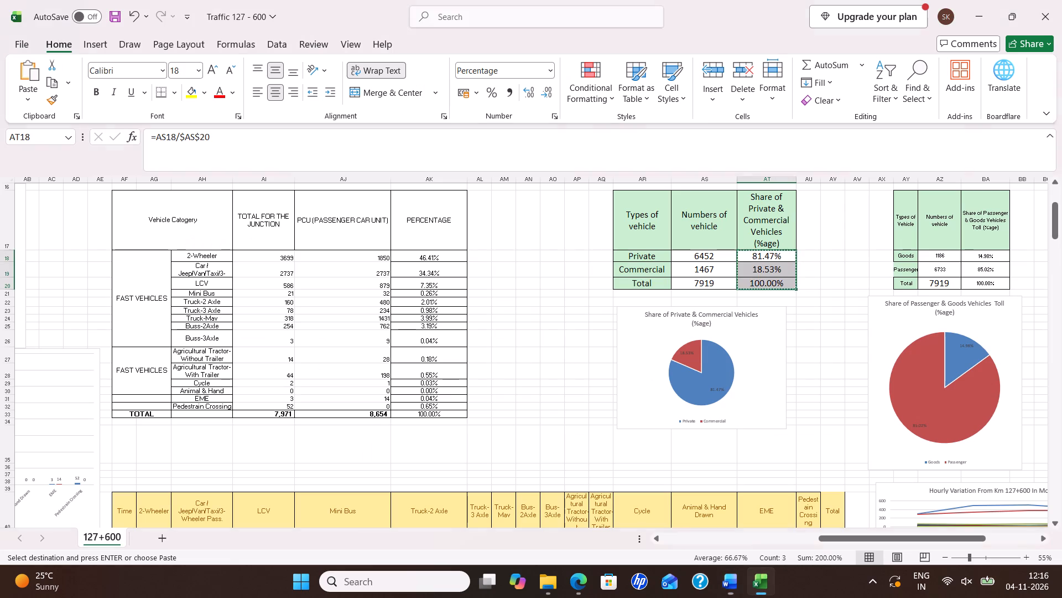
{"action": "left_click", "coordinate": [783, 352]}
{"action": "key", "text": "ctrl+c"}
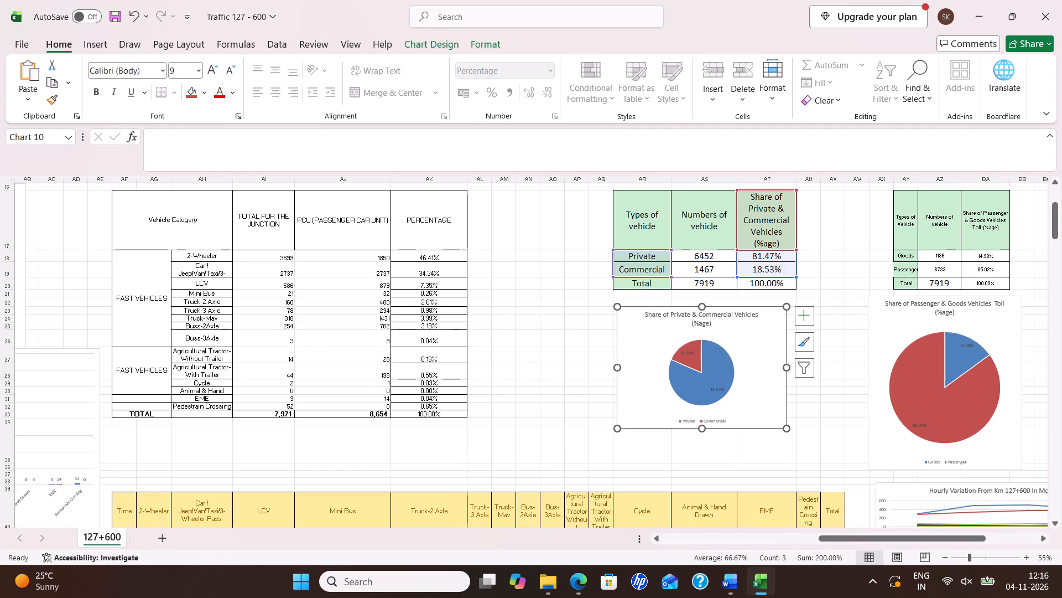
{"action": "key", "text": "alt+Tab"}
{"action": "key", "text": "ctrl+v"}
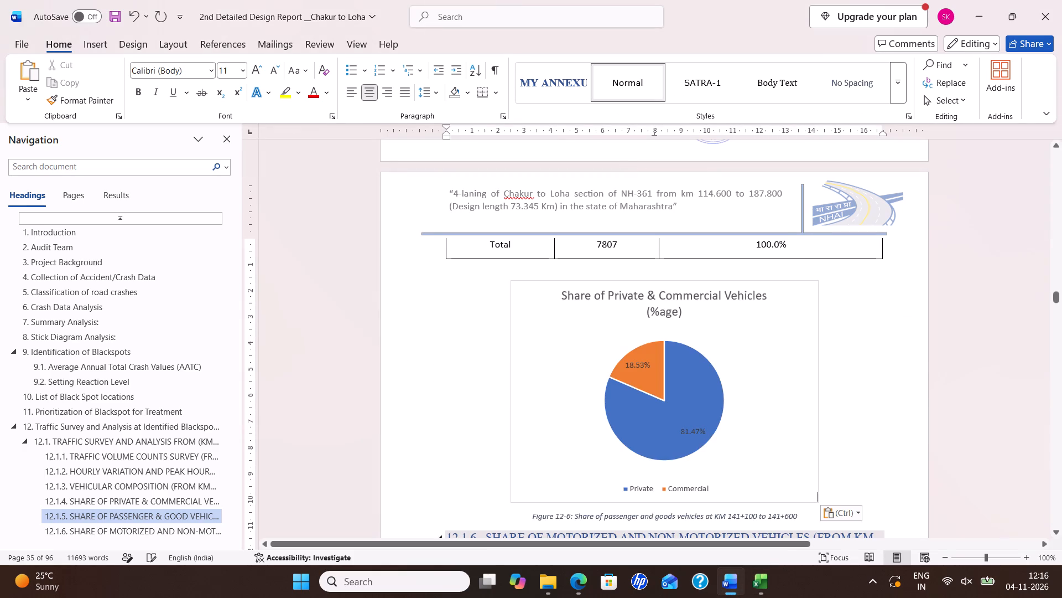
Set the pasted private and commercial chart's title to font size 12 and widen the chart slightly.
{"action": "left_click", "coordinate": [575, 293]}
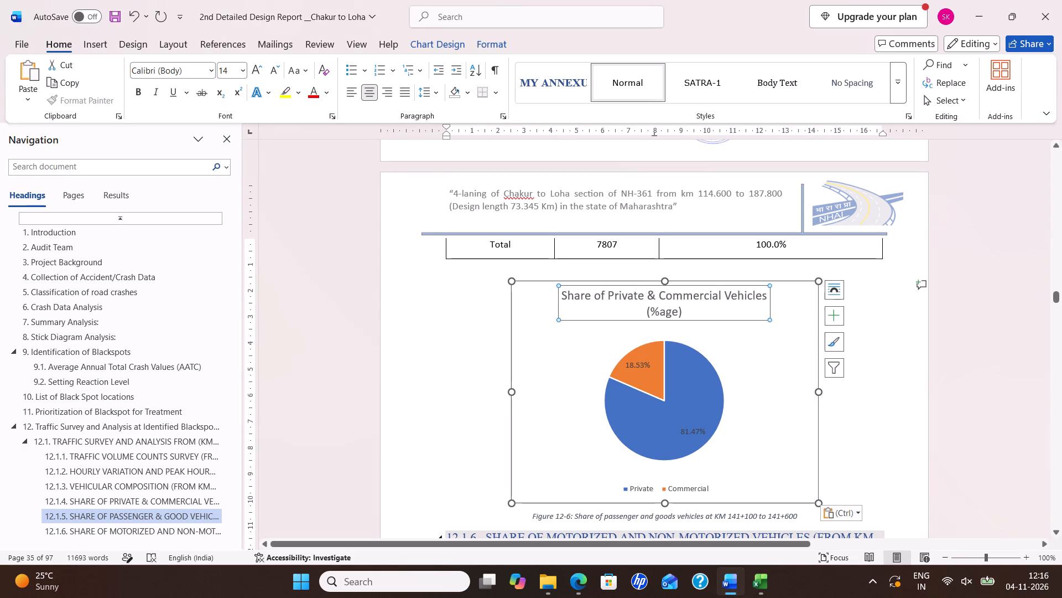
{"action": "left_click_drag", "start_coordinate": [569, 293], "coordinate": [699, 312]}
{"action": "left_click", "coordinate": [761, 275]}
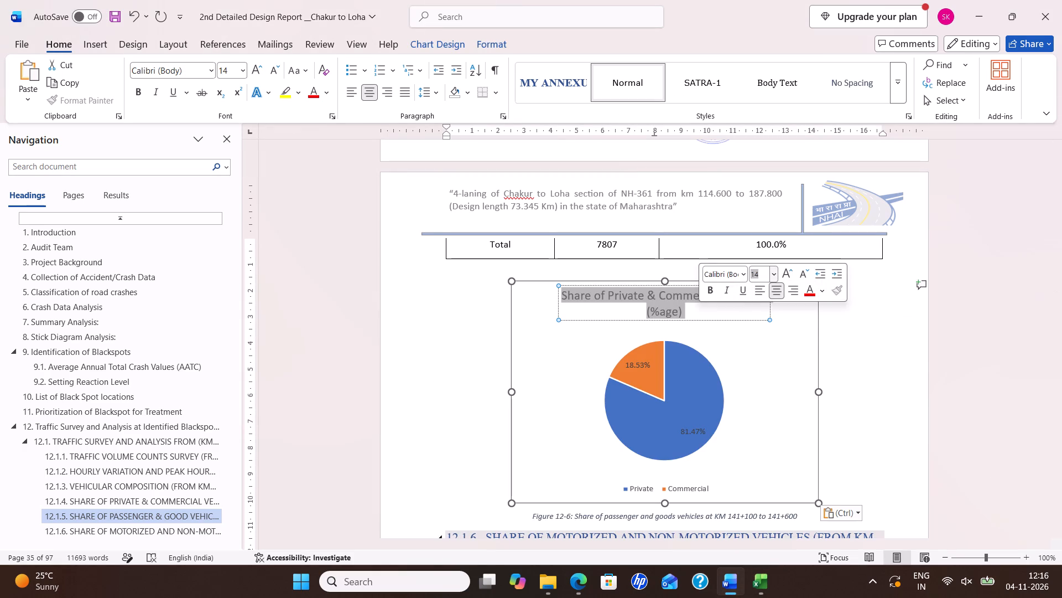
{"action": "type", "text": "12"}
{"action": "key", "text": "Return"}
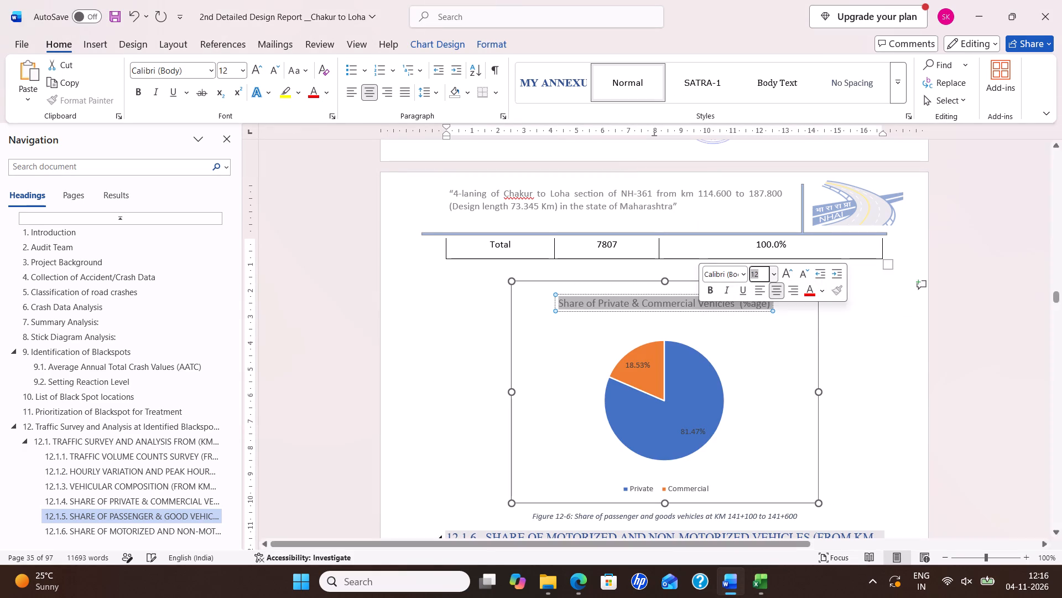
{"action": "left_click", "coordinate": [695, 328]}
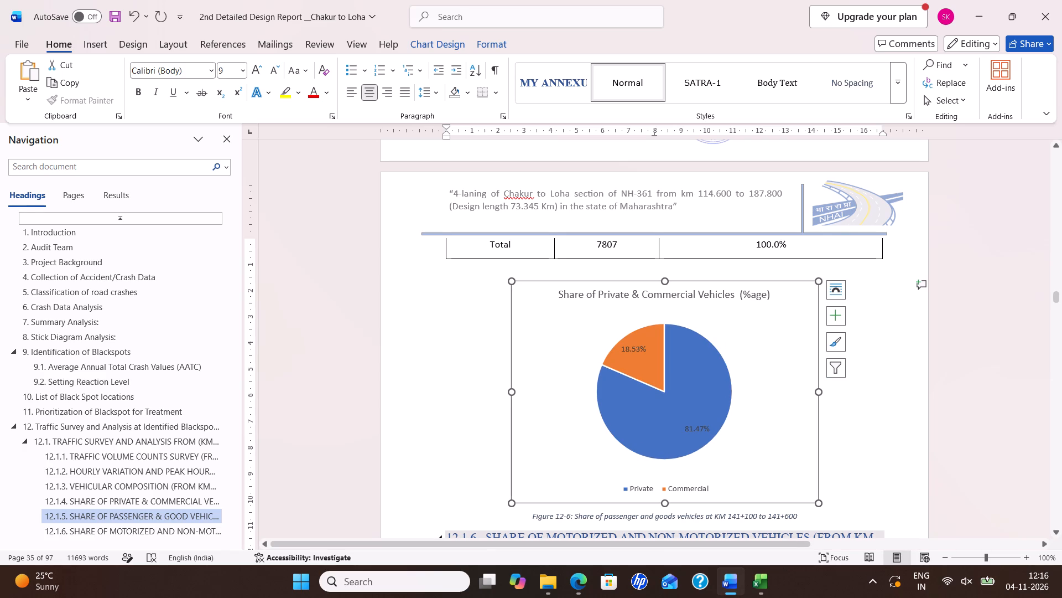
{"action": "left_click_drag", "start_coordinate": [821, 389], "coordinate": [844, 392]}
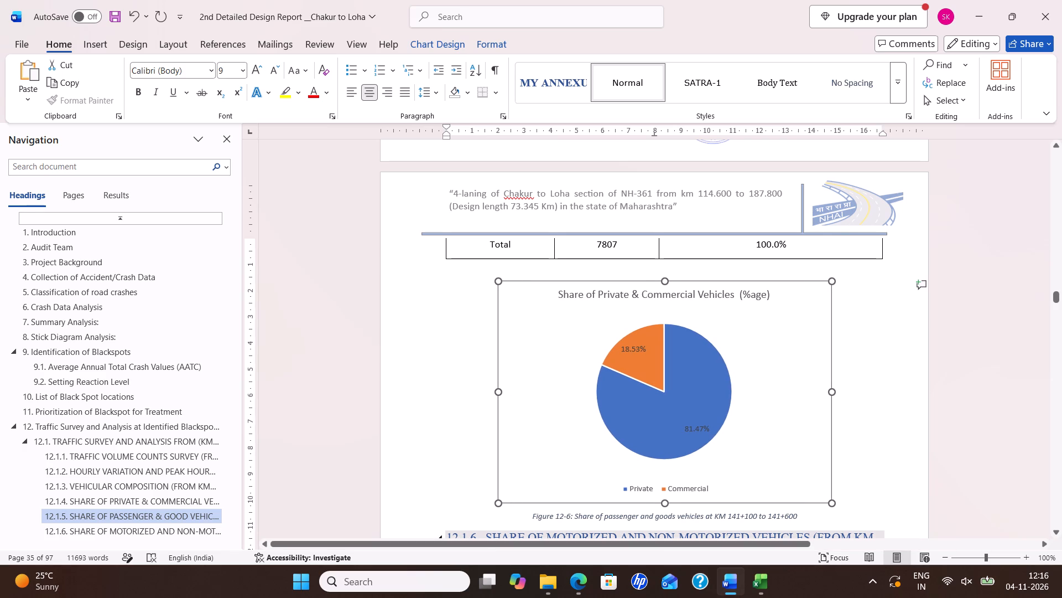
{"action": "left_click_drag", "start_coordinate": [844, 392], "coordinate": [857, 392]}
Check the pasted chart's placement against the tables and captions of sections 12.1.4 and 12.1.5.
{"action": "scroll", "coordinate": [617, 379], "scroll_direction": "down", "scroll_amount": 2}
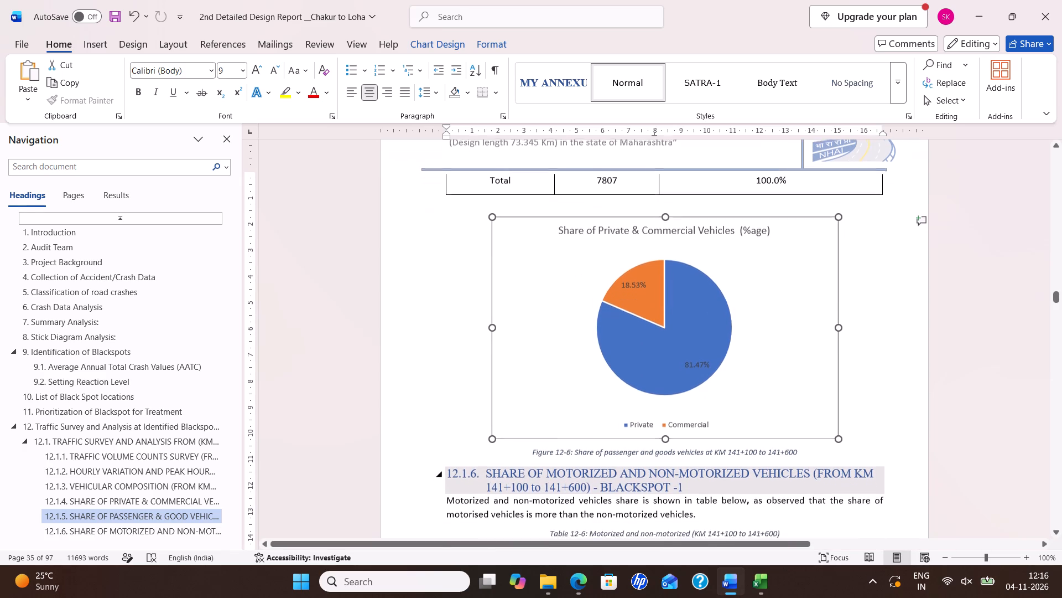
{"action": "scroll", "coordinate": [749, 420], "scroll_direction": "up", "scroll_amount": 6}
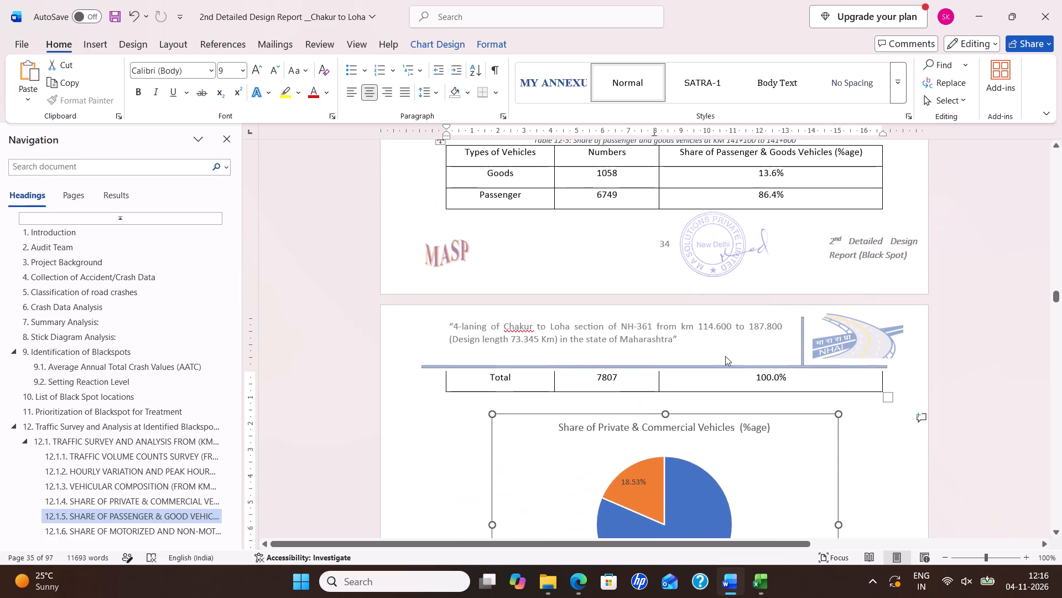
{"action": "scroll", "coordinate": [727, 336], "scroll_direction": "up", "scroll_amount": 5}
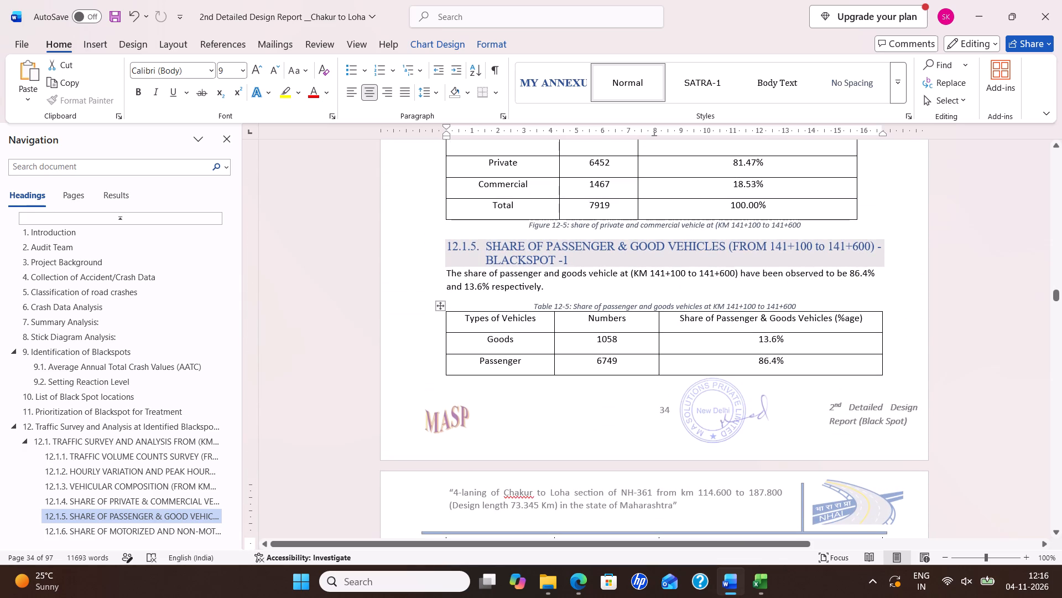
{"action": "scroll", "coordinate": [735, 310], "scroll_direction": "up", "scroll_amount": 4}
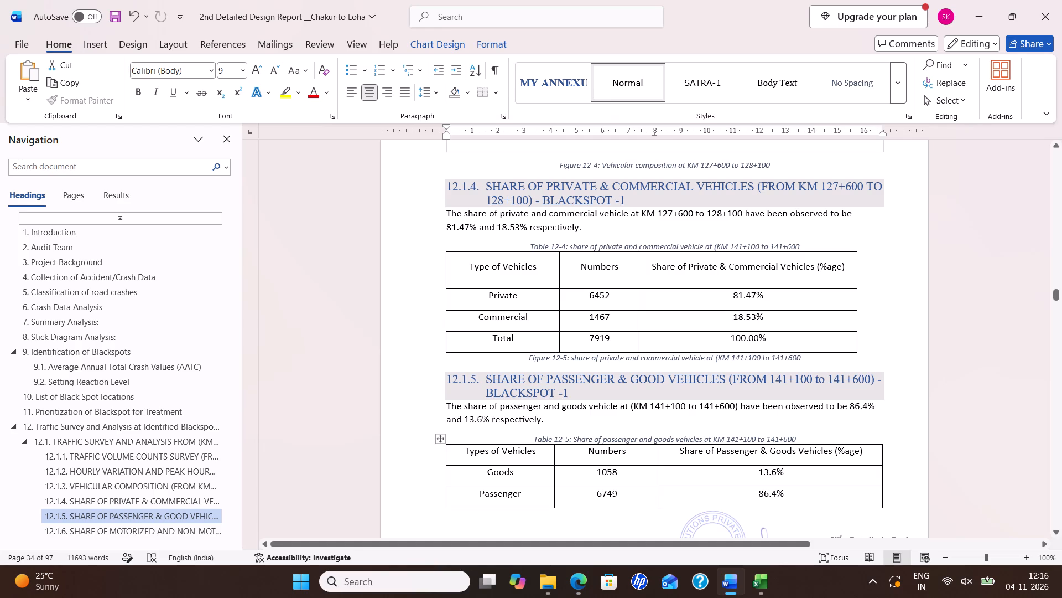
{"action": "scroll", "coordinate": [749, 333], "scroll_direction": "down", "scroll_amount": 9}
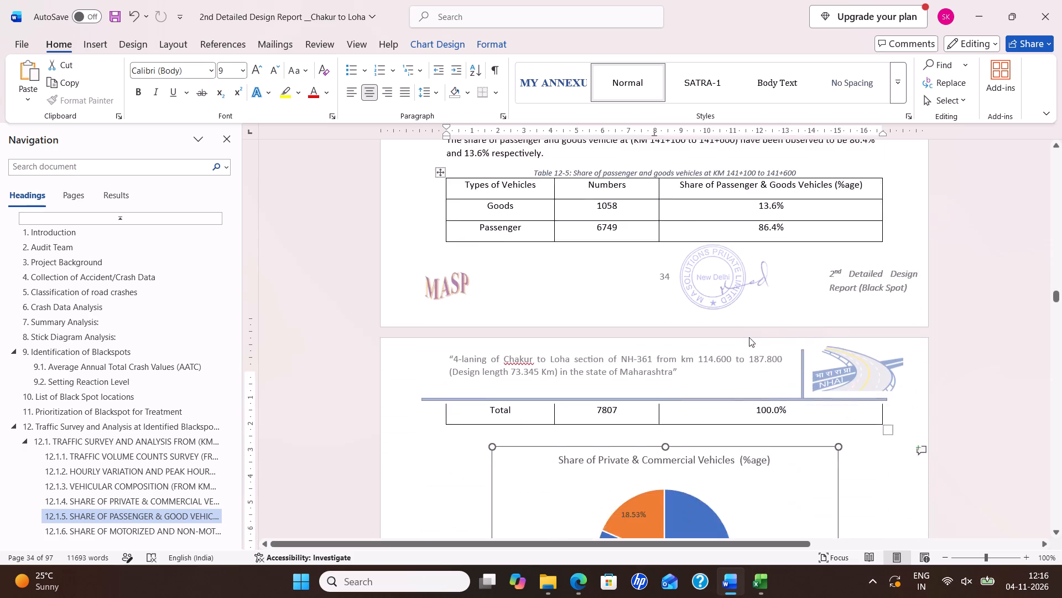
{"action": "scroll", "coordinate": [749, 337], "scroll_direction": "down", "scroll_amount": 5}
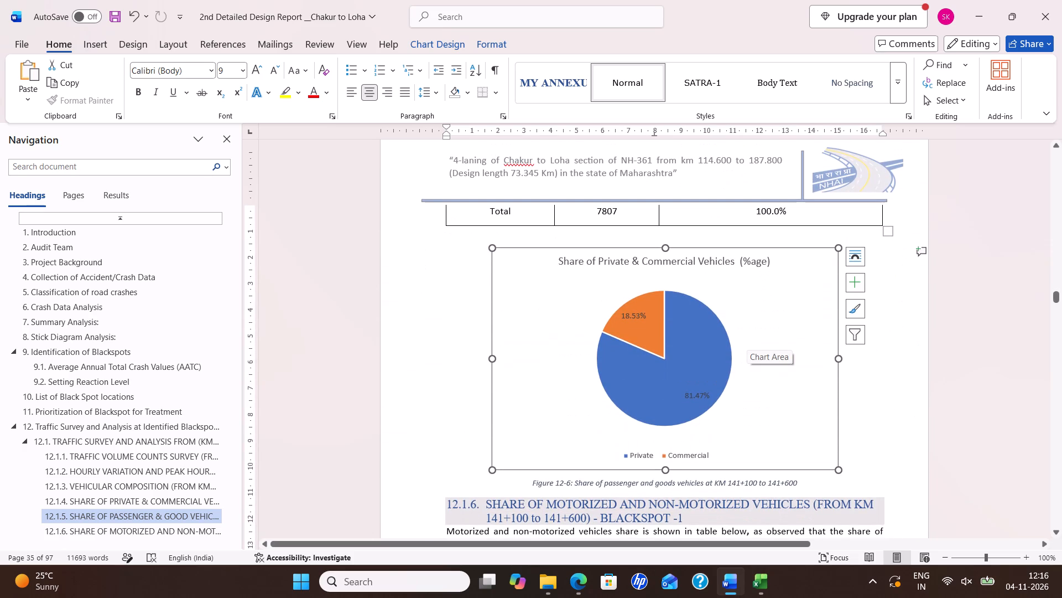
{"action": "scroll", "coordinate": [747, 339], "scroll_direction": "up", "scroll_amount": 8}
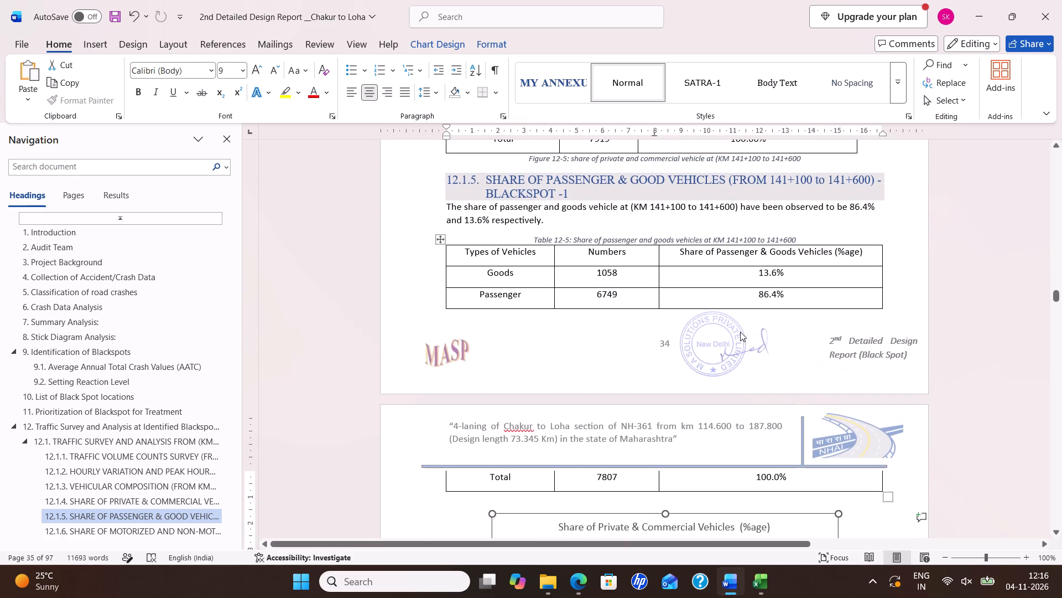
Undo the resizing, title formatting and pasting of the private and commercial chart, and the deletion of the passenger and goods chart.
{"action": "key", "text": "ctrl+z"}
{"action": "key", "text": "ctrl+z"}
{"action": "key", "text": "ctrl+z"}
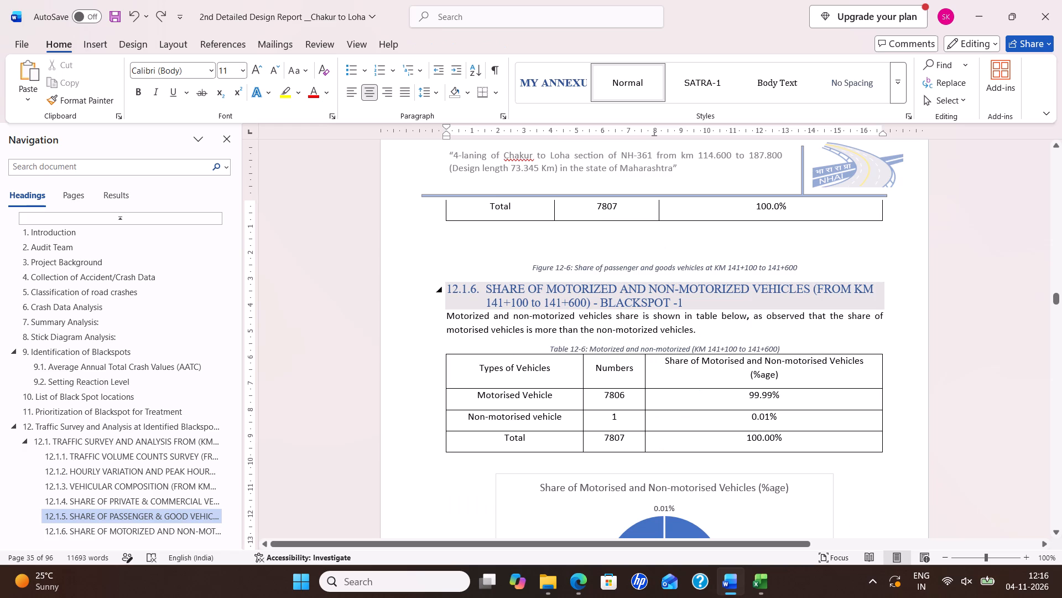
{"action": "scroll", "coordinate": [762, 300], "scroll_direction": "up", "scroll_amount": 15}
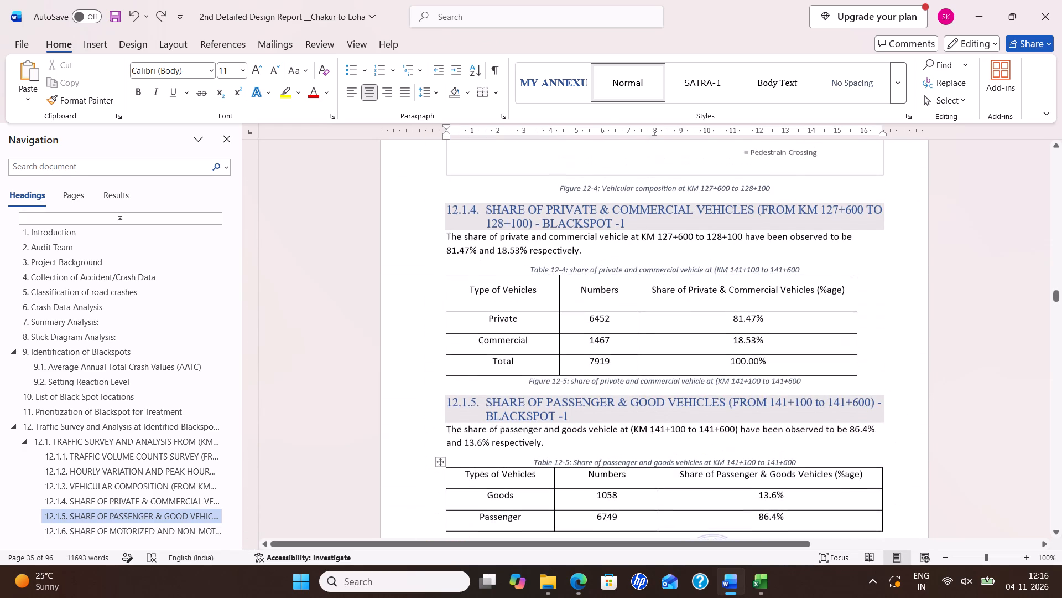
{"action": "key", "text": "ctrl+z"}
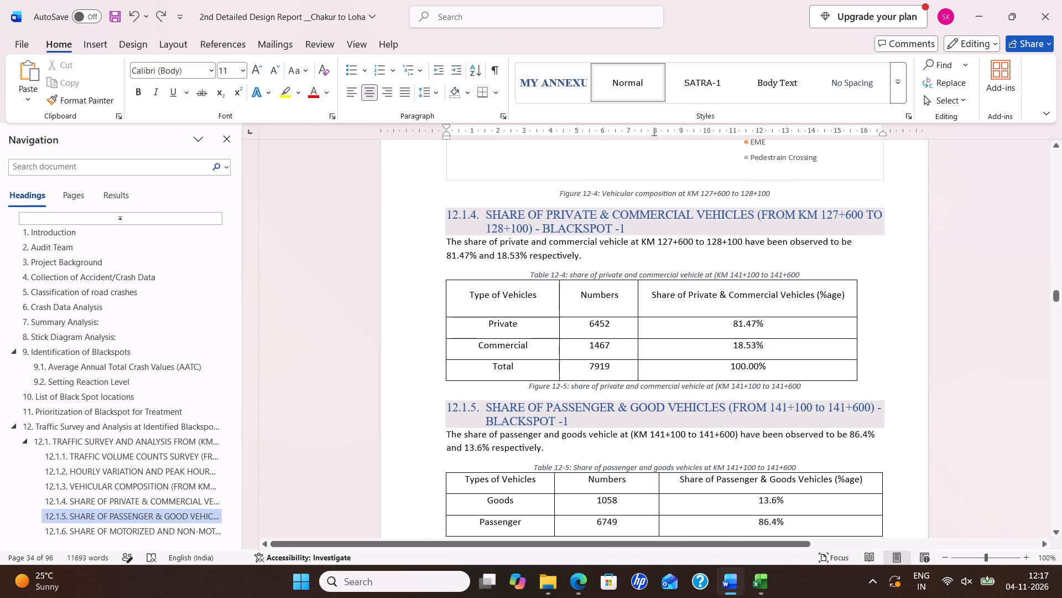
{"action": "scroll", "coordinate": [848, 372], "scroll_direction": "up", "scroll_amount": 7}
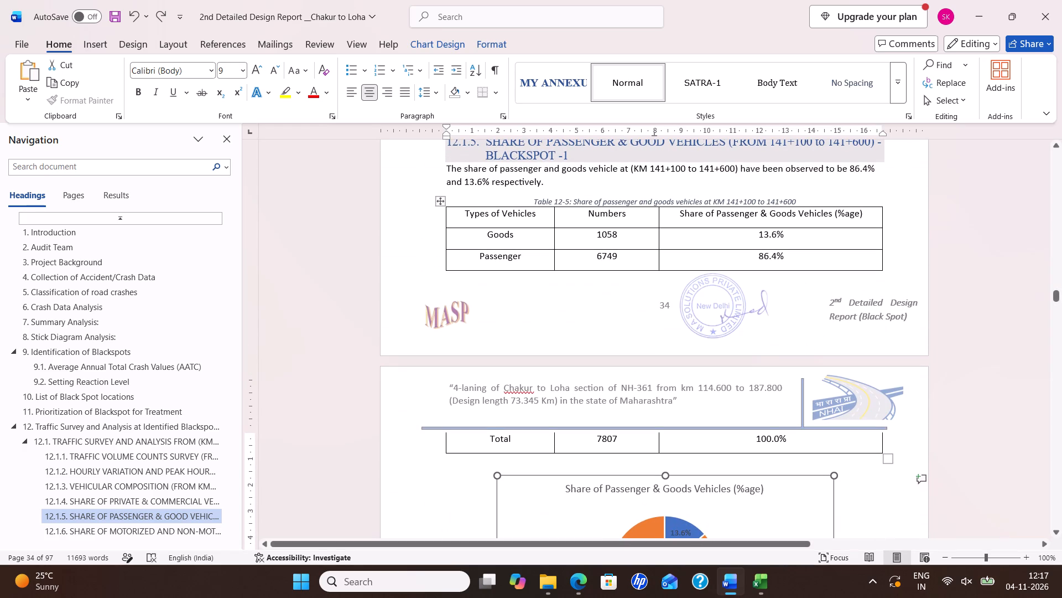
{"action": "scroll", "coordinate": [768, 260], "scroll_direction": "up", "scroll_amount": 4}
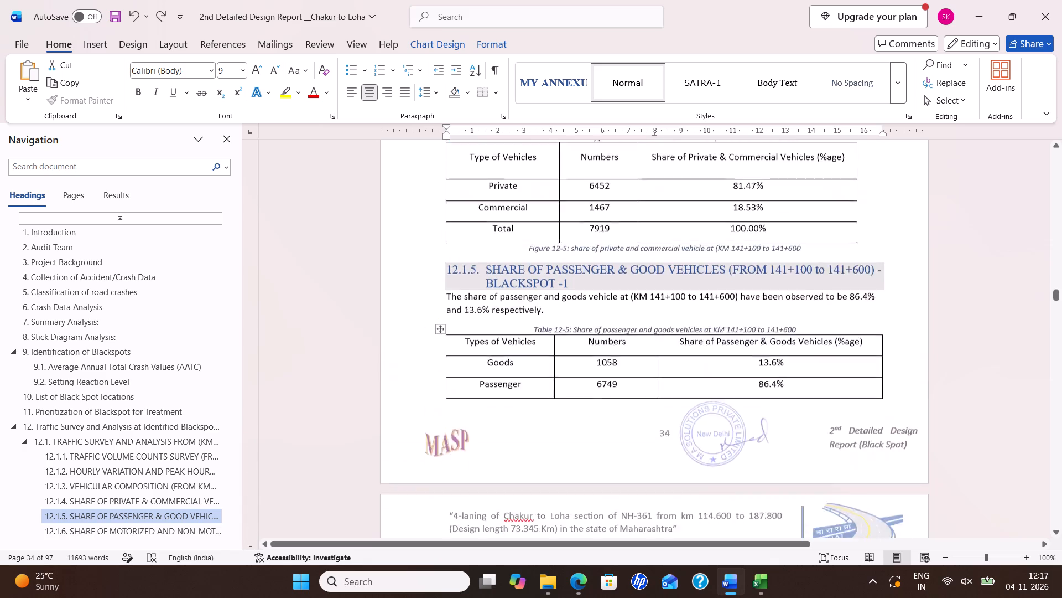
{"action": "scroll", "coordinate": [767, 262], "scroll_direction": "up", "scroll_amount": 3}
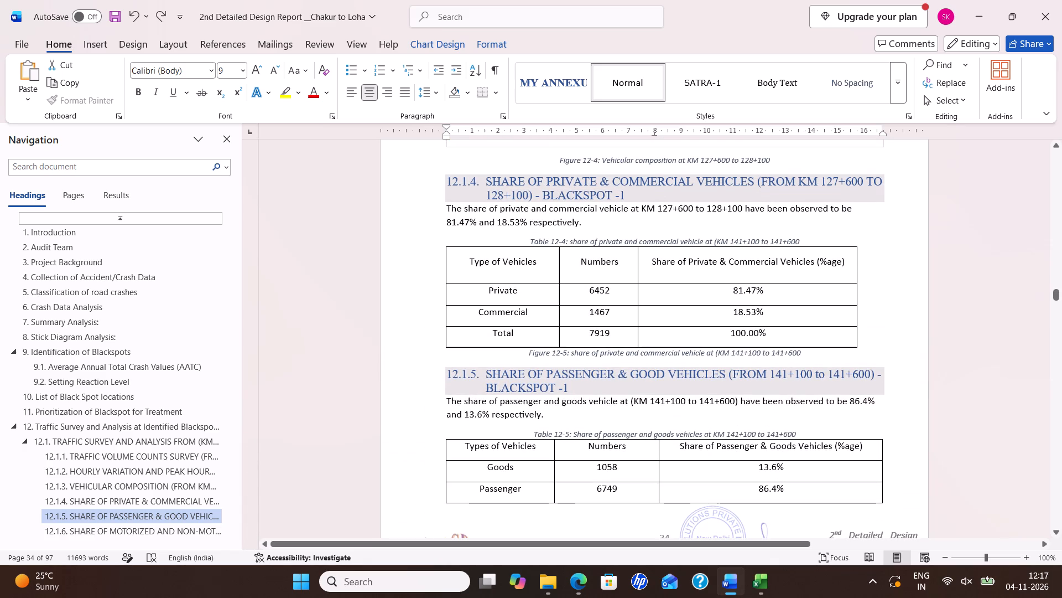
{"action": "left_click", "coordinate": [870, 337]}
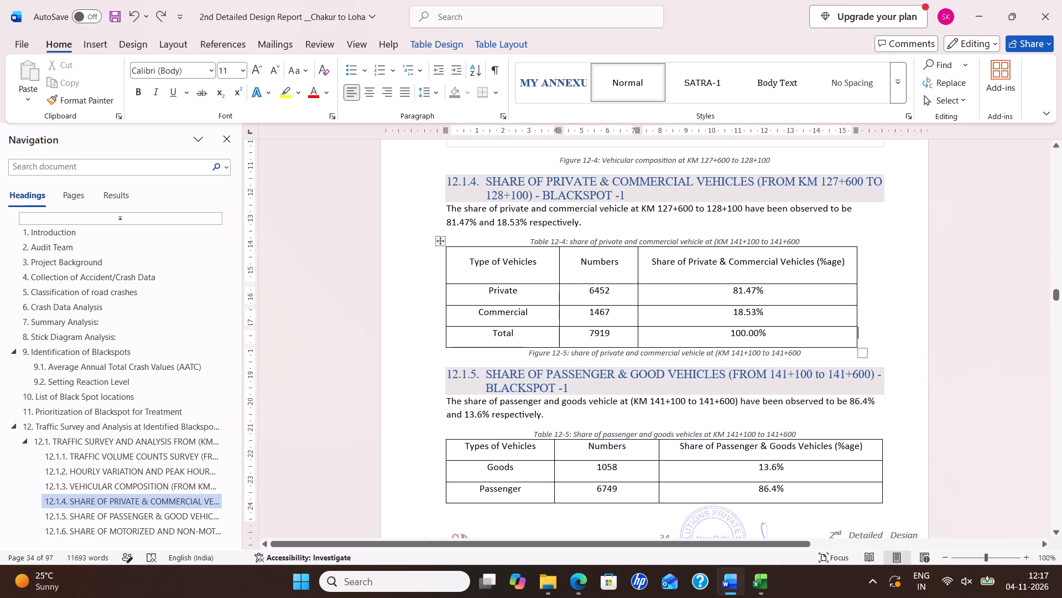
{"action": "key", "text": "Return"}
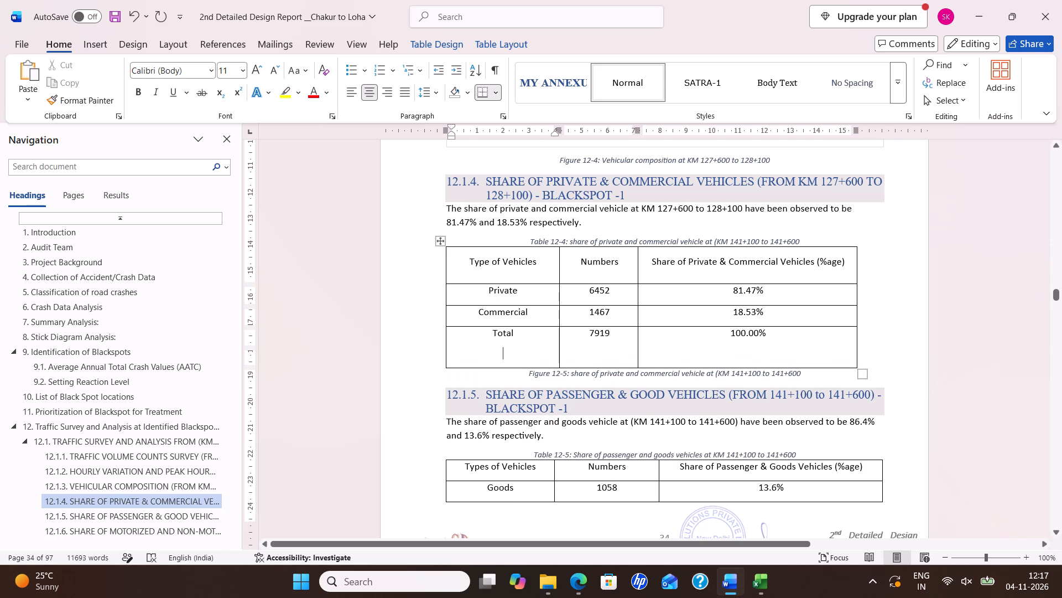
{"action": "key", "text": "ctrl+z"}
Insert an empty line below and another above the Figure 12-5 caption under Table 12-4.
{"action": "left_click", "coordinate": [818, 355]}
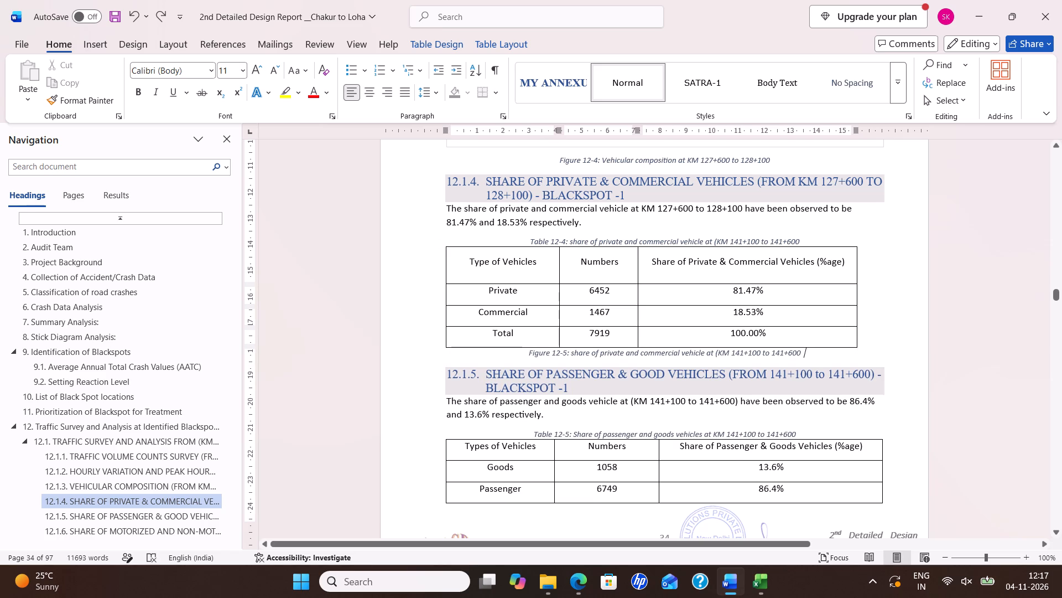
{"action": "key", "text": "Return"}
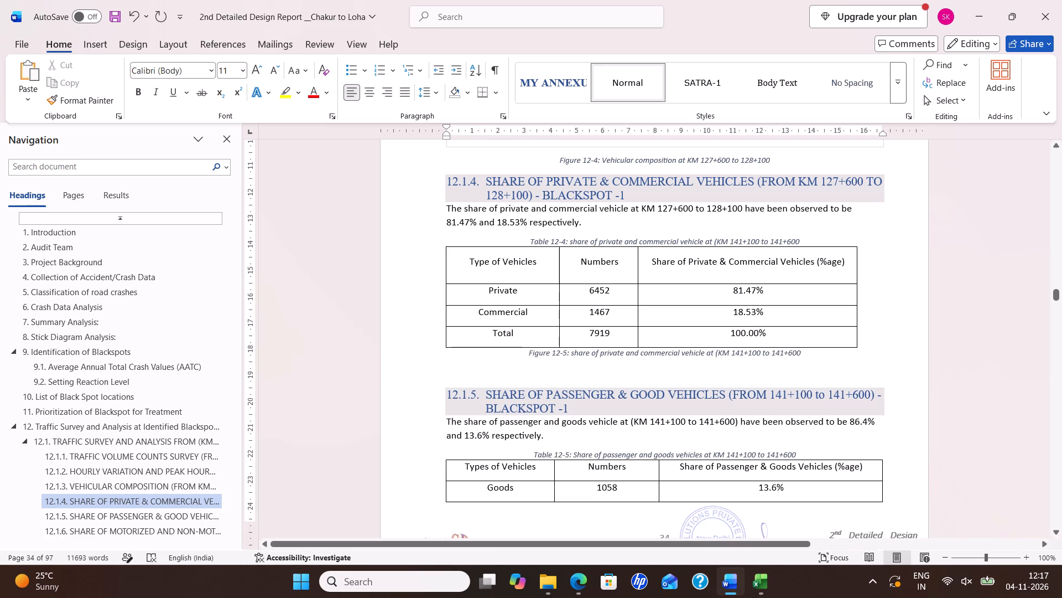
{"action": "left_click", "coordinate": [523, 351]}
{"action": "key", "text": "Return"}
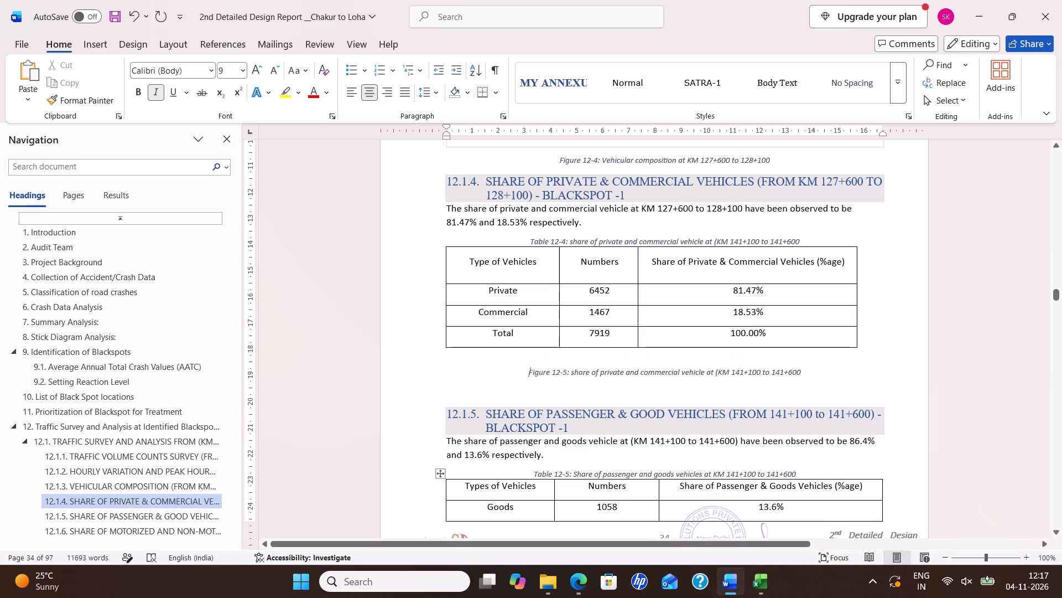
Add the missing closing parenthesis to the Table 12-4 caption and change its start chainage to KM 127+600.
{"action": "left_click", "coordinate": [803, 239]}
{"action": "key", "text": "shift+parenright"}
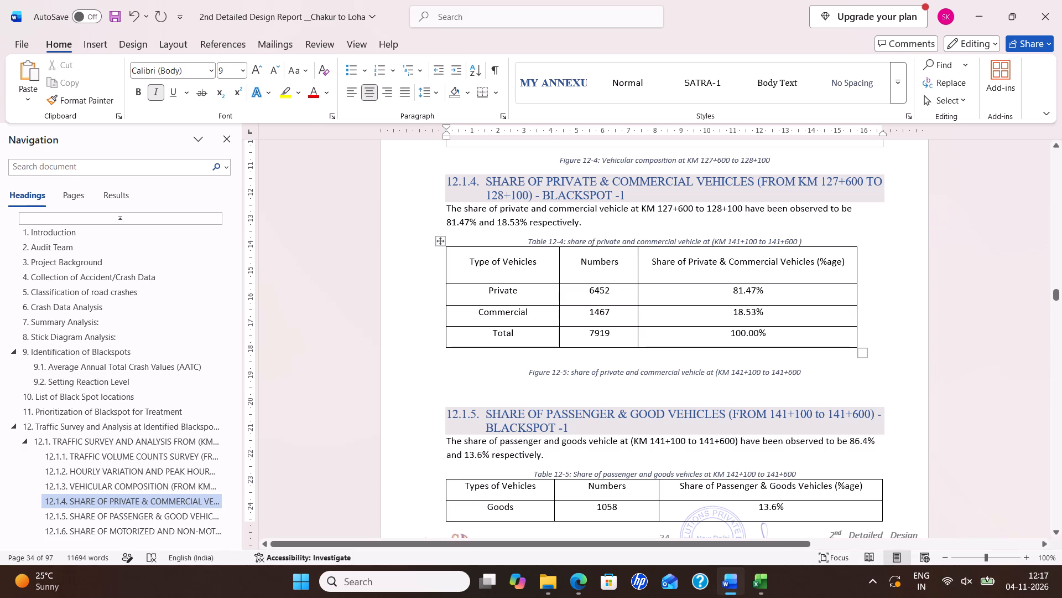
{"action": "left_click", "coordinate": [741, 244]}
{"action": "key", "text": "BackSpace"}
{"action": "key", "text": "BackSpace"}
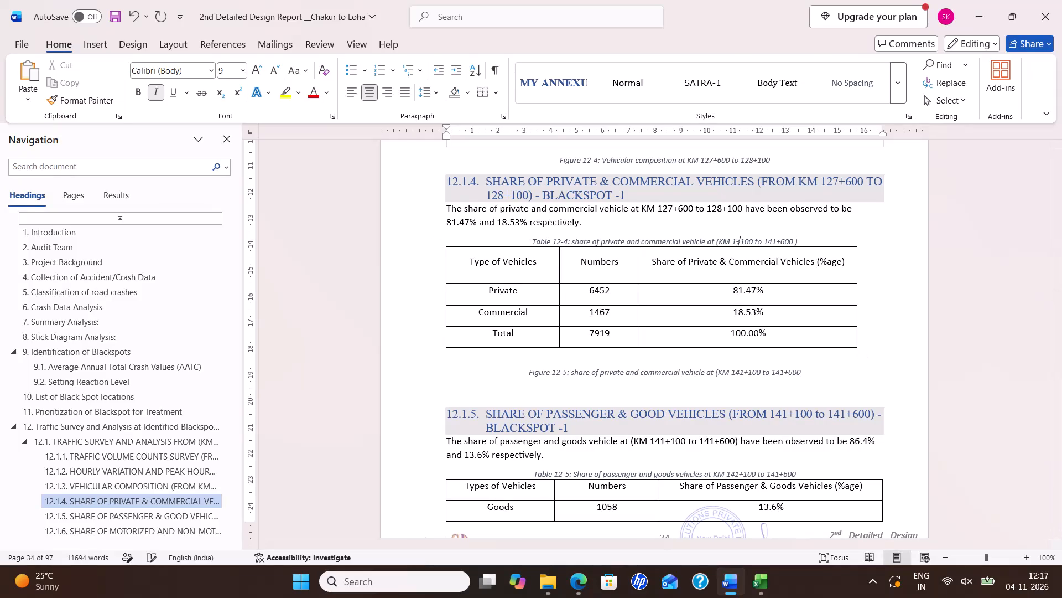
{"action": "type", "text": "27"}
{"action": "key", "text": "Right"}
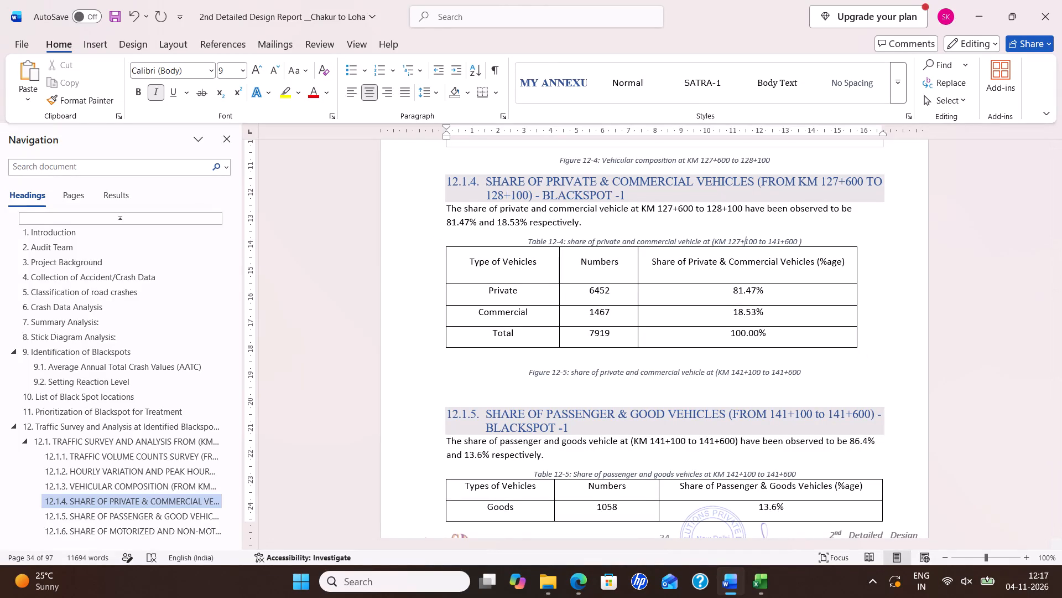
{"action": "key", "text": "Right"}
{"action": "key", "text": "BackSpace"}
{"action": "key", "text": "6"}
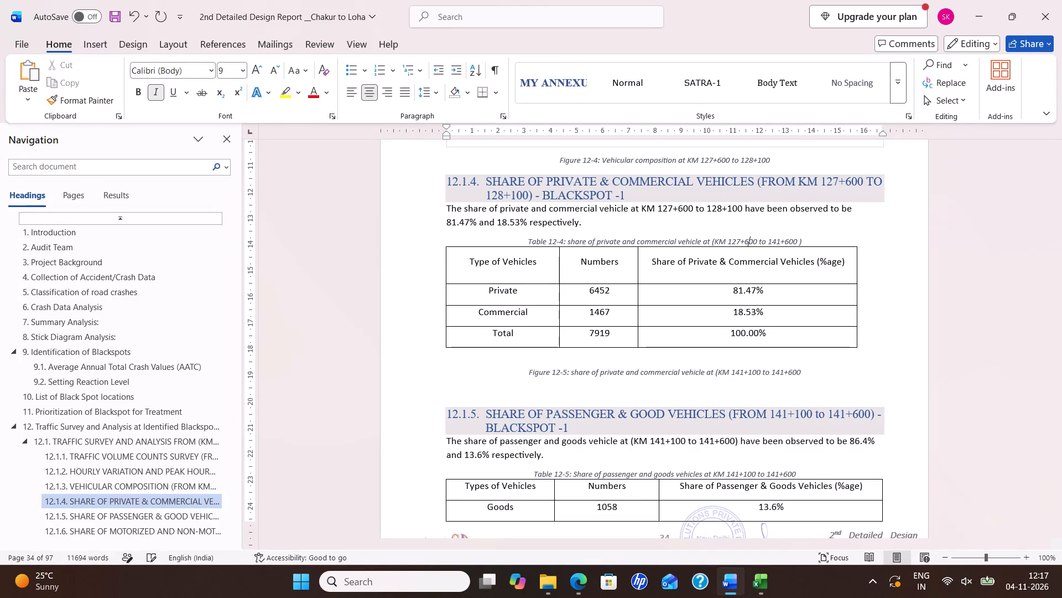
Change the end chainage in the Table 12-4 private and commercial vehicle caption to 128+100.
{"action": "key", "text": "Right"}
{"action": "key", "text": "Right"}
{"action": "key", "text": "Right"}
{"action": "key", "text": "Right"}
{"action": "key", "text": "Right"}
{"action": "key", "text": "Right"}
{"action": "key", "text": "Right"}
{"action": "key", "text": "Right"}
{"action": "key", "text": "Right"}
{"action": "key", "text": "BackSpace"}
{"action": "key", "text": "BackSpace"}
{"action": "type", "text": "28"}
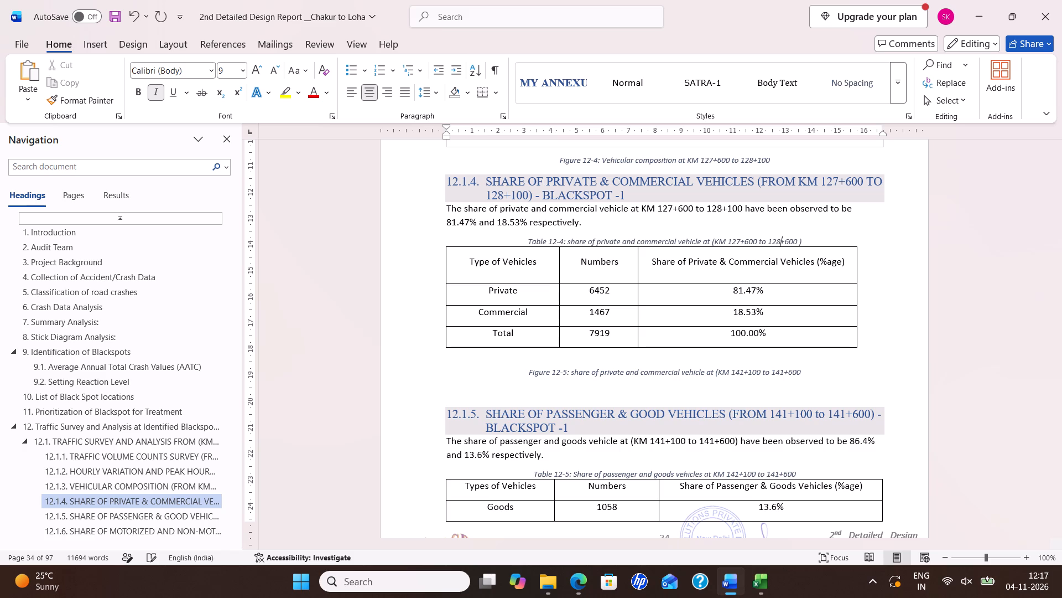
{"action": "key", "text": "Right"}
{"action": "key", "text": "Right"}
{"action": "key", "text": "BackSpace"}
{"action": "key", "text": "1"}
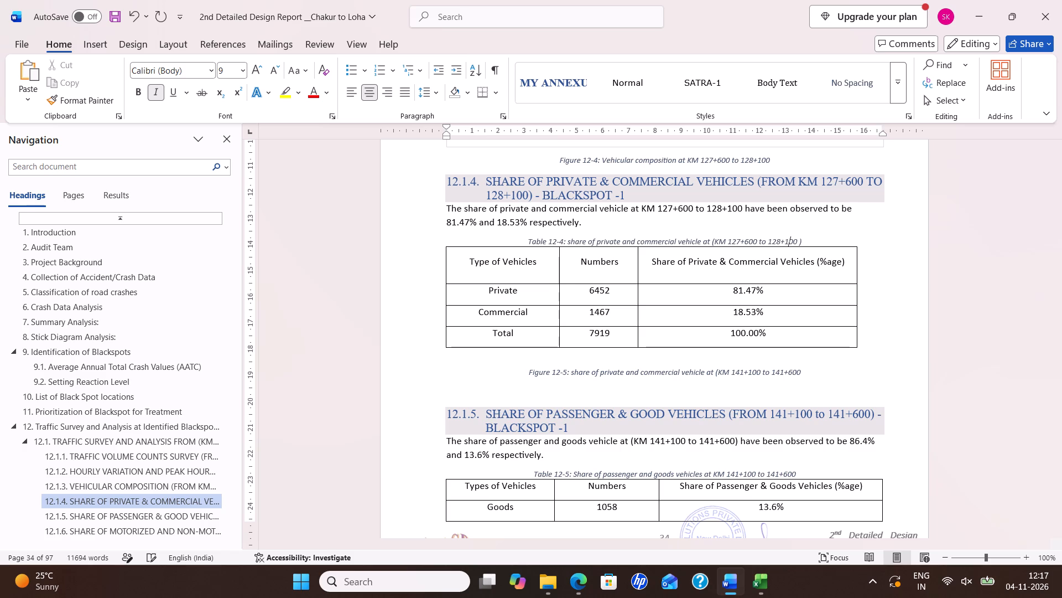
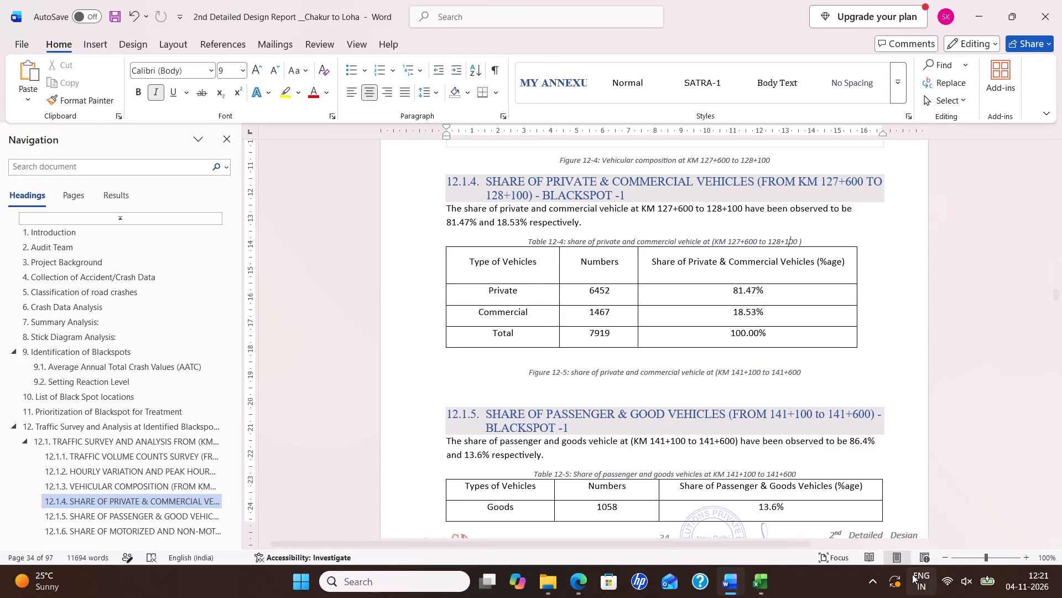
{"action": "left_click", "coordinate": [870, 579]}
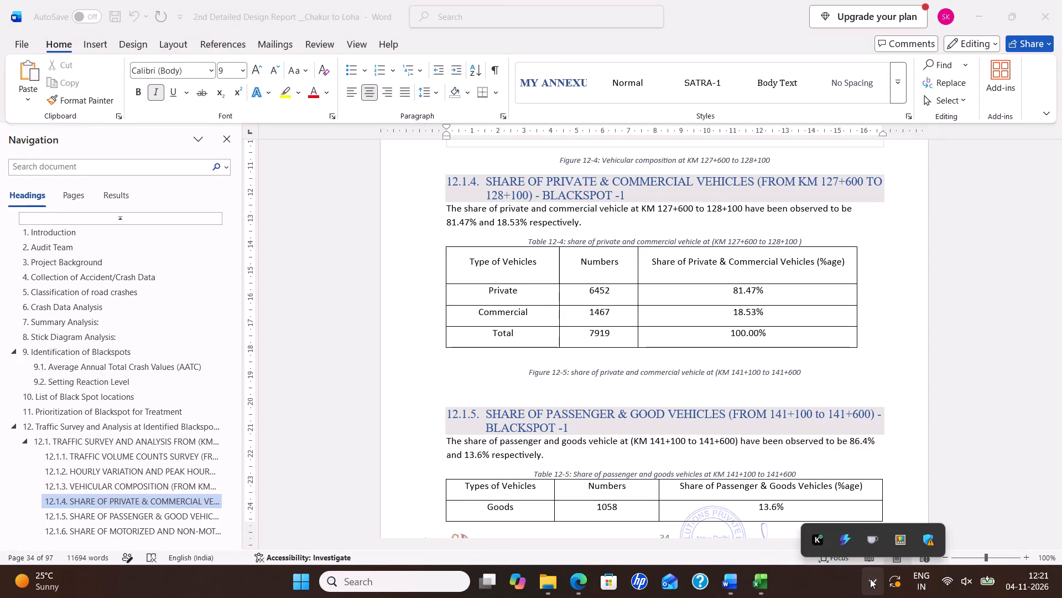
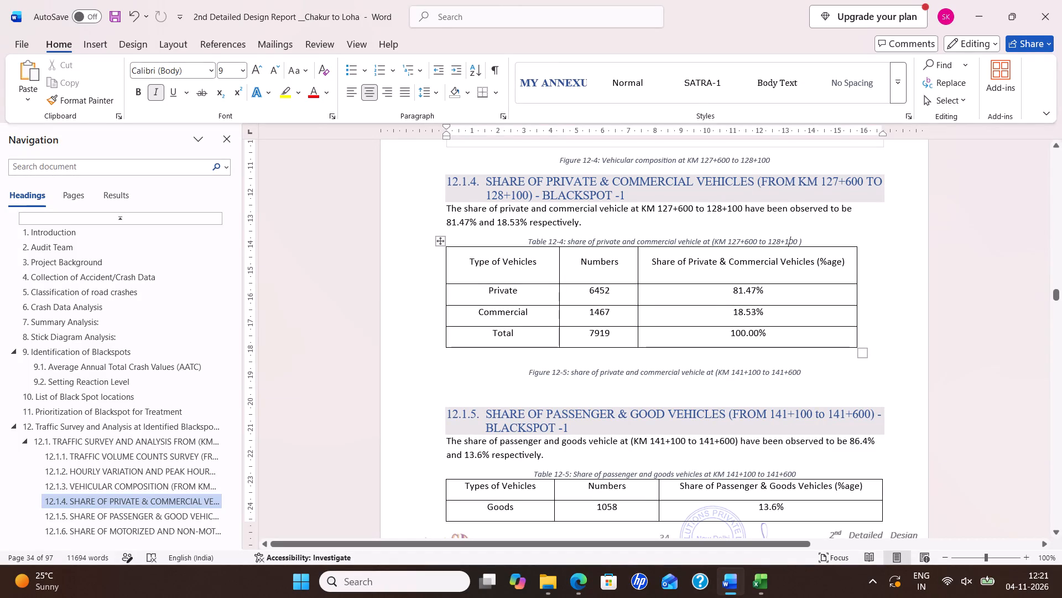
Replace the chainage in the Figure 12-5 caption with "KM 127+600 to 128+100 )" copied from the Table 12-4 caption.
{"action": "left_click_drag", "start_coordinate": [717, 239], "coordinate": [804, 241]}
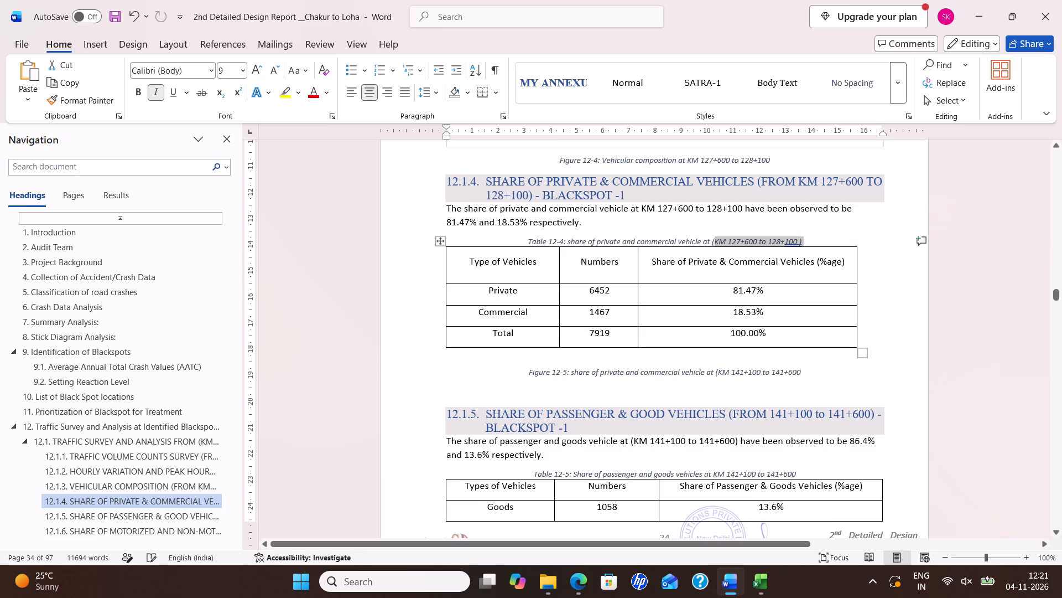
{"action": "key", "text": "ctrl+c"}
{"action": "left_click_drag", "start_coordinate": [816, 374], "coordinate": [762, 372]}
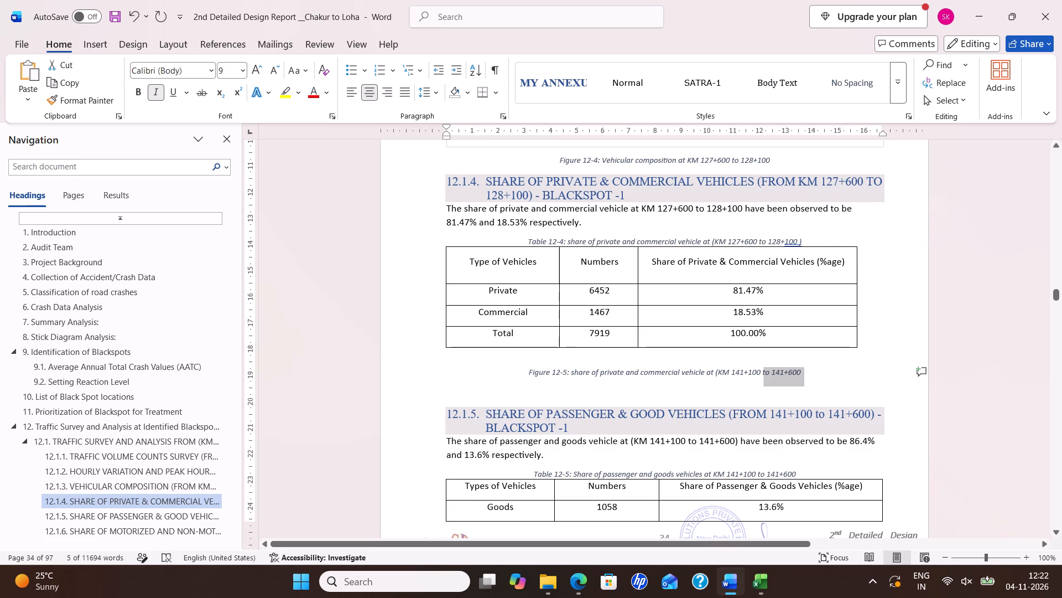
{"action": "left_click_drag", "start_coordinate": [762, 372], "coordinate": [724, 372]}
{"action": "key", "text": "ctrl+v"}
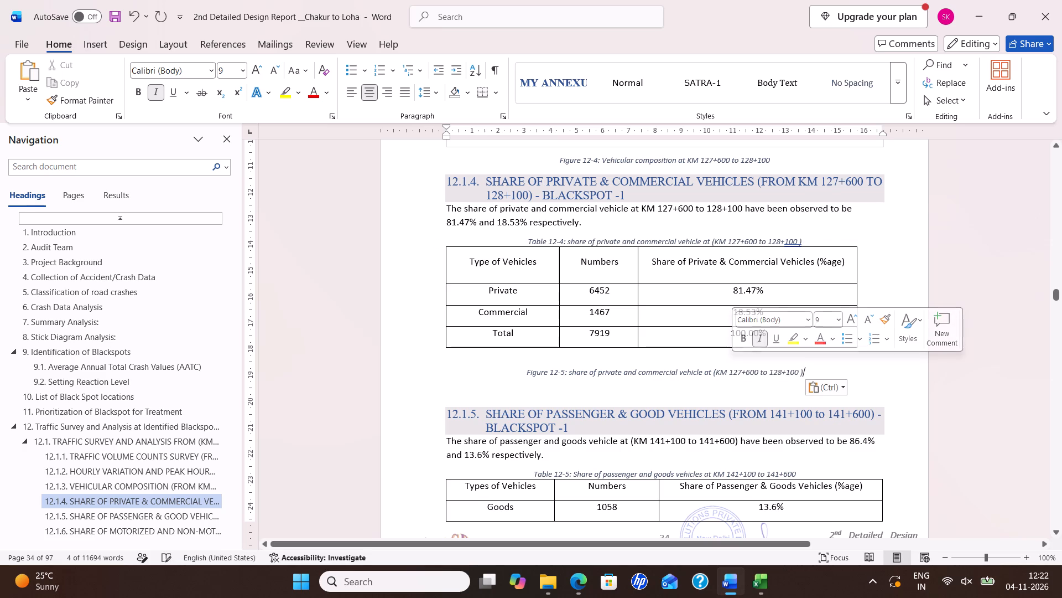
Copy the Share of Private & Commercial Vehicles pie chart from the Excel workbook, insert it above the Figure 12-5 caption in Word, and centre it.
{"action": "key", "text": "alt+Tab"}
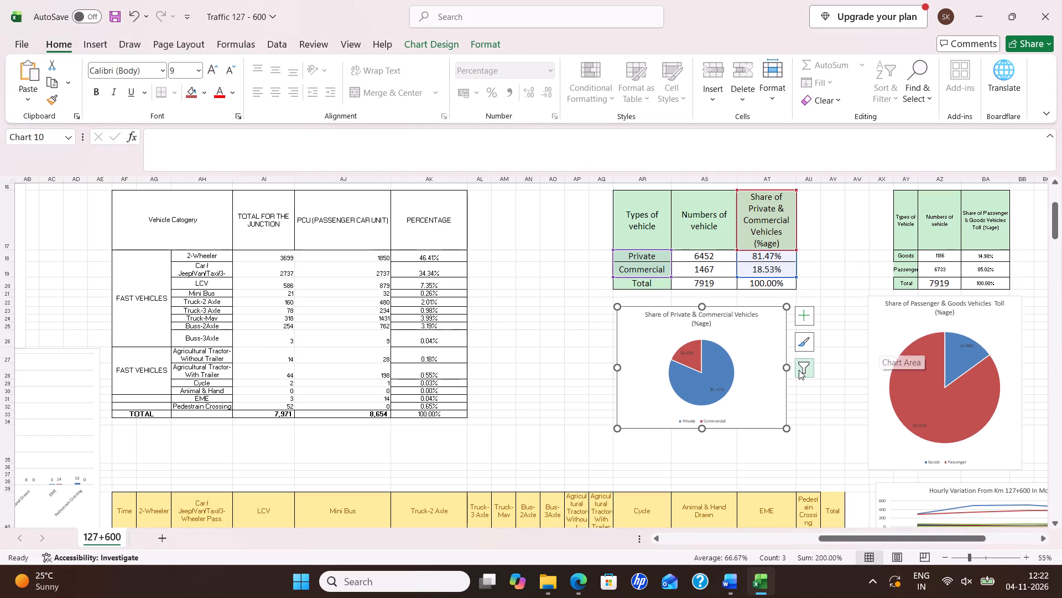
{"action": "left_click", "coordinate": [762, 367]}
{"action": "key", "text": "ctrl+c"}
{"action": "key", "text": "alt+Tab"}
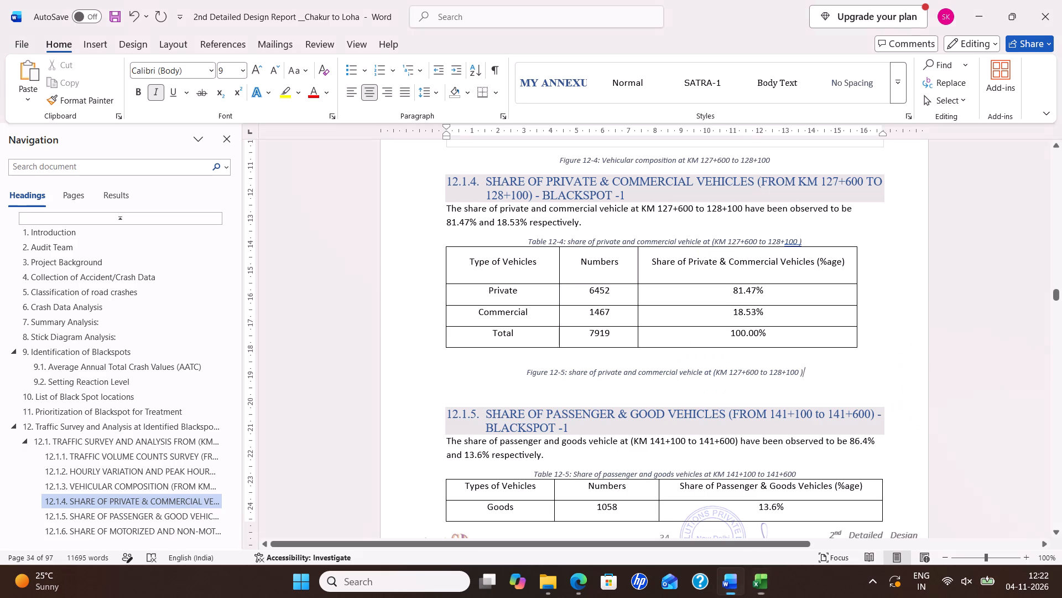
{"action": "left_click", "coordinate": [709, 363]}
{"action": "key", "text": "Return"}
{"action": "key", "text": "ctrl+v"}
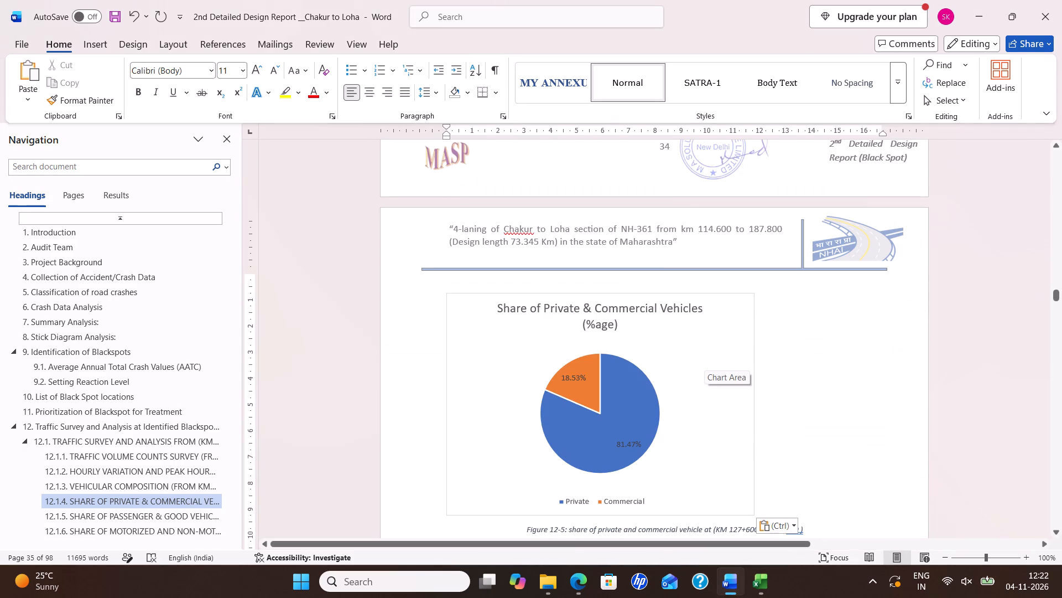
{"action": "left_click", "coordinate": [476, 365]}
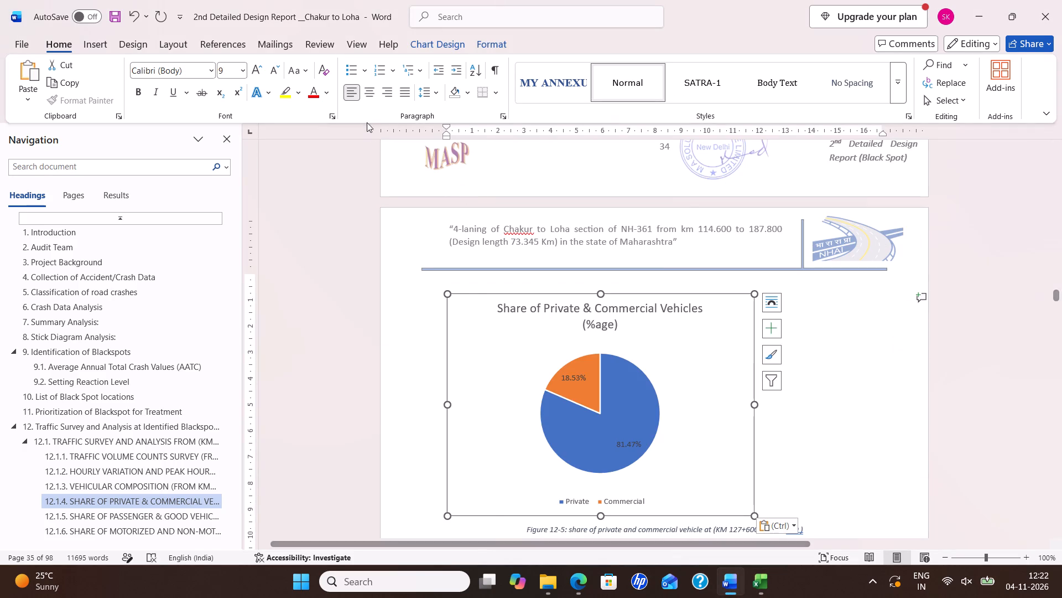
{"action": "left_click", "coordinate": [365, 94]}
Set the font size of the Share of Private & Commercial Vehicles chart title to 12.
{"action": "left_click", "coordinate": [621, 314]}
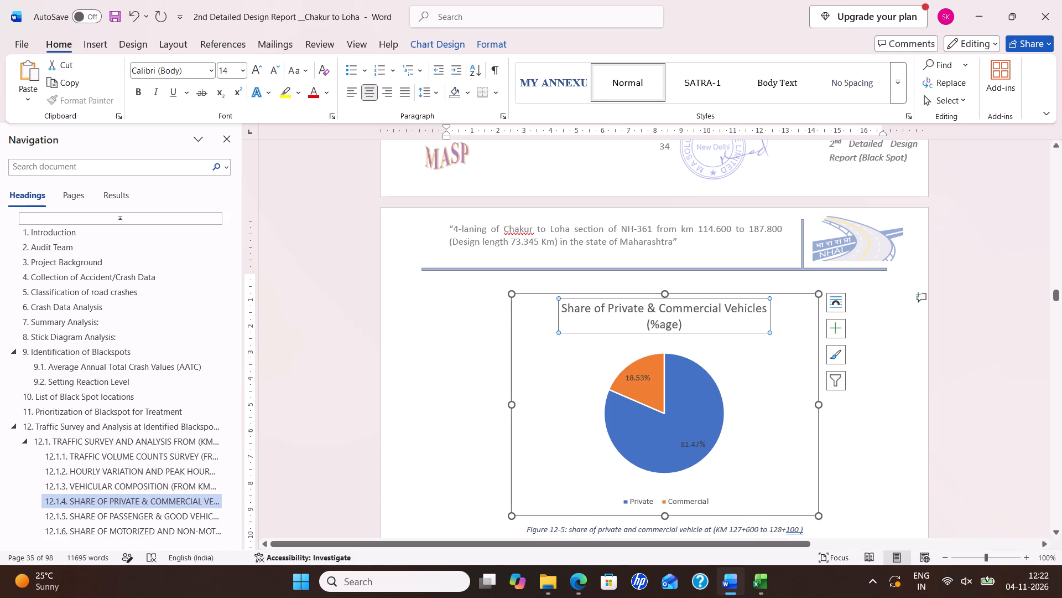
{"action": "left_click_drag", "start_coordinate": [571, 310], "coordinate": [689, 320]}
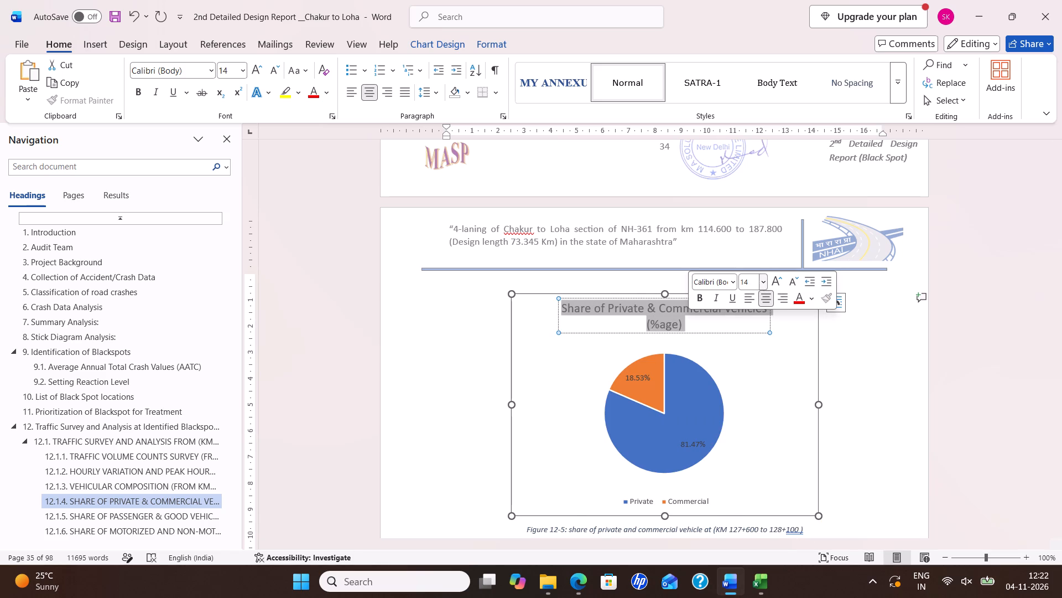
{"action": "left_click", "coordinate": [757, 280]}
{"action": "type", "text": "12"}
{"action": "key", "text": "Return"}
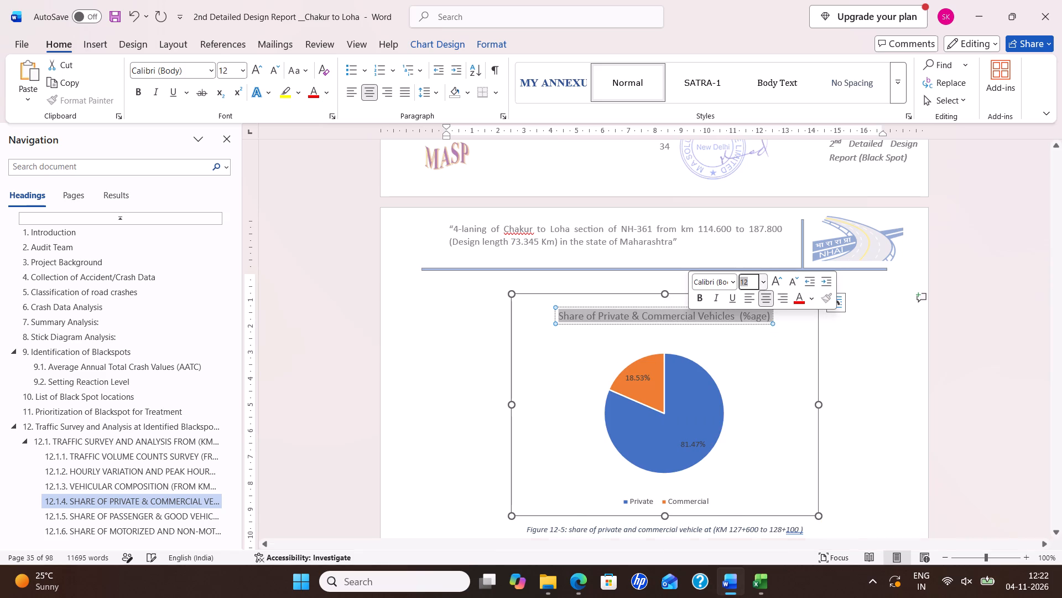
{"action": "left_click", "coordinate": [723, 353]}
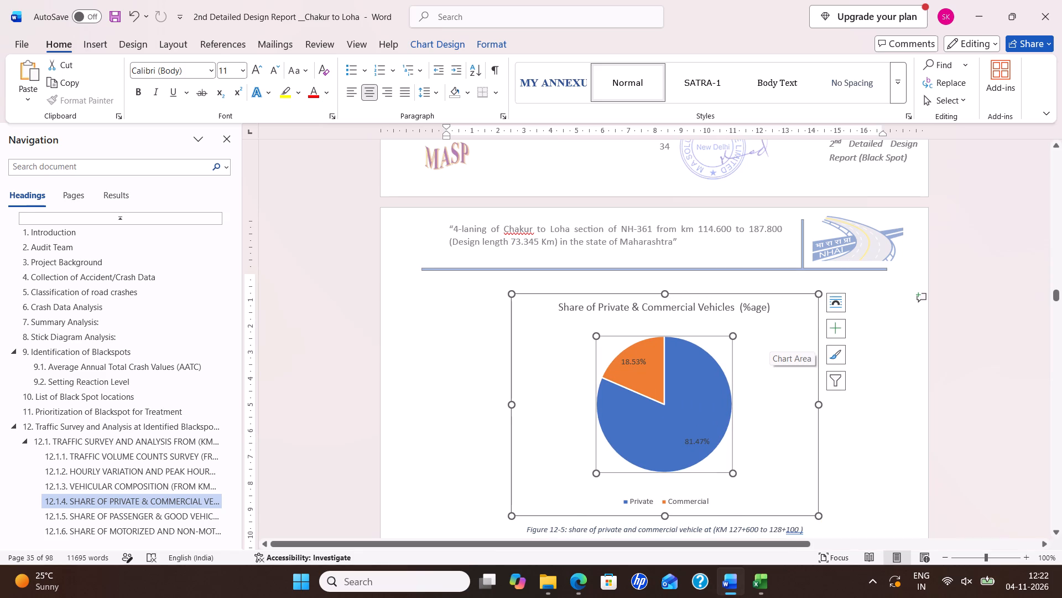
Try to remove the blank line above the Share of Private & Commercial Vehicles chart.
{"action": "left_click", "coordinate": [679, 283]}
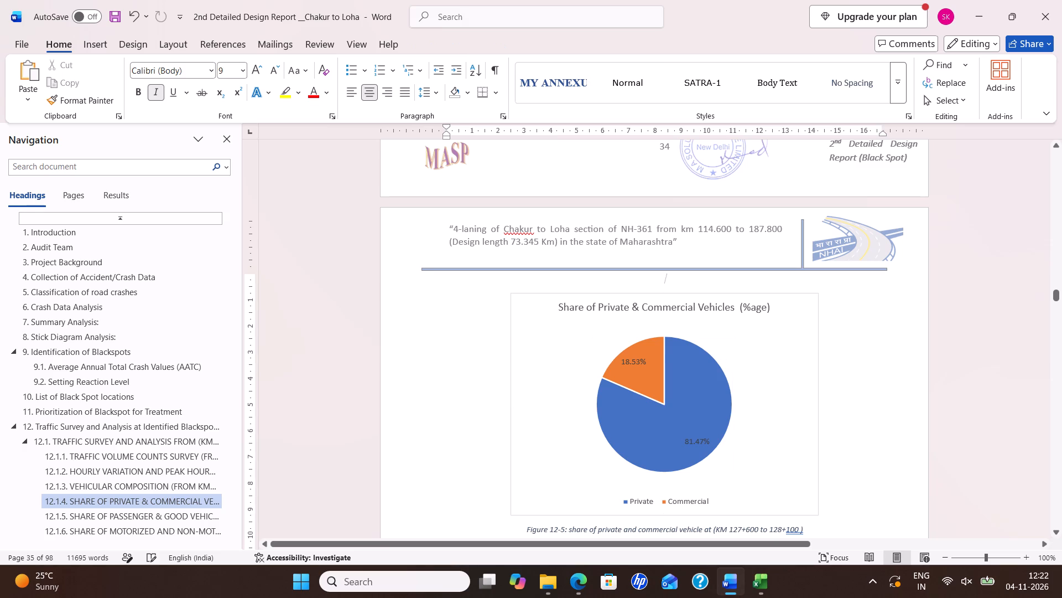
{"action": "key", "text": "BackSpace"}
{"action": "key", "text": "BackSpace"}
Apply the suggested grammar correction "100)" in the Figure 12-5 caption.
{"action": "scroll", "coordinate": [688, 333], "scroll_direction": "down", "scroll_amount": 2}
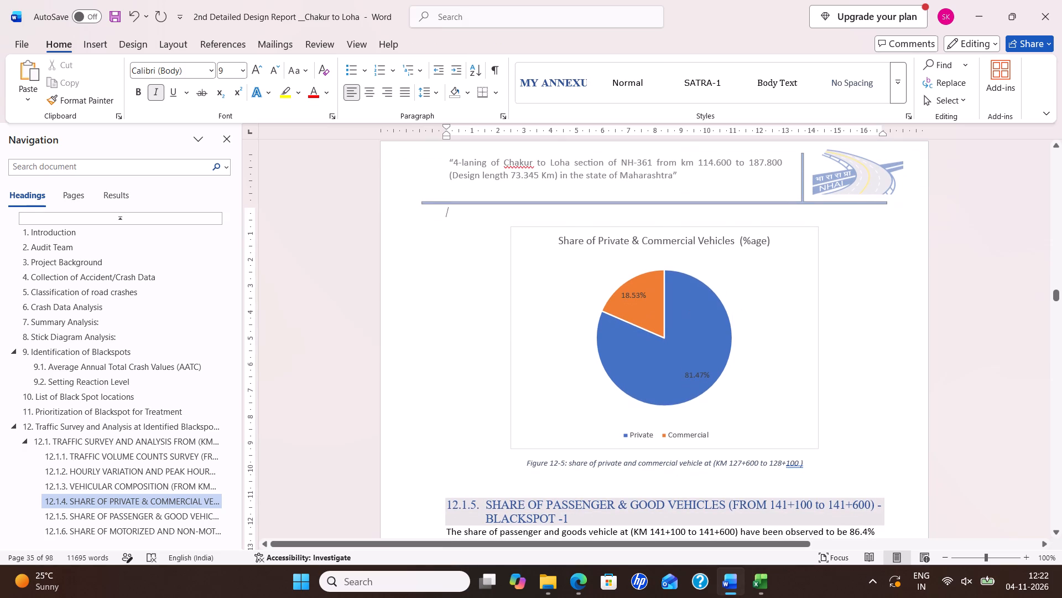
{"action": "right_click", "coordinate": [797, 467]}
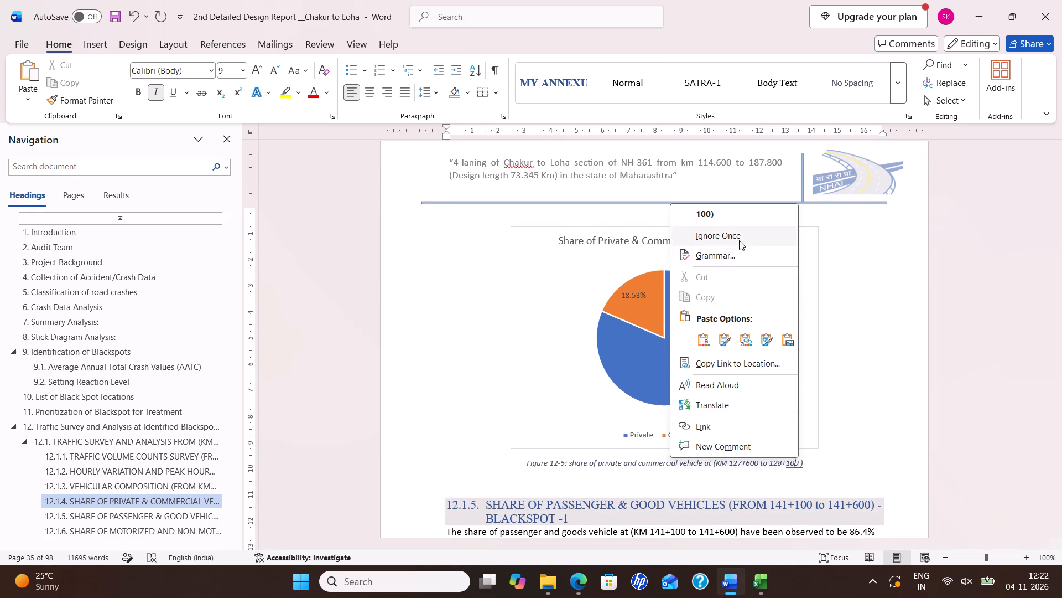
{"action": "left_click", "coordinate": [737, 214]}
Apply the suggested grammar correction "100)" in the Table 12-4 caption.
{"action": "scroll", "coordinate": [655, 395], "scroll_direction": "up", "scroll_amount": 15}
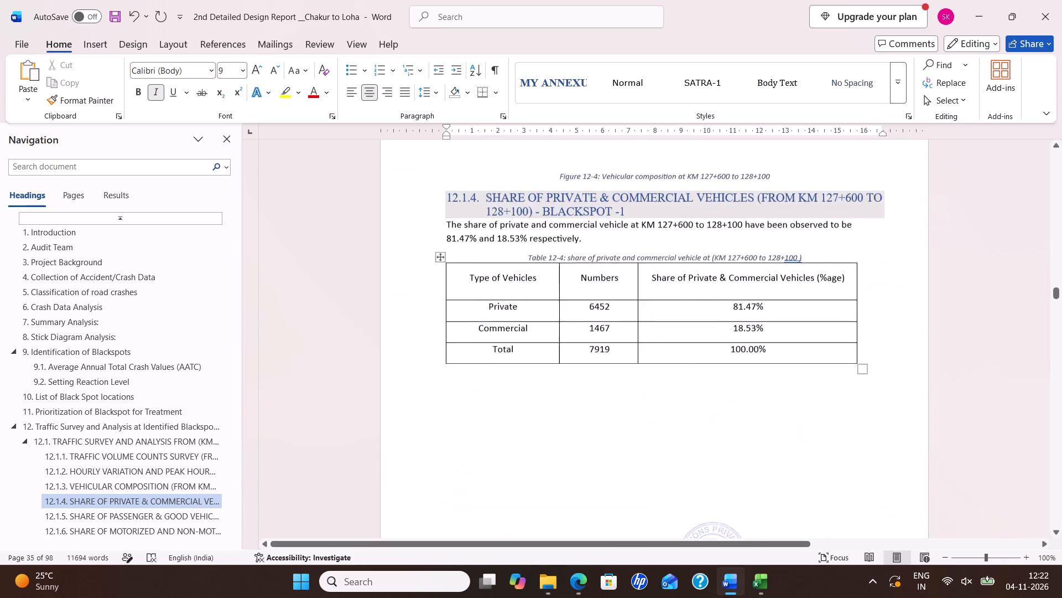
{"action": "scroll", "coordinate": [665, 355], "scroll_direction": "up", "scroll_amount": 1}
{"action": "scroll", "coordinate": [664, 356], "scroll_direction": "down", "scroll_amount": 2}
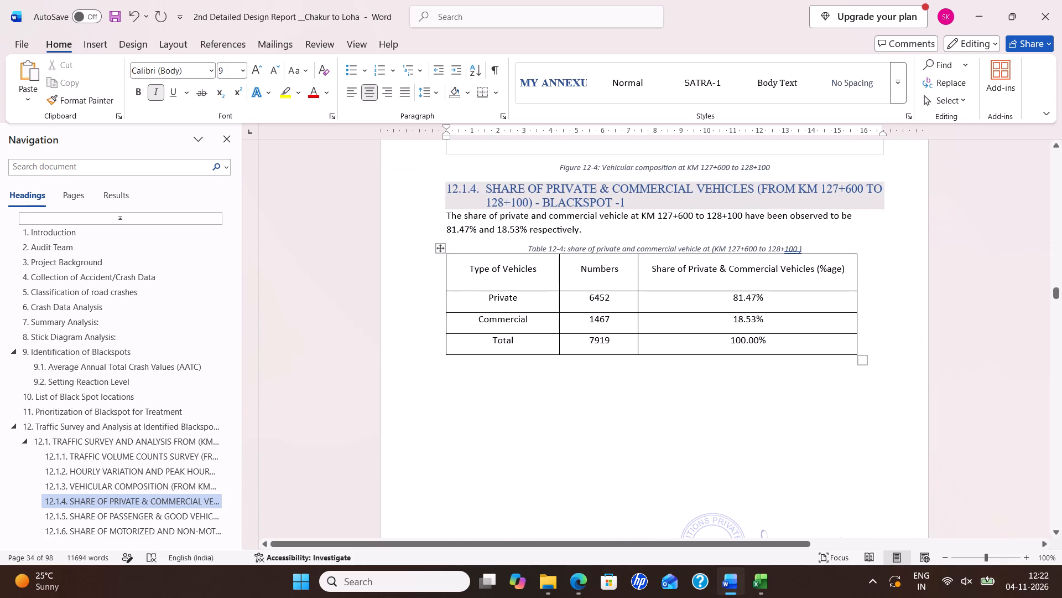
{"action": "left_click", "coordinate": [790, 249]}
{"action": "right_click", "coordinate": [790, 255]}
{"action": "left_click", "coordinate": [790, 252]}
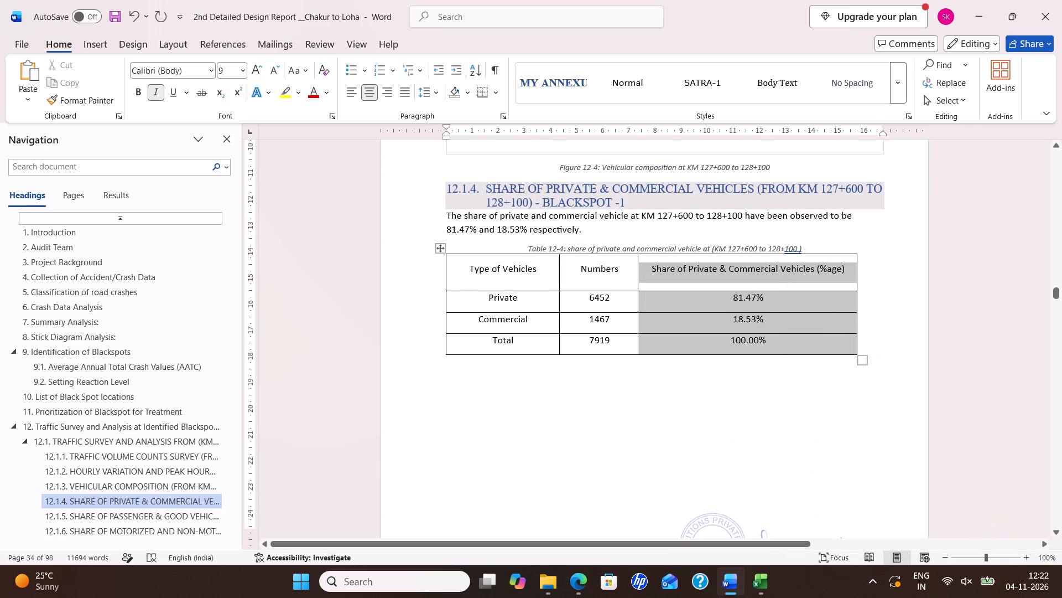
{"action": "left_click", "coordinate": [795, 251]}
{"action": "right_click", "coordinate": [794, 254]}
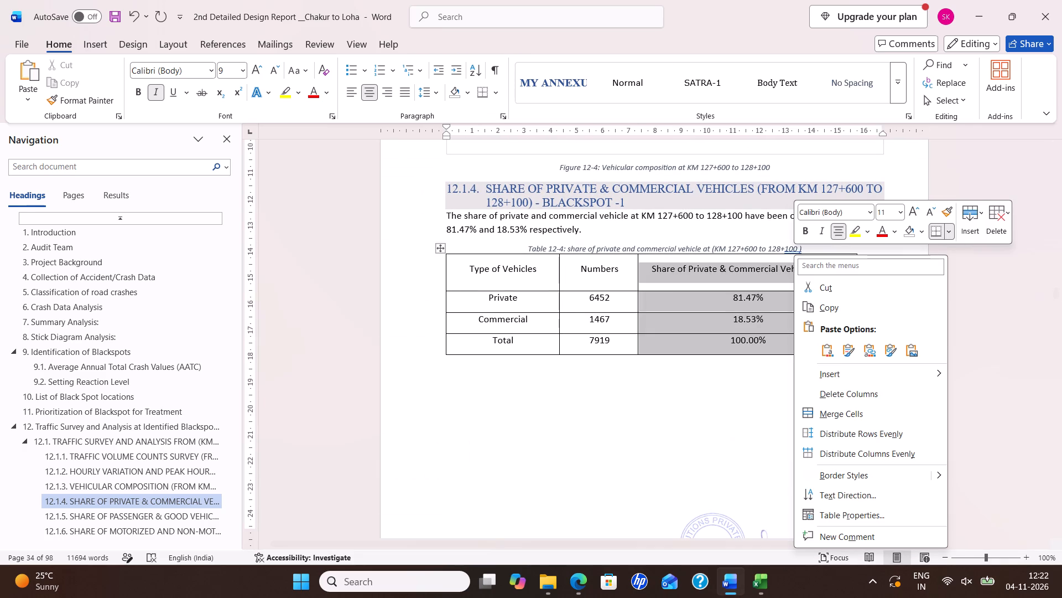
{"action": "left_click", "coordinate": [792, 249]}
{"action": "right_click", "coordinate": [791, 249]}
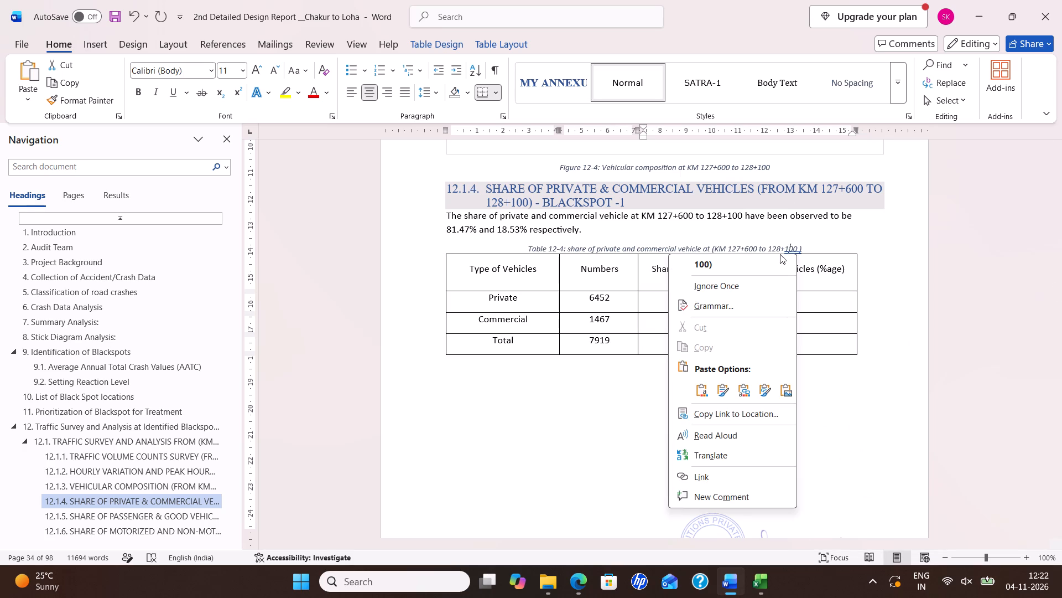
{"action": "left_click", "coordinate": [774, 257]}
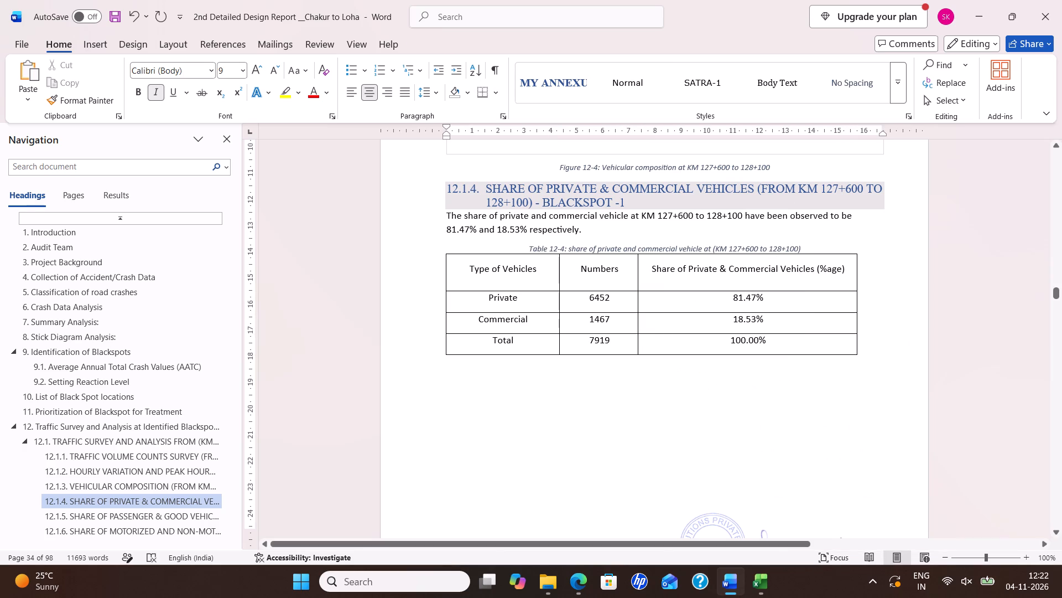
Replace the chainage in heading 12.1.5 with "FROM KM 127+600 TO 128+100" copied from heading 12.1.4.
{"action": "scroll", "coordinate": [730, 241], "scroll_direction": "down", "scroll_amount": 3}
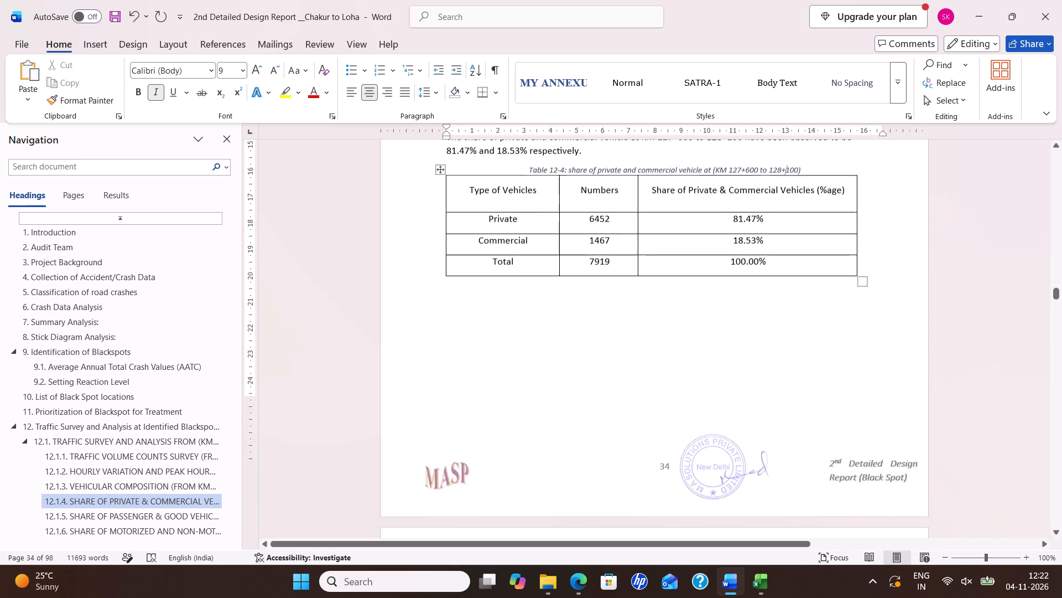
{"action": "scroll", "coordinate": [747, 241], "scroll_direction": "down", "scroll_amount": 15}
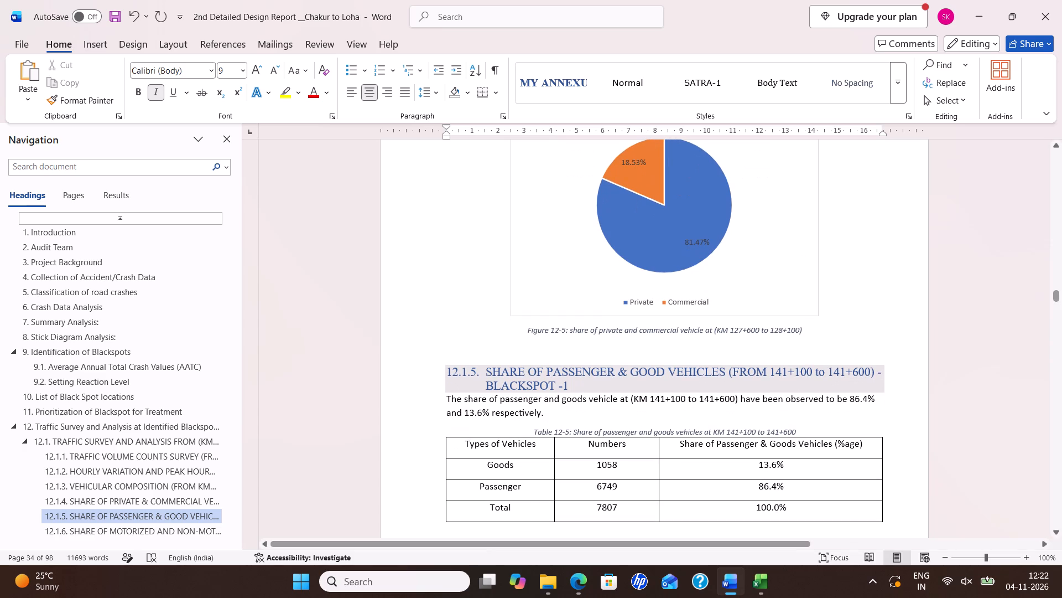
{"action": "scroll", "coordinate": [759, 315], "scroll_direction": "up", "scroll_amount": 2}
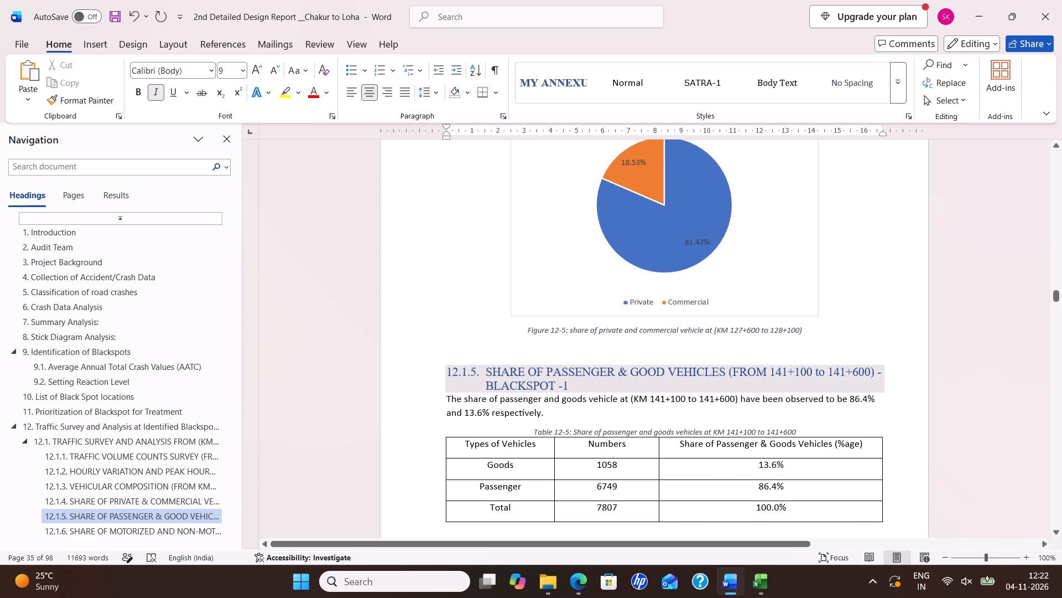
{"action": "scroll", "coordinate": [759, 315], "scroll_direction": "up", "scroll_amount": 19}
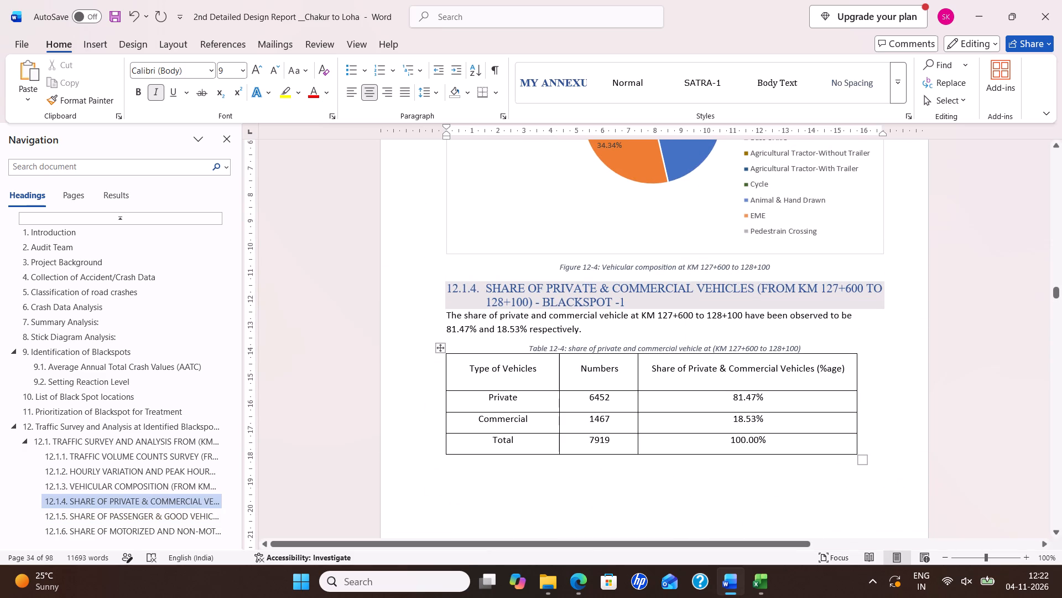
{"action": "left_click_drag", "start_coordinate": [765, 288], "coordinate": [766, 299]}
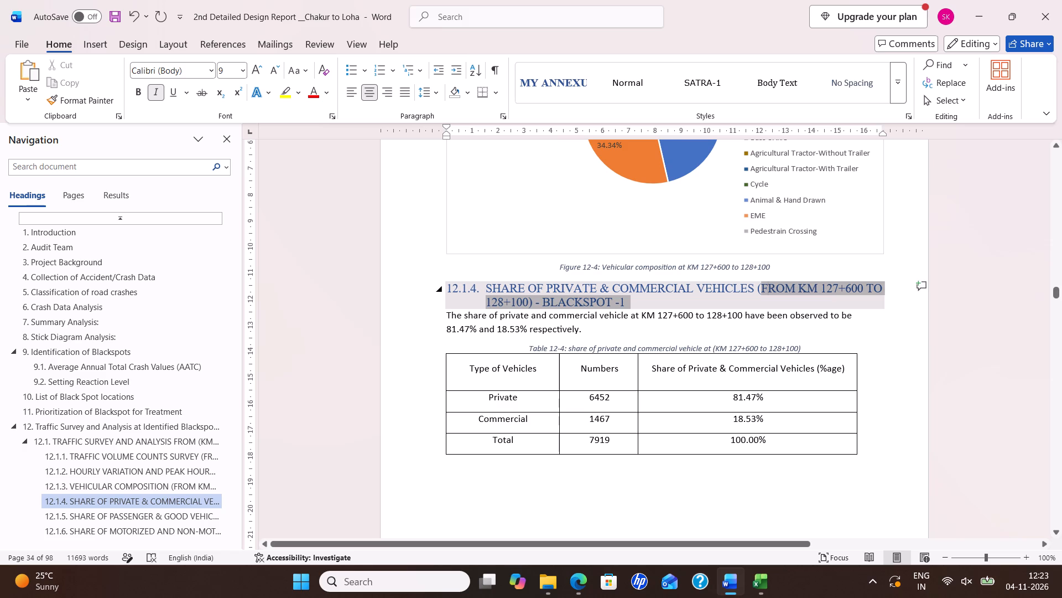
{"action": "left_click_drag", "start_coordinate": [766, 299], "coordinate": [526, 297]}
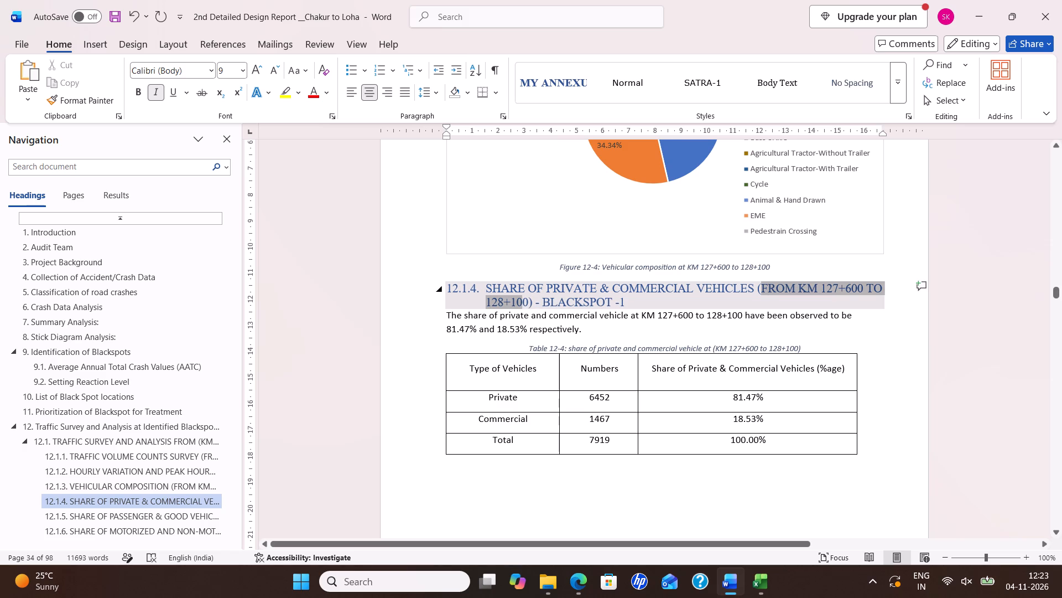
{"action": "left_click_drag", "start_coordinate": [526, 297], "coordinate": [529, 297]}
{"action": "key", "text": "ctrl+c"}
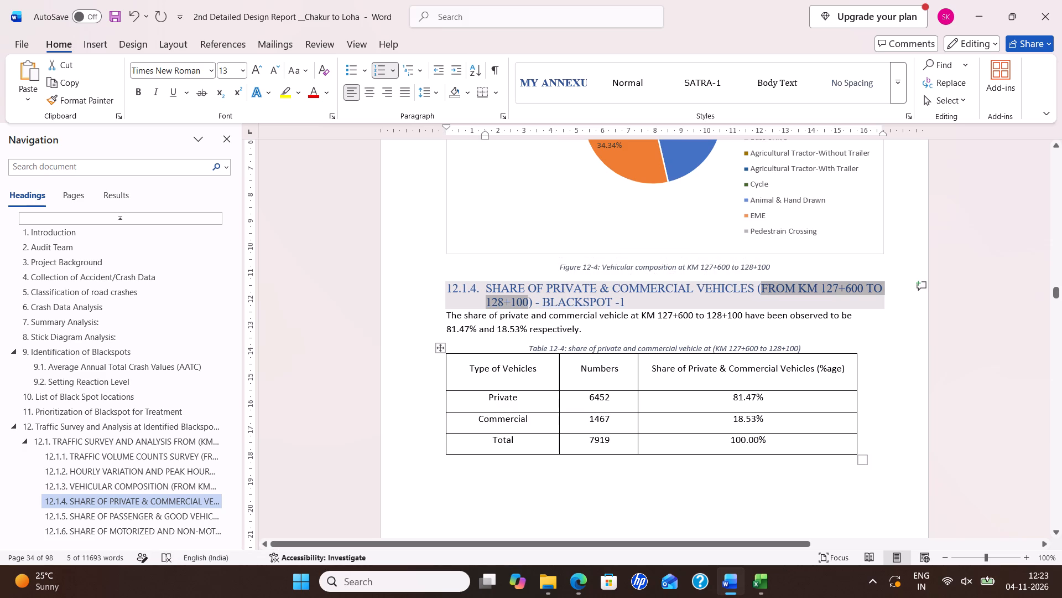
{"action": "scroll", "coordinate": [652, 319], "scroll_direction": "down", "scroll_amount": 2}
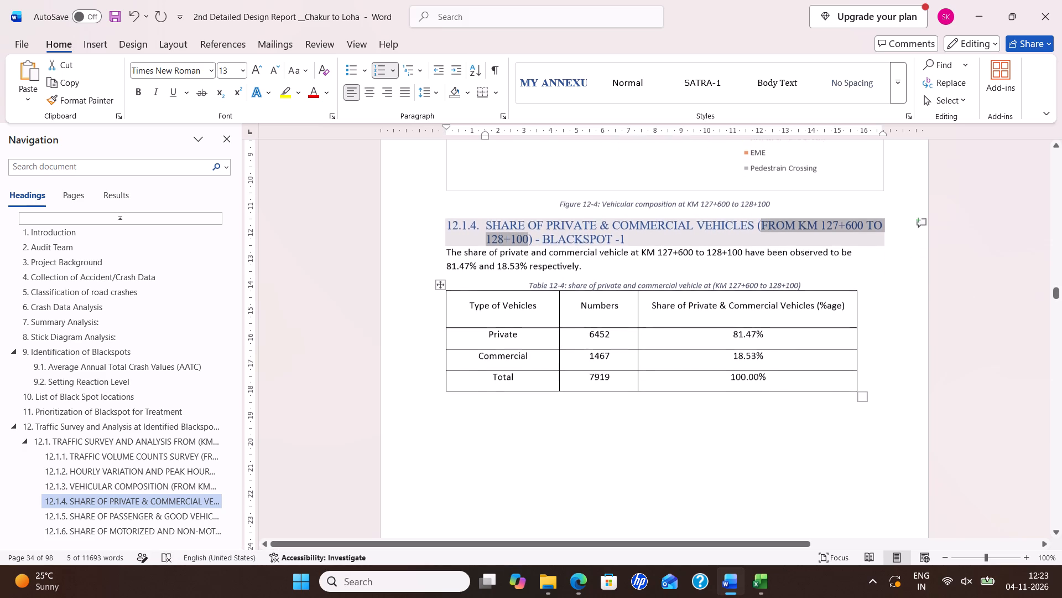
{"action": "scroll", "coordinate": [729, 355], "scroll_direction": "down", "scroll_amount": 15}
{"action": "scroll", "coordinate": [742, 337], "scroll_direction": "down", "scroll_amount": 11}
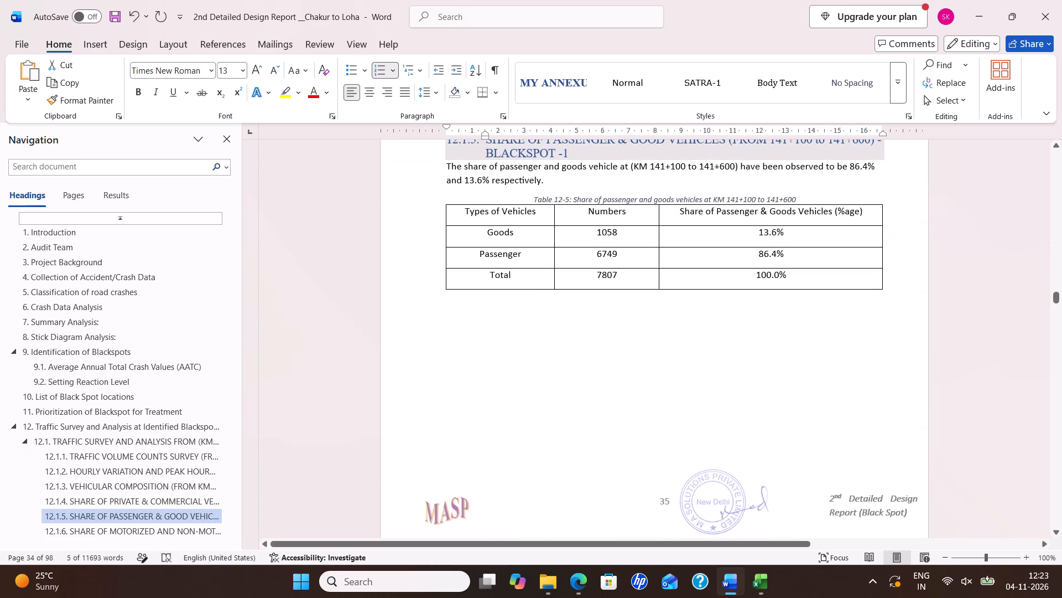
{"action": "scroll", "coordinate": [725, 327], "scroll_direction": "up", "scroll_amount": 2}
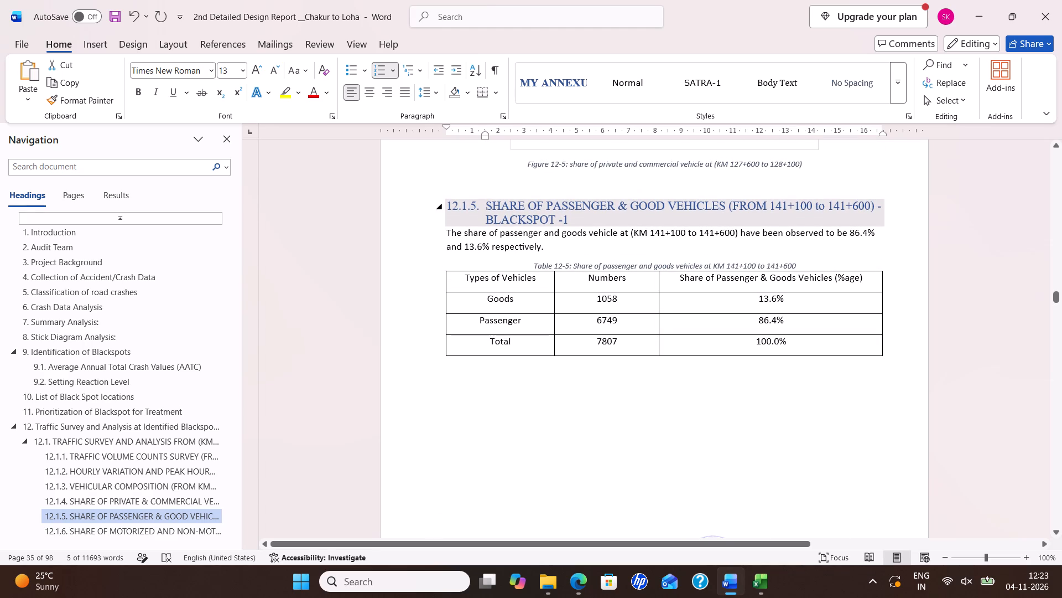
{"action": "left_click_drag", "start_coordinate": [733, 202], "coordinate": [597, 225]}
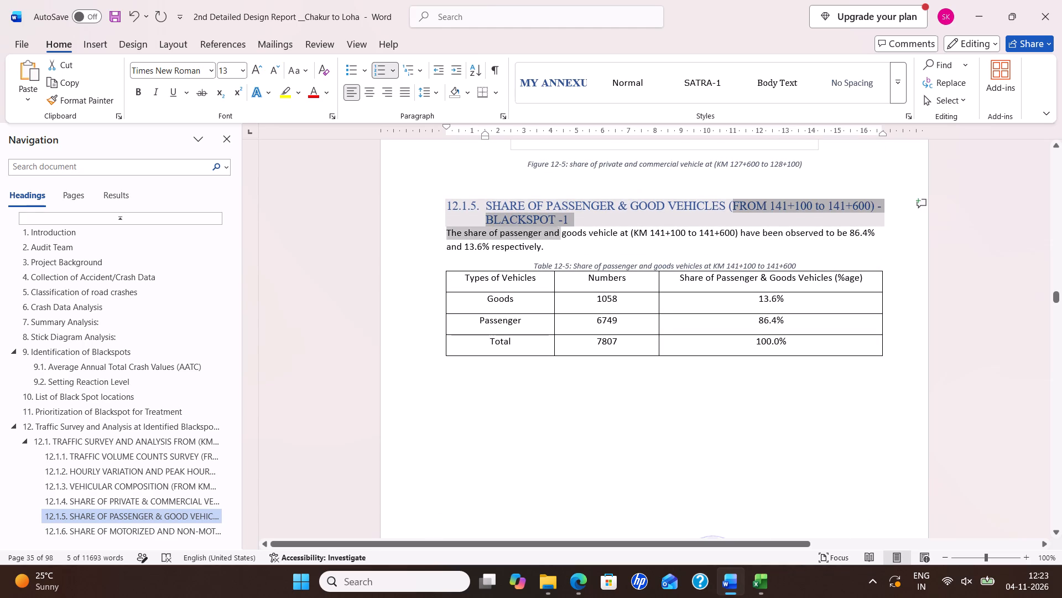
{"action": "left_click_drag", "start_coordinate": [597, 225], "coordinate": [862, 212]}
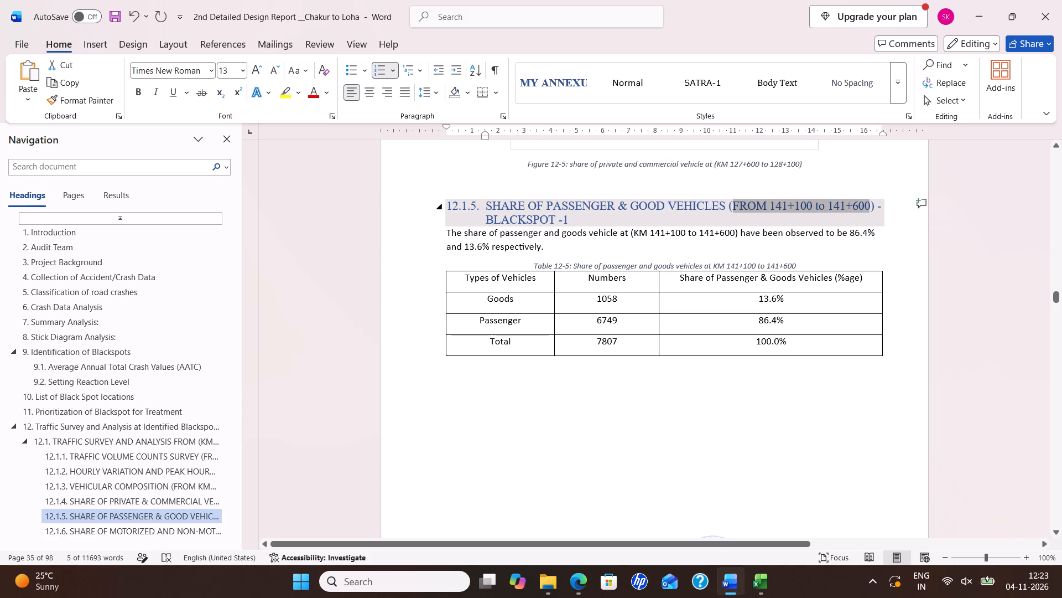
{"action": "left_click_drag", "start_coordinate": [862, 212], "coordinate": [872, 212]}
{"action": "key", "text": "ctrl+v"}
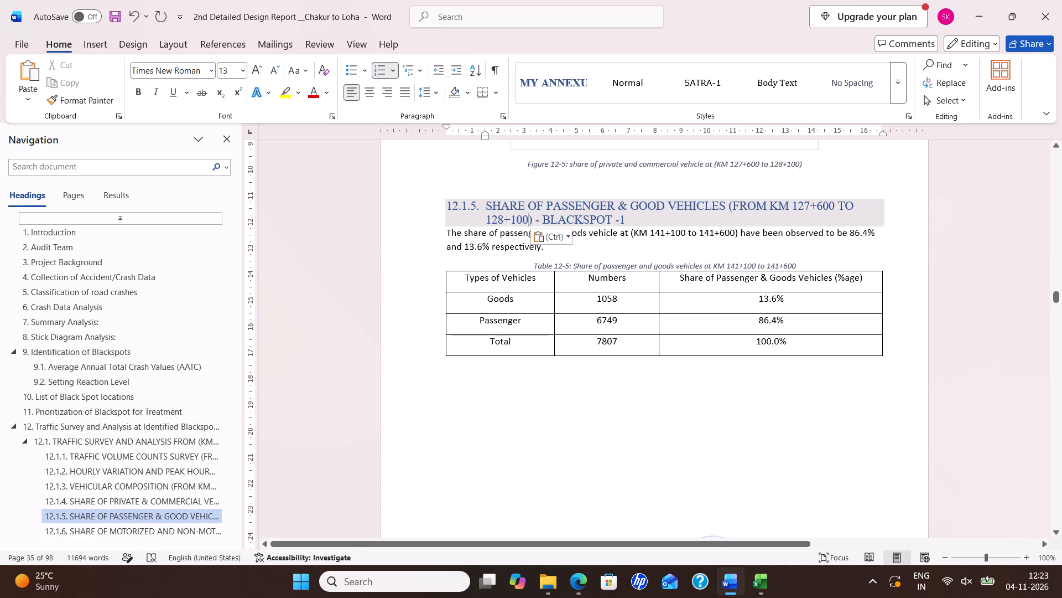
Change the start chainage in the paragraph under heading 12.1.5 to 127+600.
{"action": "left_click", "coordinate": [664, 235]}
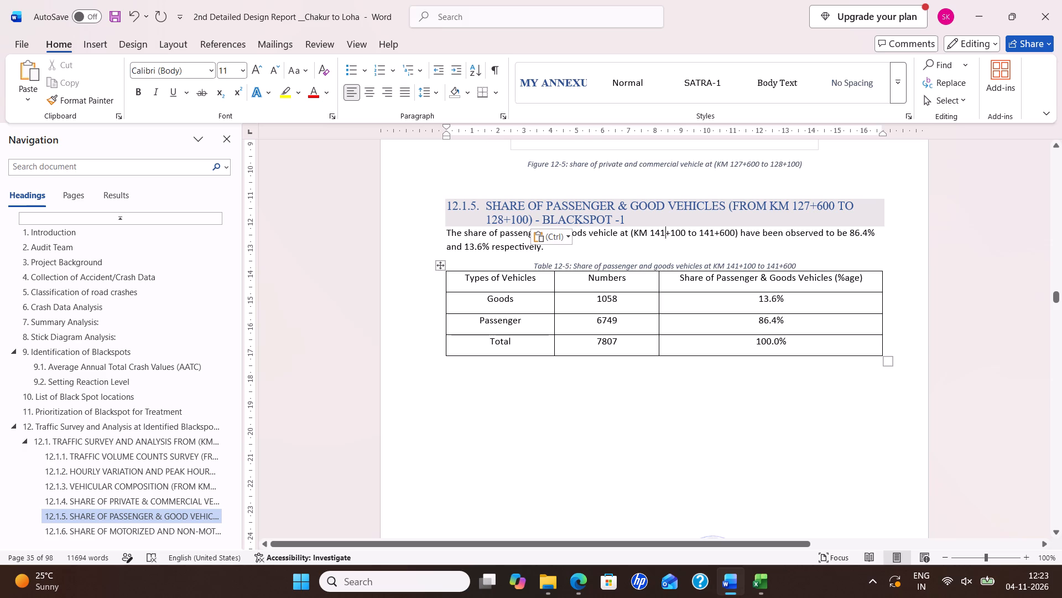
{"action": "key", "text": "BackSpace"}
{"action": "key", "text": "BackSpace"}
{"action": "type", "text": "27"}
{"action": "key", "text": "Right"}
{"action": "key", "text": "Right"}
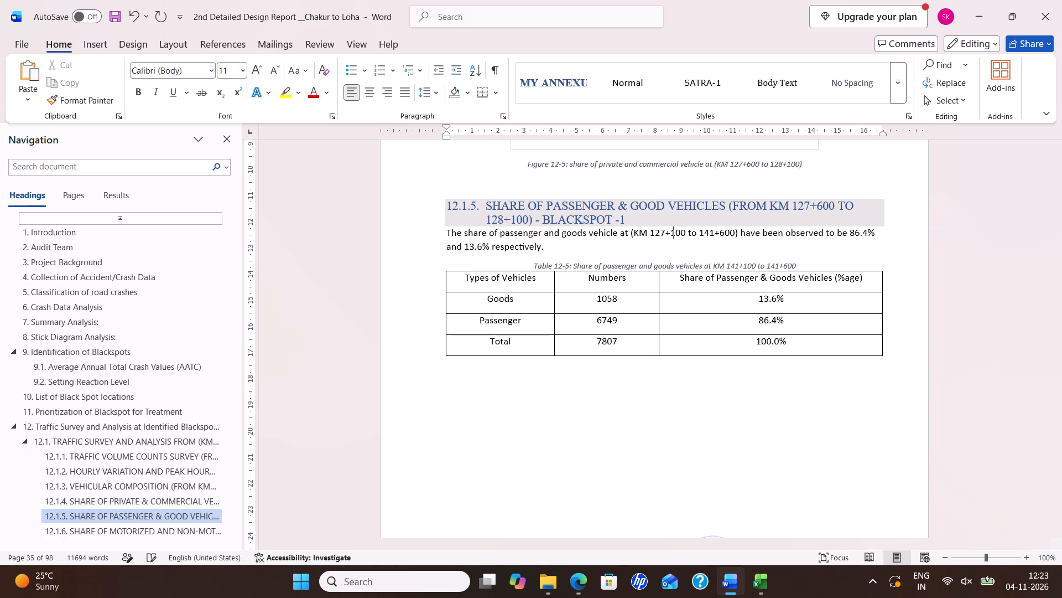
{"action": "key", "text": "Right"}
{"action": "key", "text": "Left"}
{"action": "key", "text": "BackSpace"}
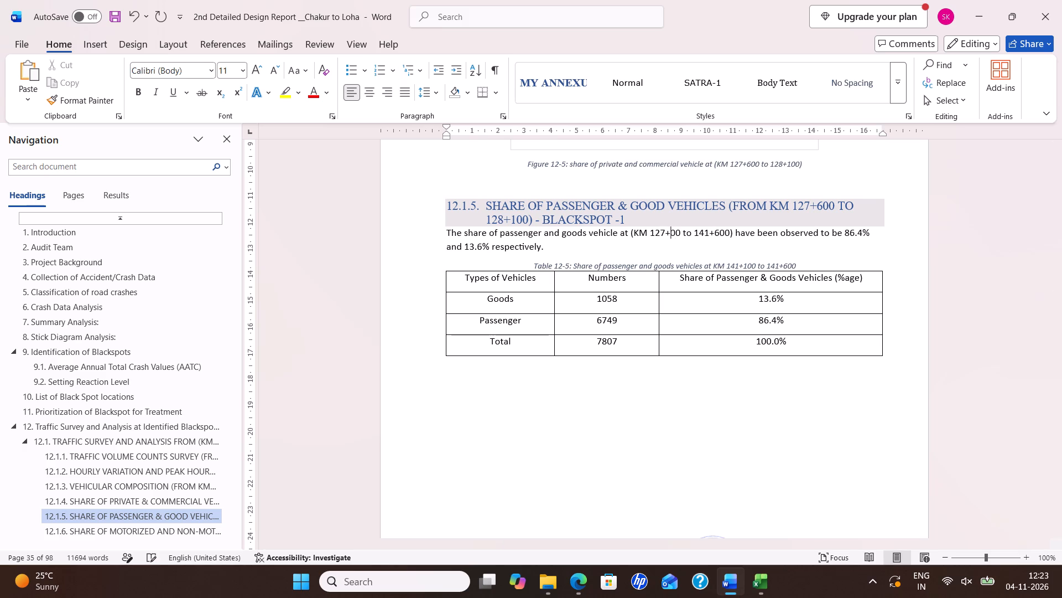
{"action": "key", "text": "6"}
Change the end chainage in the paragraph under heading 12.1.5 to 128+100.
{"action": "key", "text": "Right"}
{"action": "key", "text": "Right"}
{"action": "key", "text": "Right"}
{"action": "key", "text": "Right"}
{"action": "key", "text": "Right"}
{"action": "key", "text": "Right"}
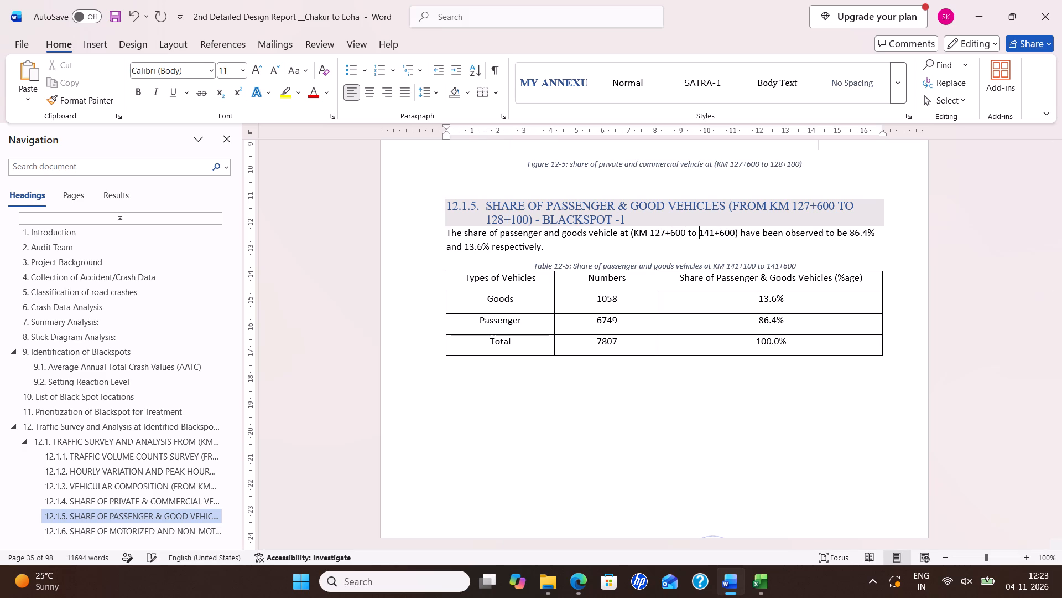
{"action": "key", "text": "Right"}
{"action": "key", "text": "Right"}
{"action": "key", "text": "Right"}
{"action": "key", "text": "BackSpace"}
{"action": "key", "text": "BackSpace"}
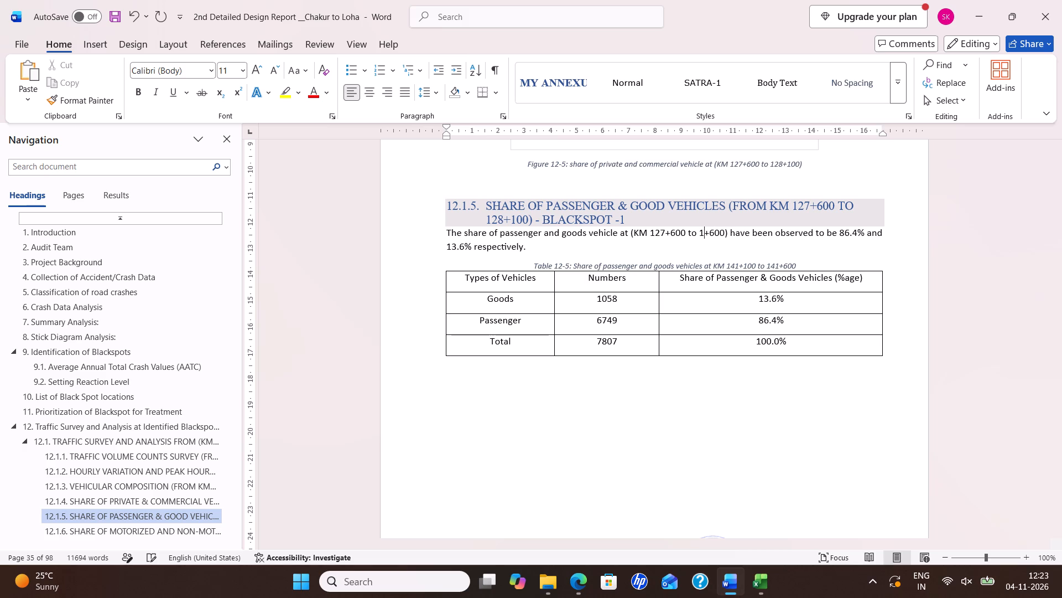
{"action": "type", "text": "28"}
{"action": "key", "text": "Right"}
{"action": "key", "text": "Right"}
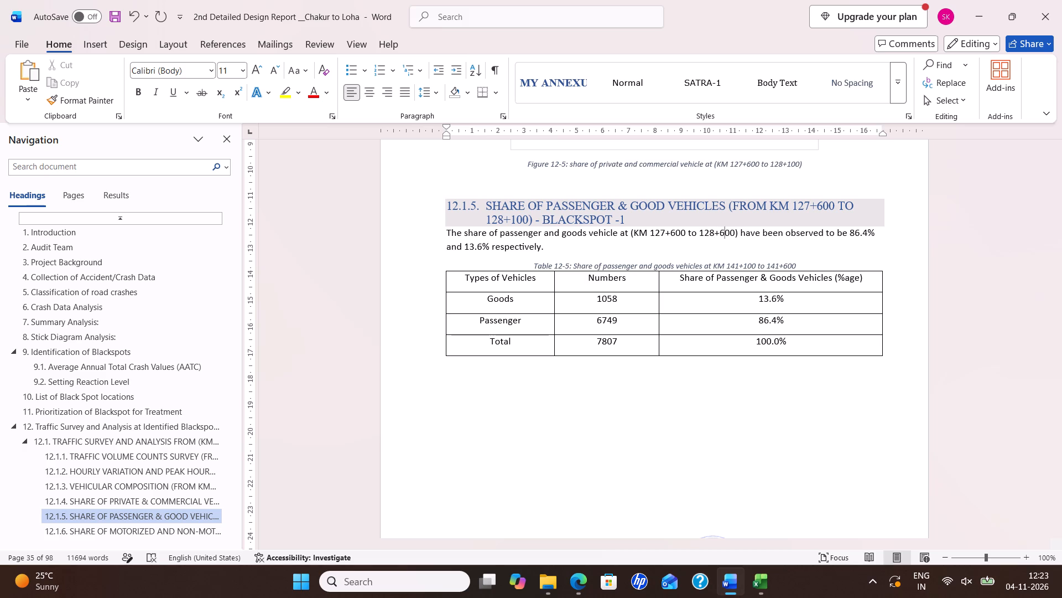
{"action": "key", "text": "BackSpace"}
{"action": "key", "text": "1"}
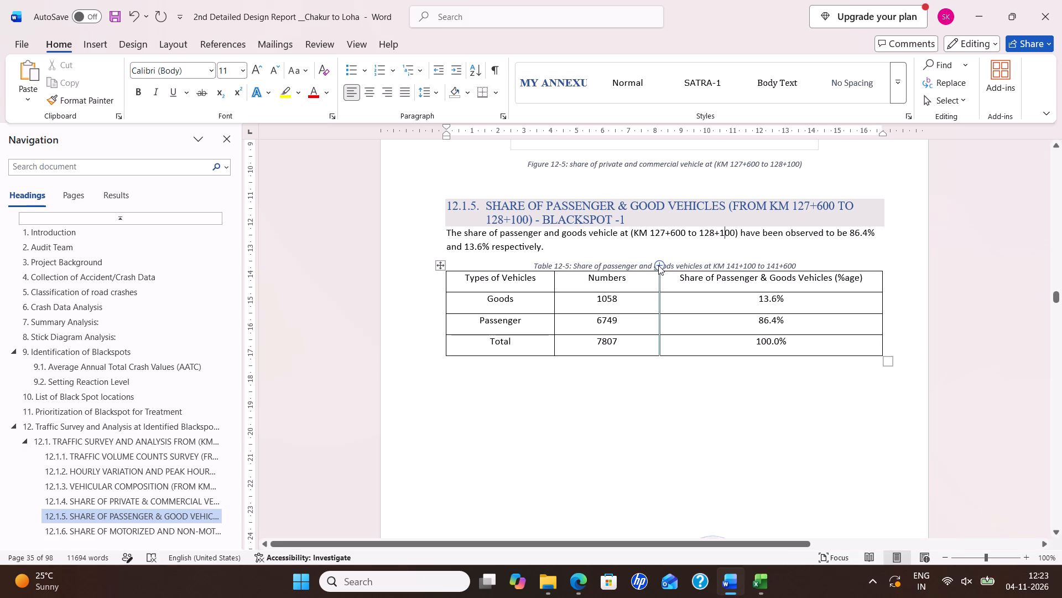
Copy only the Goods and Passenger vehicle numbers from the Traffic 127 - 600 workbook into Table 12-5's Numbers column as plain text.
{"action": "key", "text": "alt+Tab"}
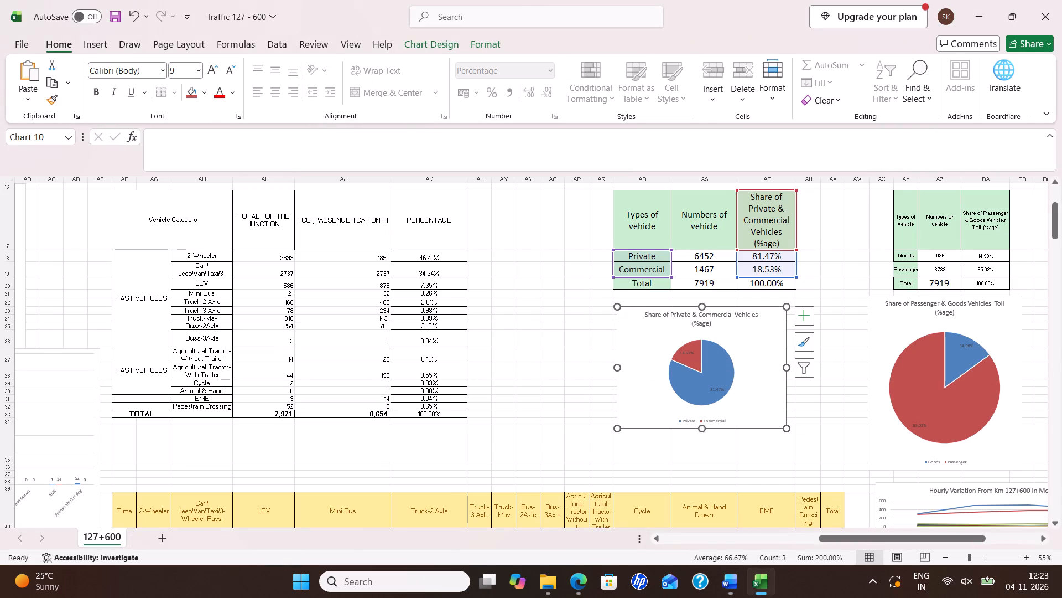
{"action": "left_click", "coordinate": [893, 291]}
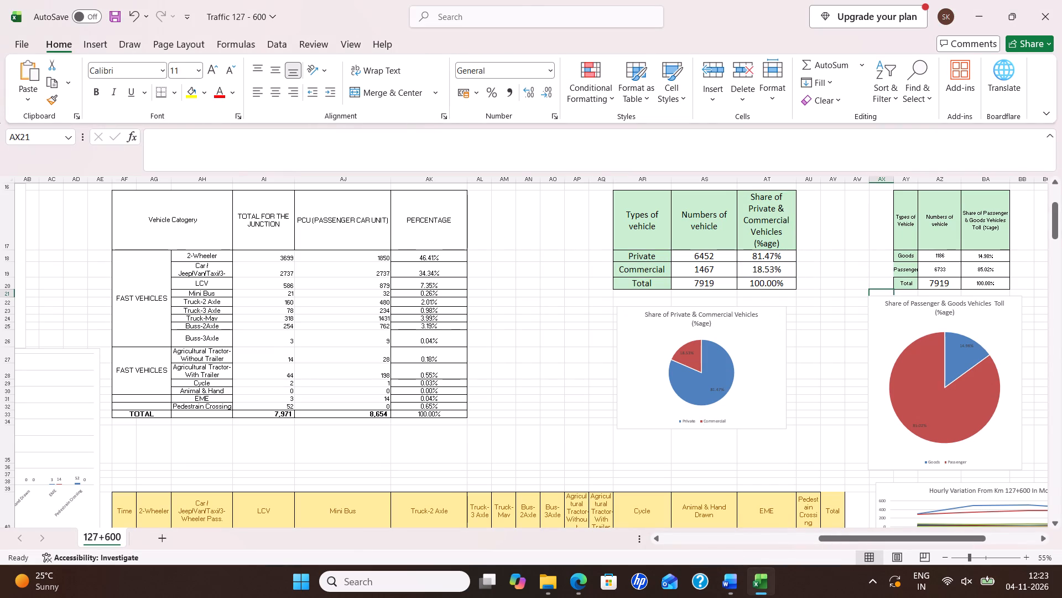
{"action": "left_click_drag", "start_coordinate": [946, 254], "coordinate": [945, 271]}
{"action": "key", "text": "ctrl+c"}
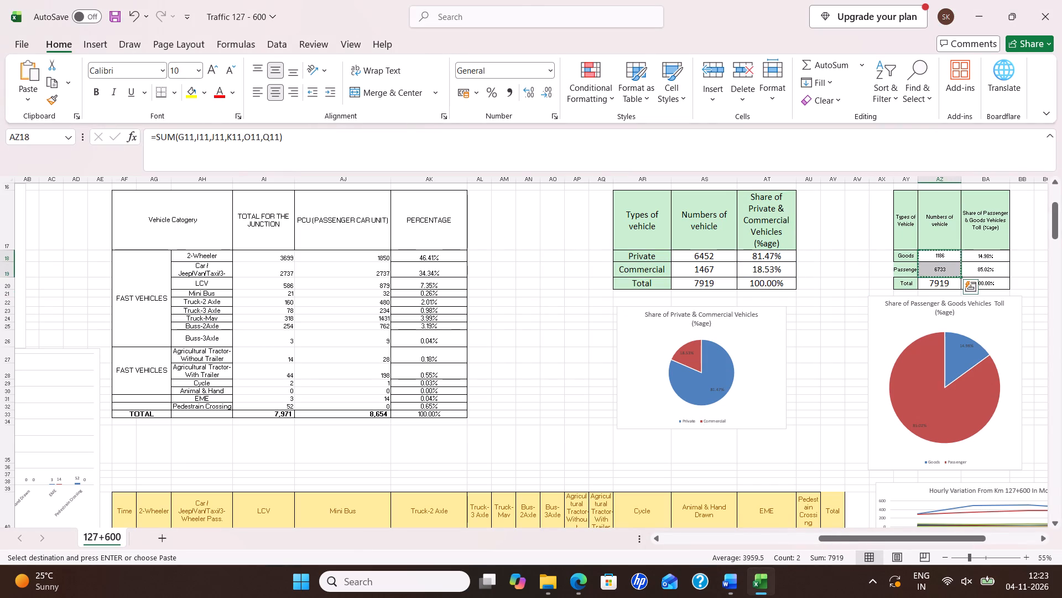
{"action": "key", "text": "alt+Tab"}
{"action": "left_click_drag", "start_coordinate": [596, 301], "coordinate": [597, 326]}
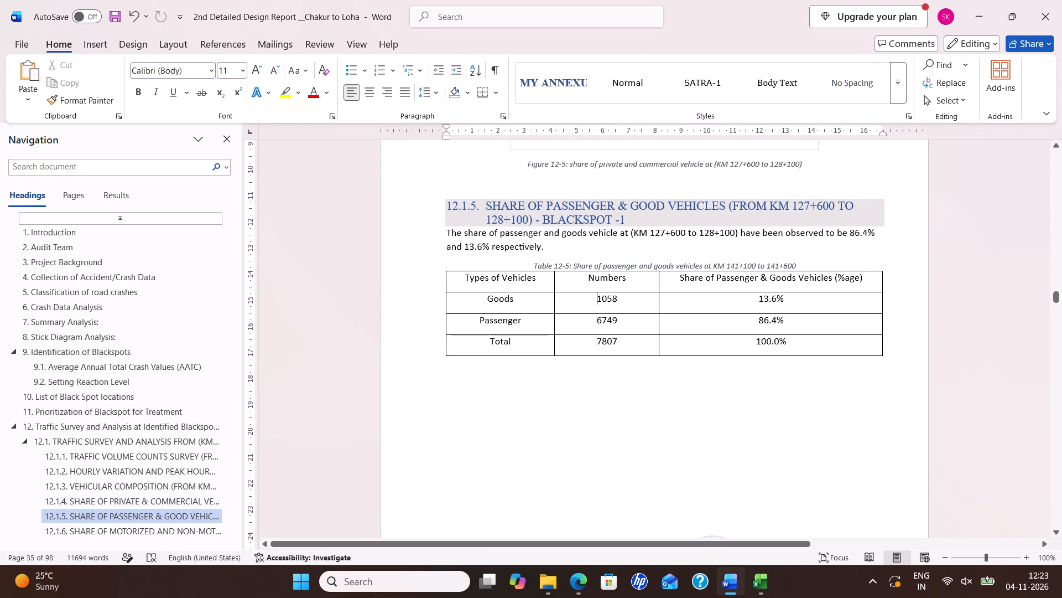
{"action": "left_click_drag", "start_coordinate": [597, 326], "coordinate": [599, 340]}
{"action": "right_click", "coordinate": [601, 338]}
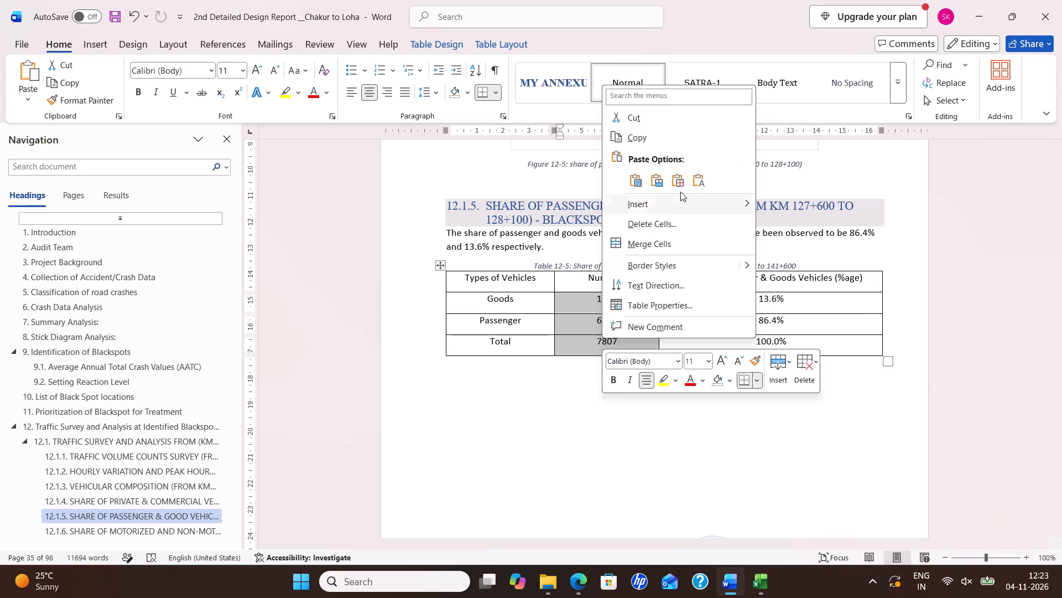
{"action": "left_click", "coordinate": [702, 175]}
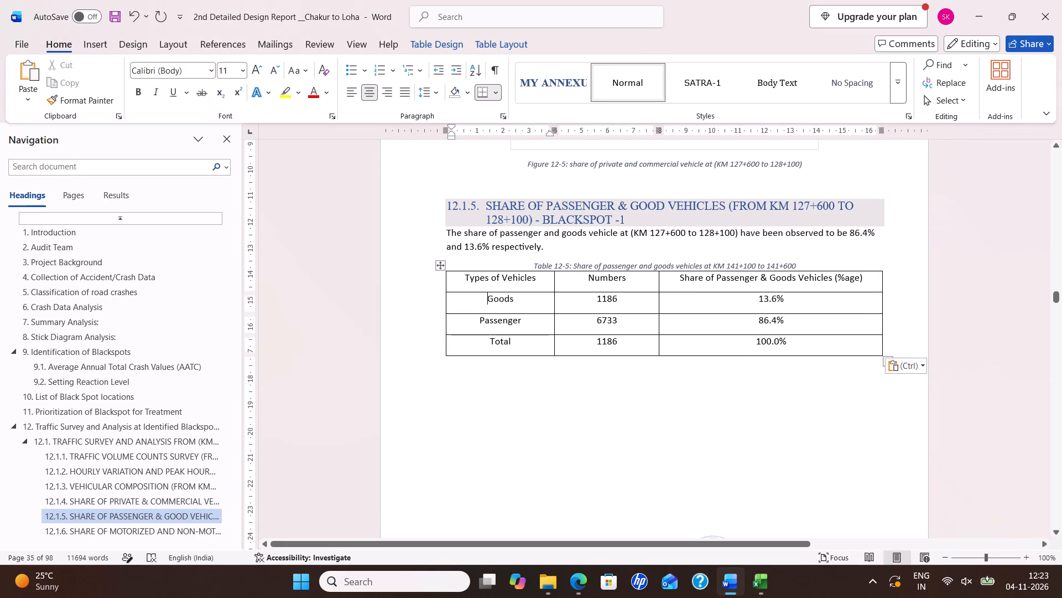
Replace Table 12-5's Goods, Passenger and Total numbers with 1186, 6733 and 7919 copied from the Excel workbook as plain text.
{"action": "key", "text": "alt+Tab"}
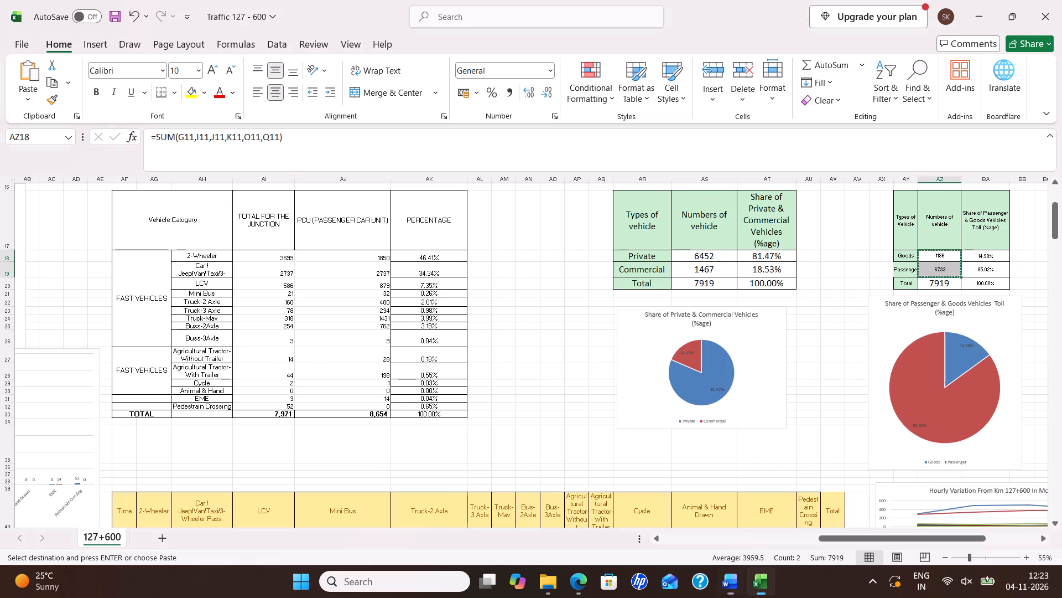
{"action": "left_click", "coordinate": [938, 265]}
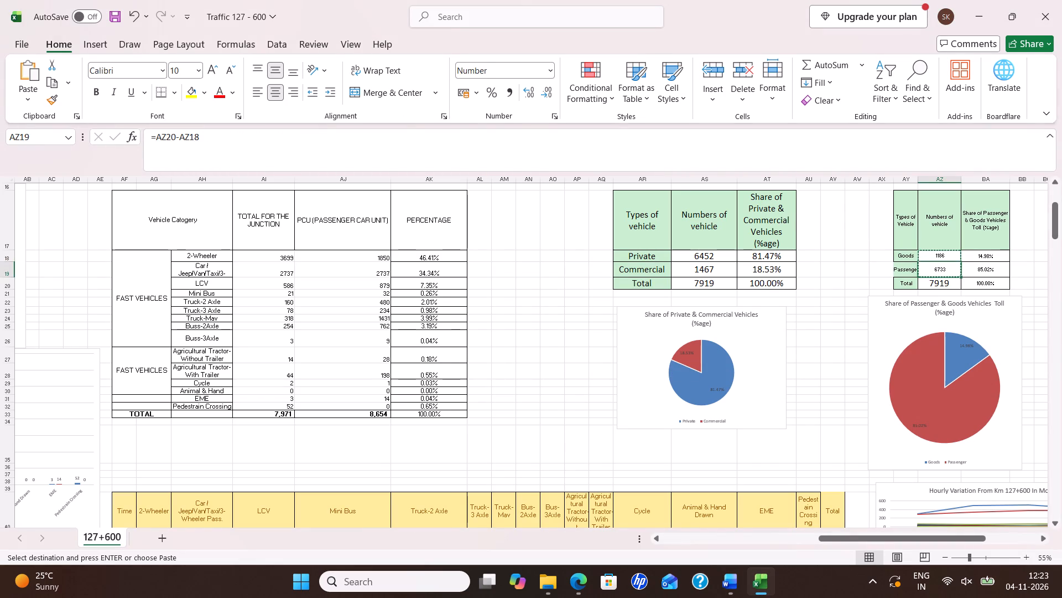
{"action": "left_click_drag", "start_coordinate": [931, 253], "coordinate": [938, 288]}
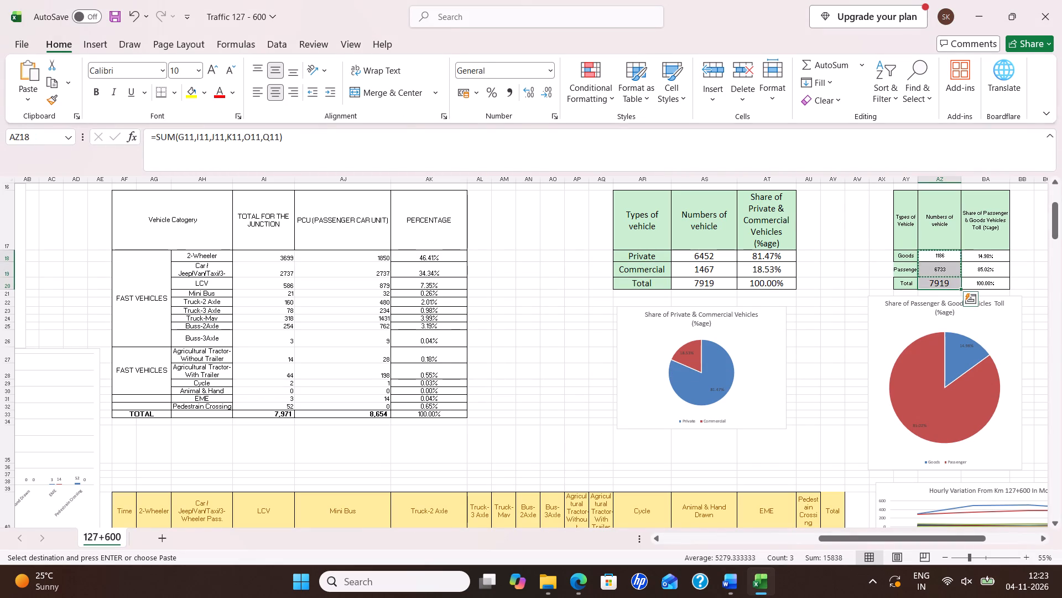
{"action": "key", "text": "ctrl+c"}
{"action": "key", "text": "alt+Tab"}
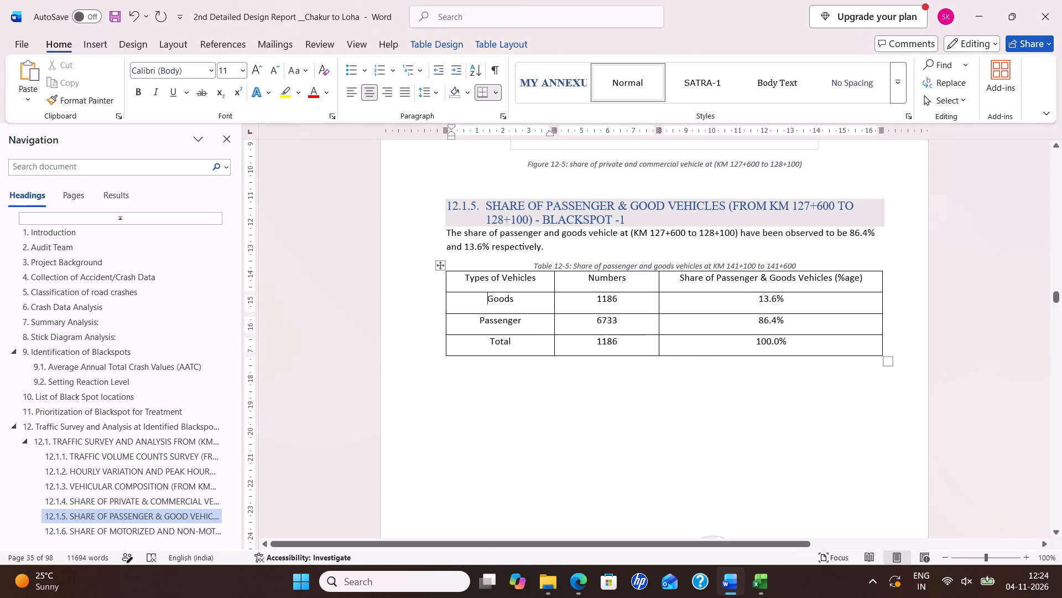
{"action": "left_click_drag", "start_coordinate": [586, 302], "coordinate": [607, 351]}
{"action": "right_click", "coordinate": [610, 339]}
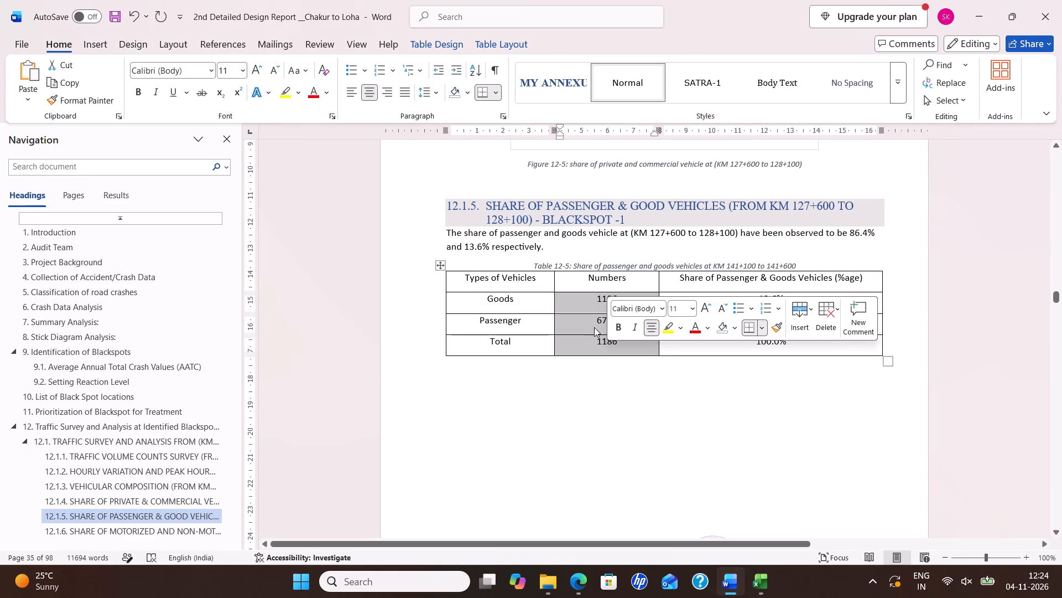
{"action": "right_click", "coordinate": [594, 327]}
{"action": "left_click", "coordinate": [686, 169]}
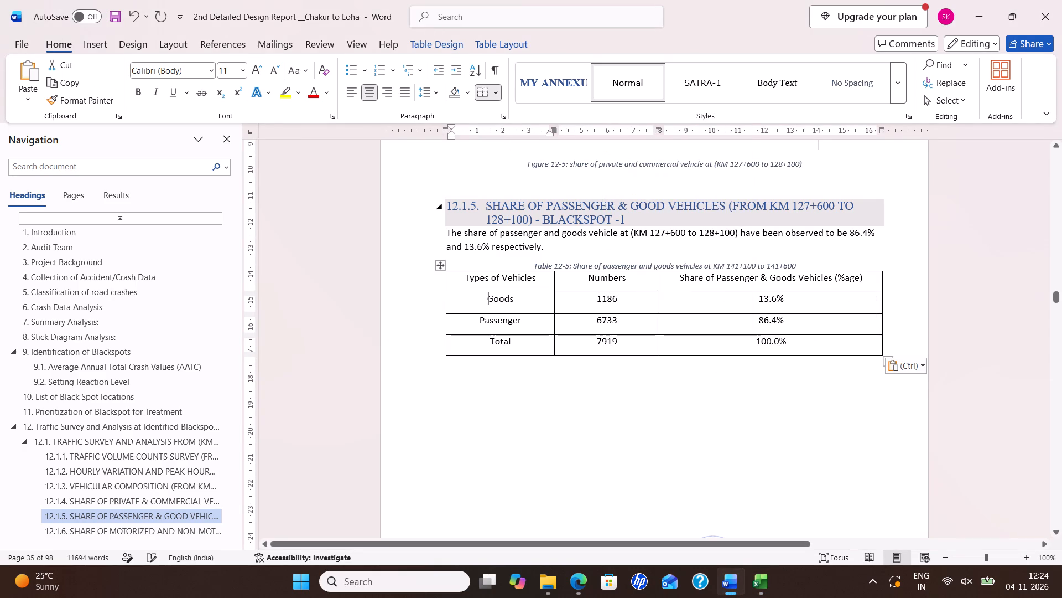
Replace Table 12-5's percentage shares with 14.98%, 85.02% and 100.00% copied from the Excel workbook as plain text.
{"action": "key", "text": "alt+Tab"}
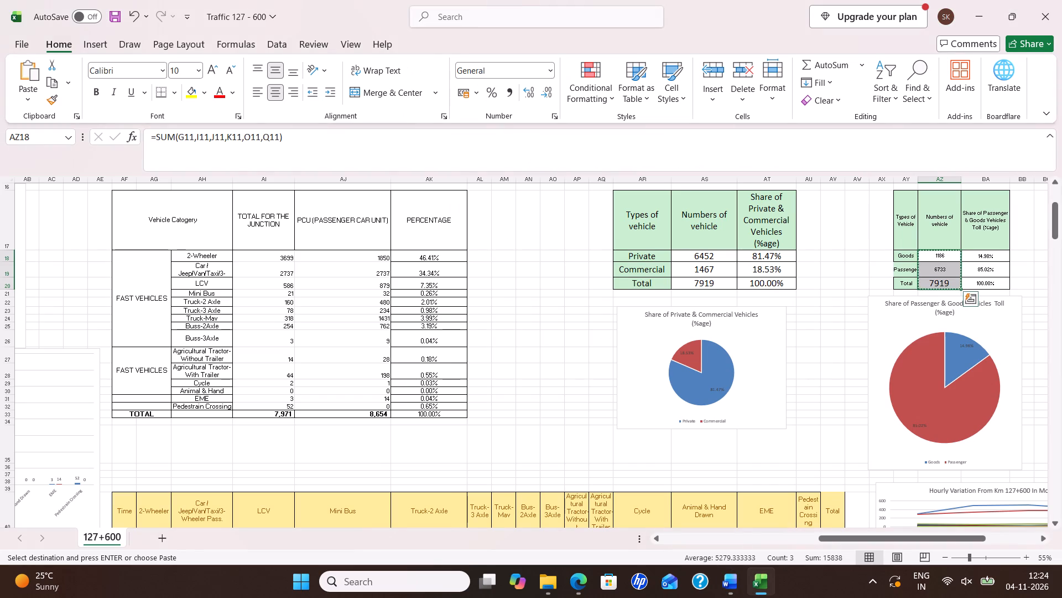
{"action": "left_click_drag", "start_coordinate": [976, 254], "coordinate": [979, 279]}
{"action": "key", "text": "ctrl+c"}
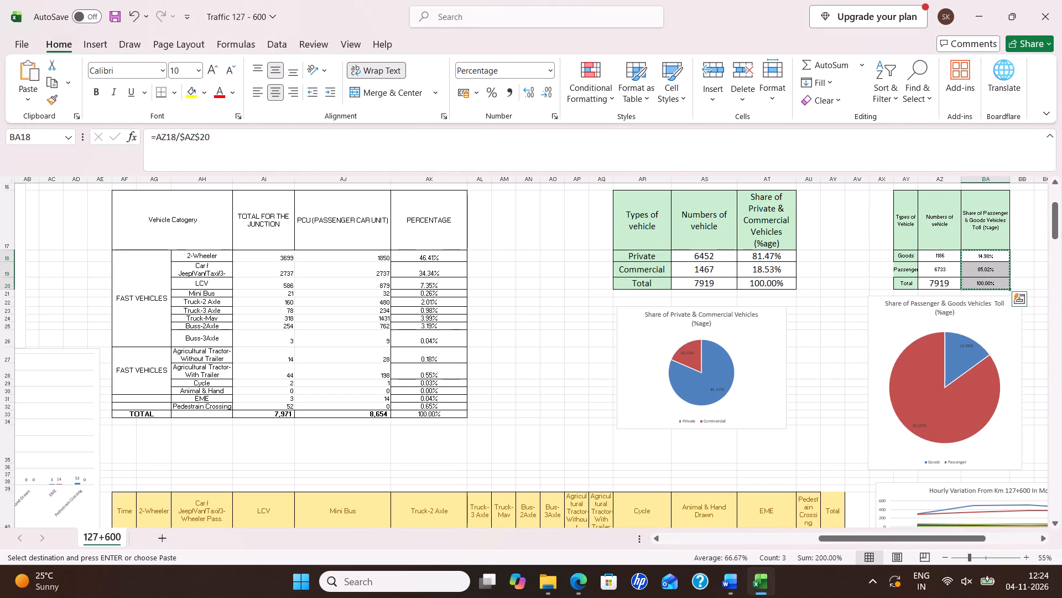
{"action": "key", "text": "alt+Tab"}
{"action": "left_click_drag", "start_coordinate": [749, 298], "coordinate": [766, 330]}
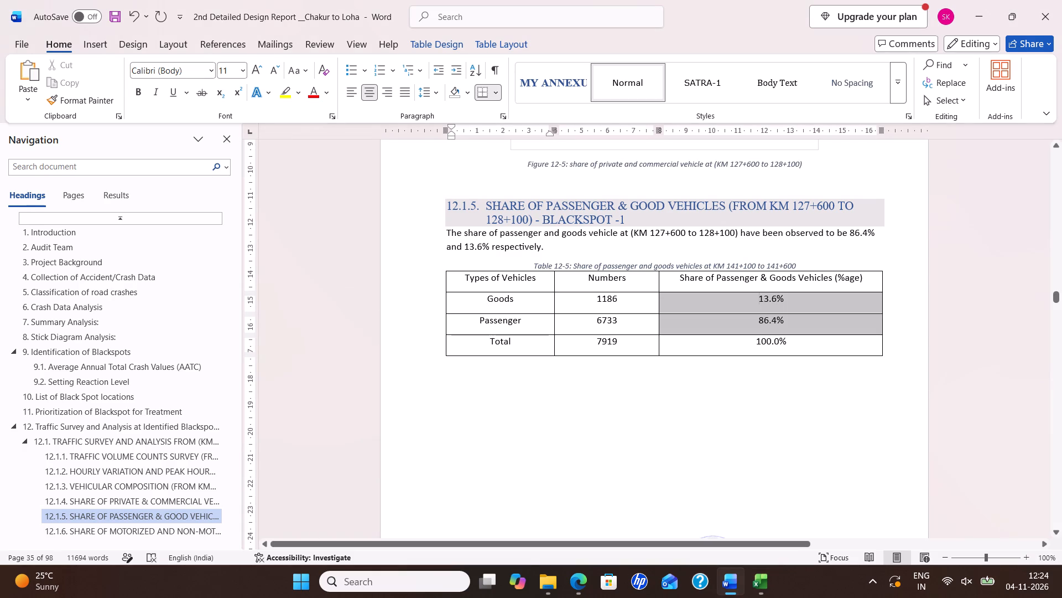
{"action": "left_click_drag", "start_coordinate": [766, 330], "coordinate": [775, 339]}
{"action": "right_click", "coordinate": [775, 339]}
{"action": "left_click", "coordinate": [877, 185]}
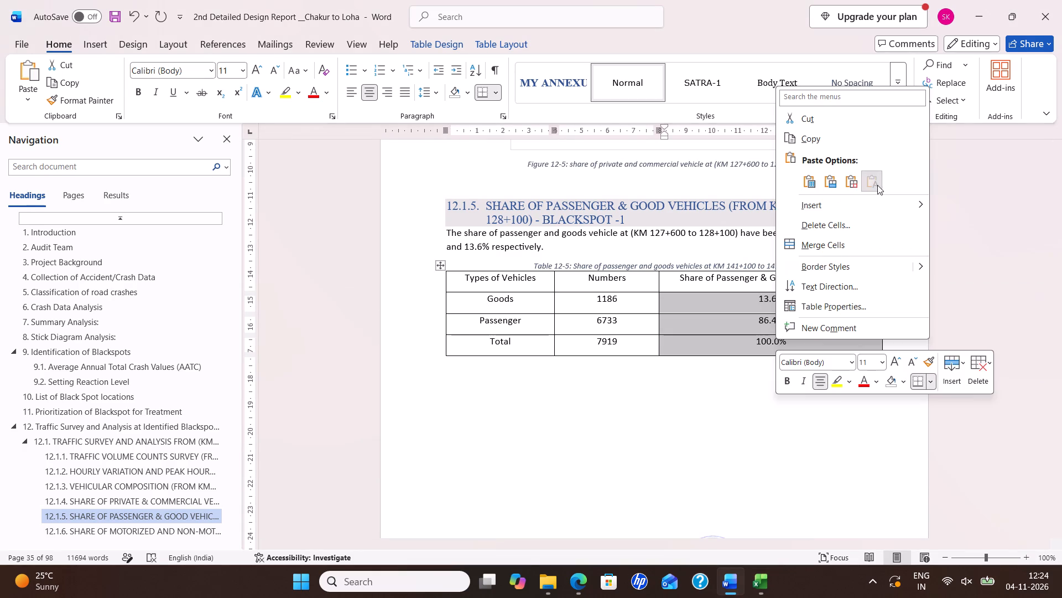
Replace the chart above the Figure 12-6 caption with the workbook's Share of Passenger & Goods Vehicles Toll (%age) pie chart.
{"action": "key", "text": "alt+Tab"}
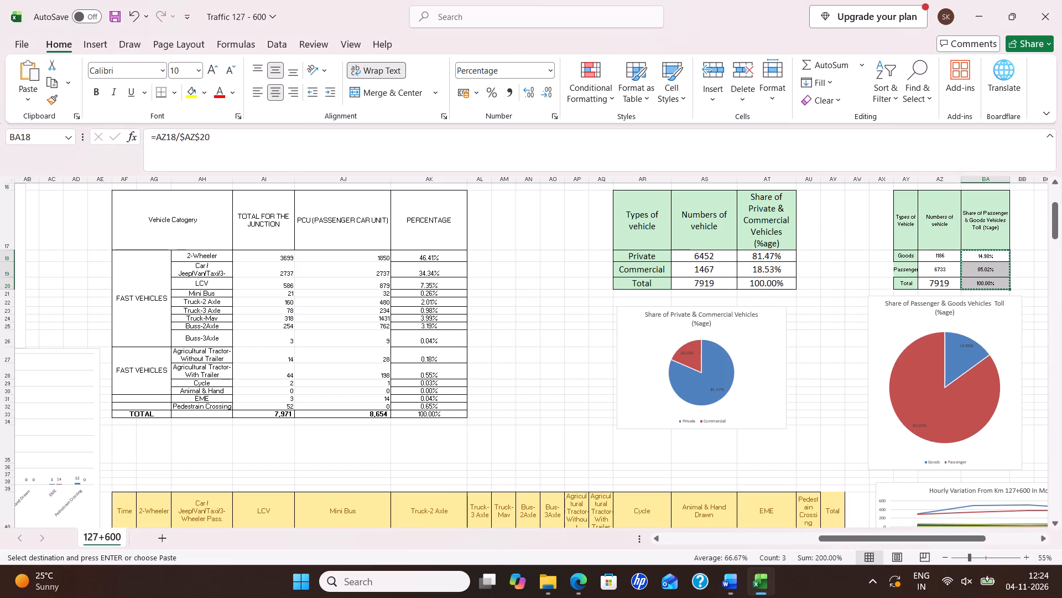
{"action": "left_click", "coordinate": [903, 311]}
{"action": "left_click", "coordinate": [883, 341]}
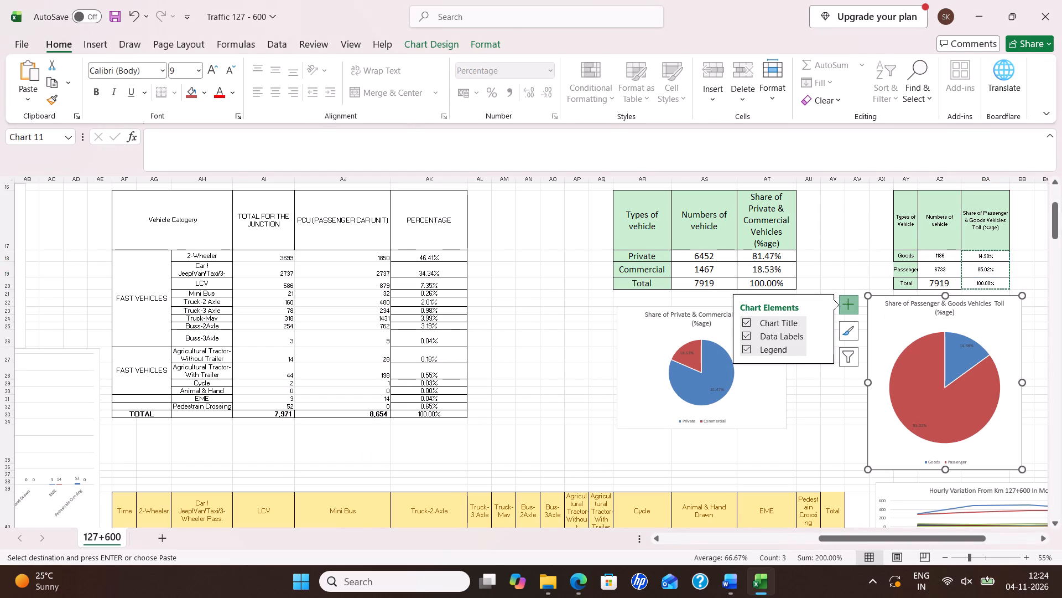
{"action": "key", "text": "ctrl+c"}
{"action": "key", "text": "alt+Tab"}
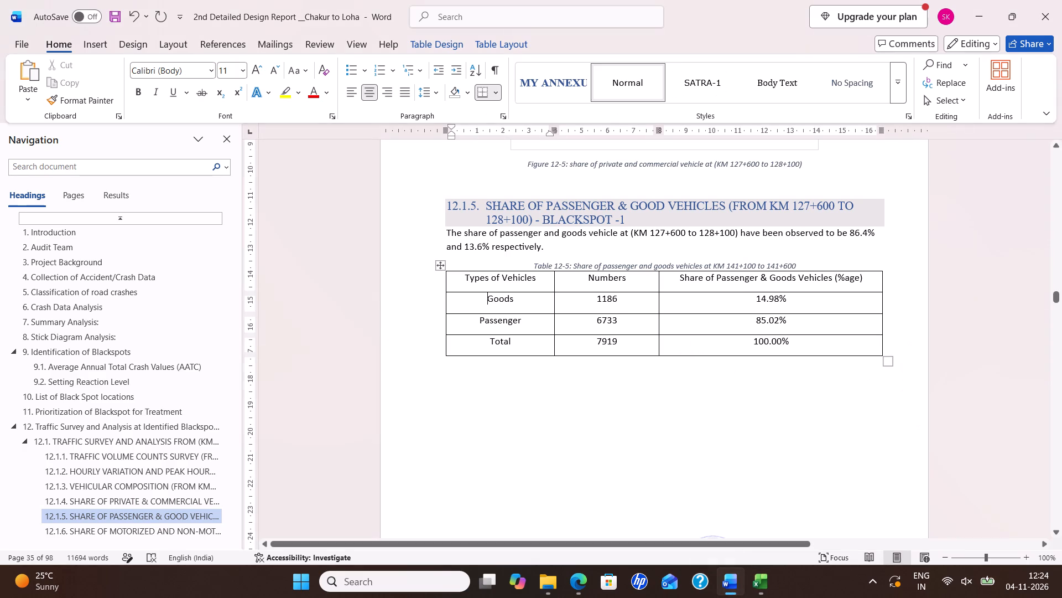
{"action": "scroll", "coordinate": [645, 236], "scroll_direction": "down", "scroll_amount": 16}
{"action": "left_click", "coordinate": [569, 270]}
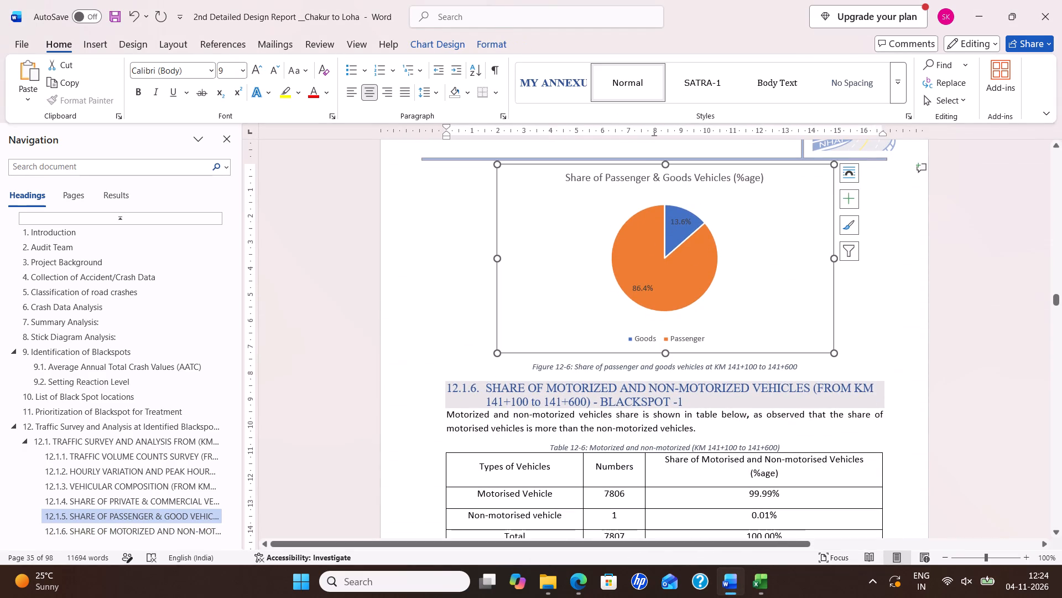
{"action": "key", "text": "Delete"}
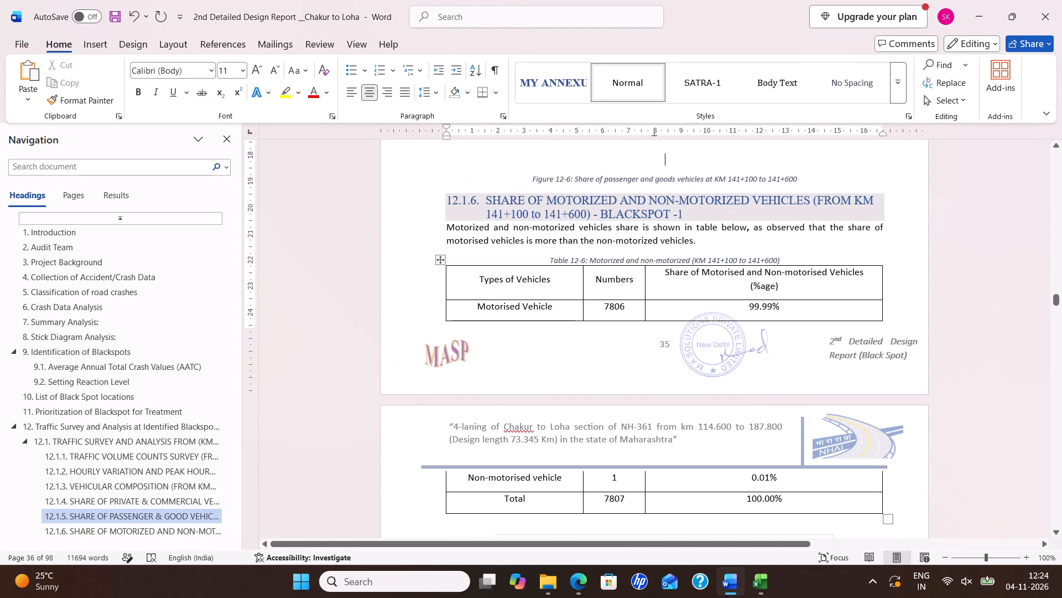
{"action": "key", "text": "ctrl+v"}
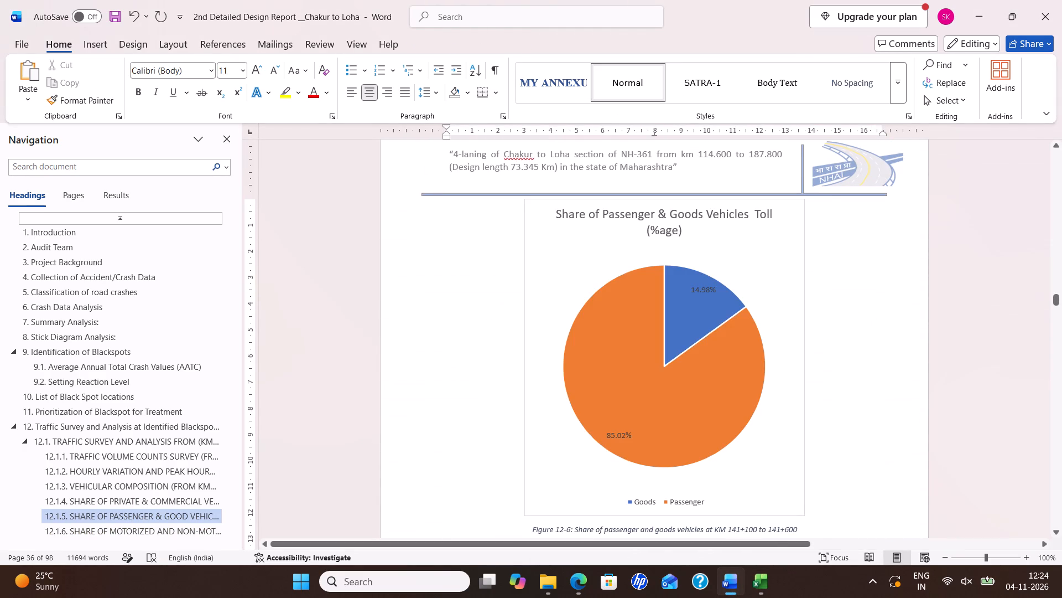
Set the title font size of the pasted Share of Passenger & Goods Vehicles chart to 12.
{"action": "left_click", "coordinate": [601, 220]}
{"action": "left_click_drag", "start_coordinate": [569, 214], "coordinate": [712, 229]}
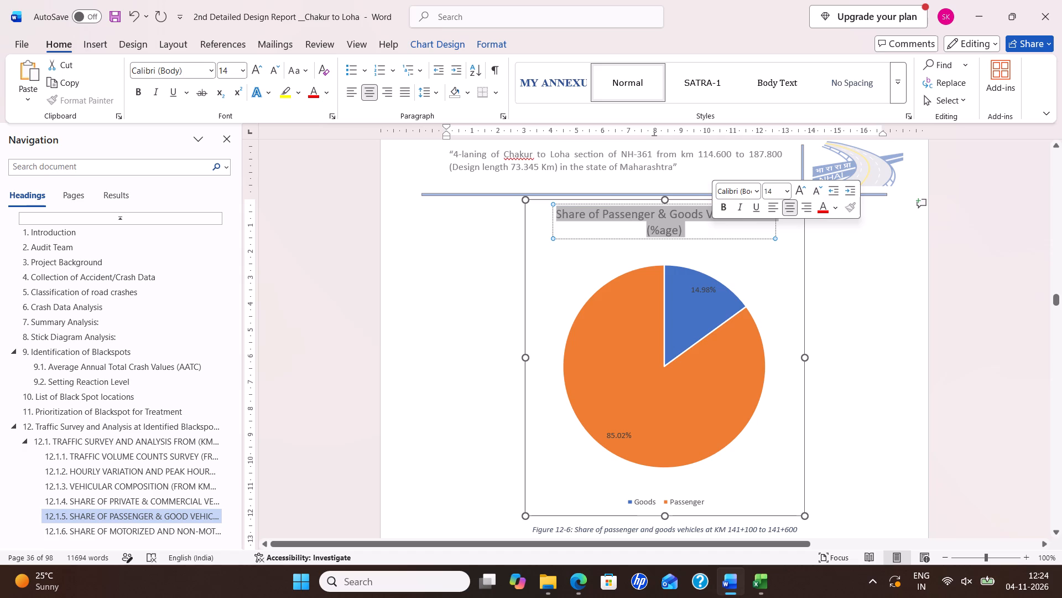
{"action": "left_click", "coordinate": [779, 192]}
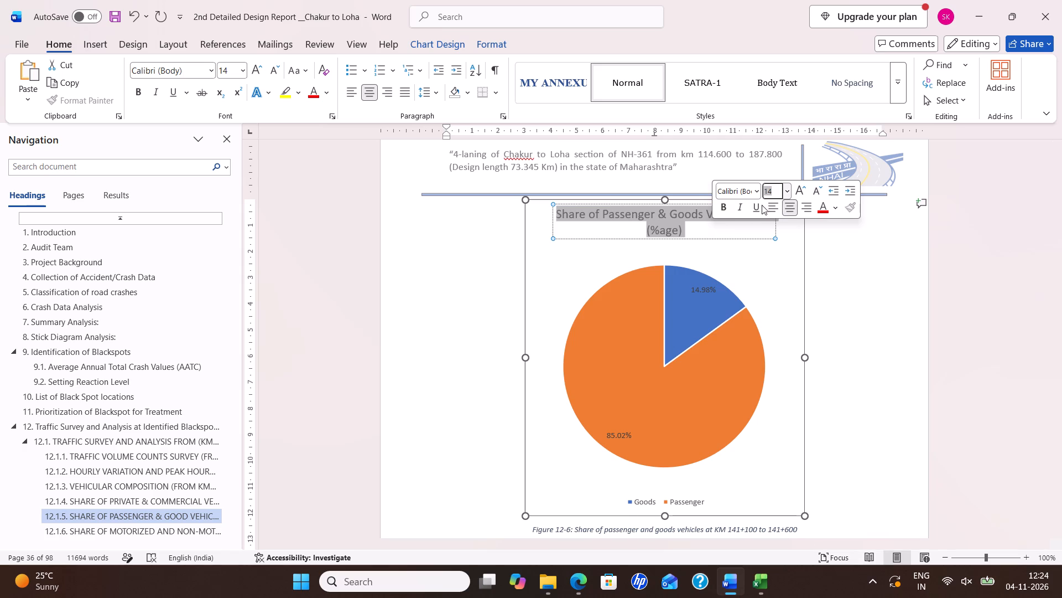
{"action": "type", "text": "12"}
{"action": "key", "text": "Return"}
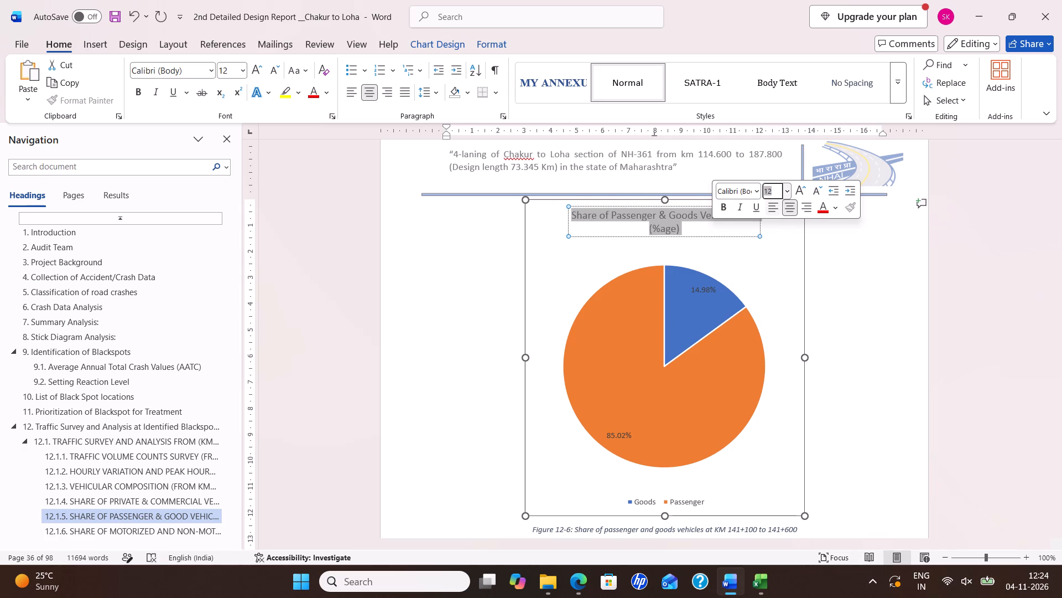
{"action": "key", "text": "Return"}
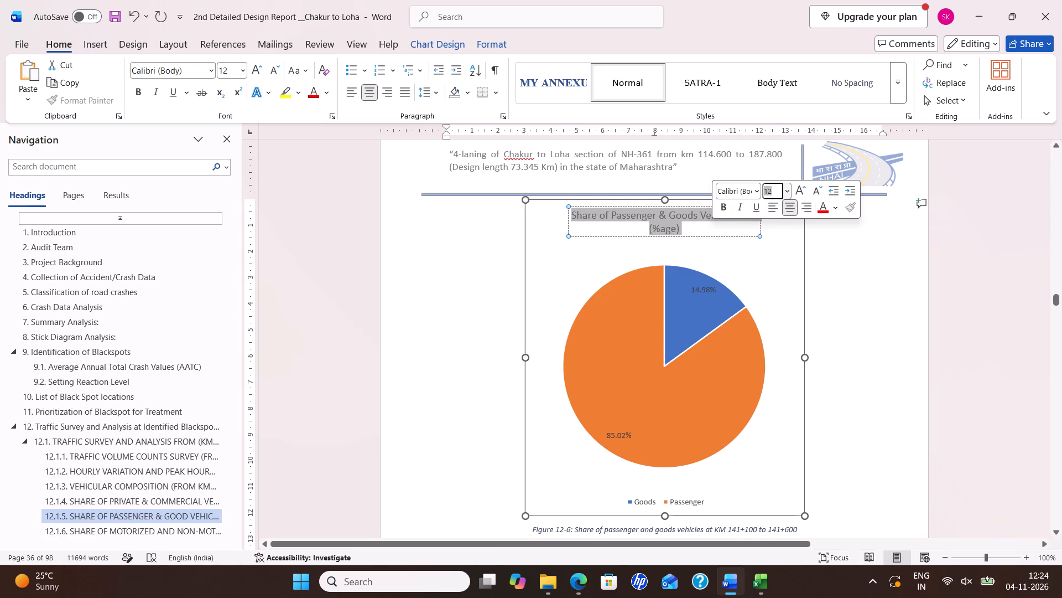
Resize the Share of Passenger & Goods Vehicles chart, making it wider and considerably shorter.
{"action": "left_click", "coordinate": [861, 355]}
{"action": "left_click", "coordinate": [778, 266]}
{"action": "left_click_drag", "start_coordinate": [803, 359], "coordinate": [873, 379]}
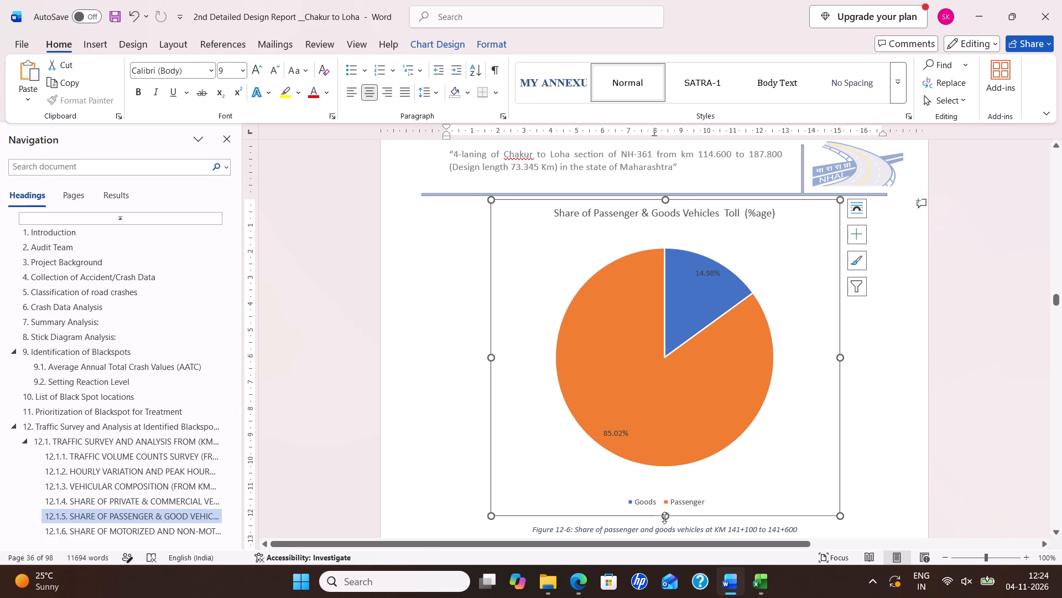
{"action": "left_click_drag", "start_coordinate": [664, 518], "coordinate": [680, 380]}
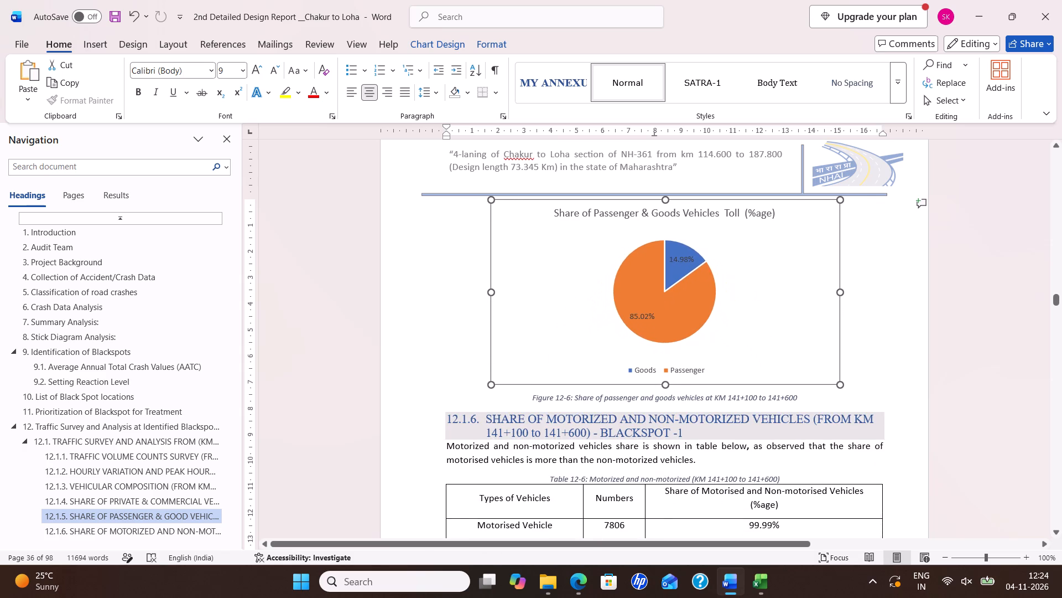
Make the Share of Passenger & Goods Vehicles chart above the Figure 12-6 caption slightly shorter.
{"action": "left_click_drag", "start_coordinate": [680, 380], "coordinate": [677, 370]}
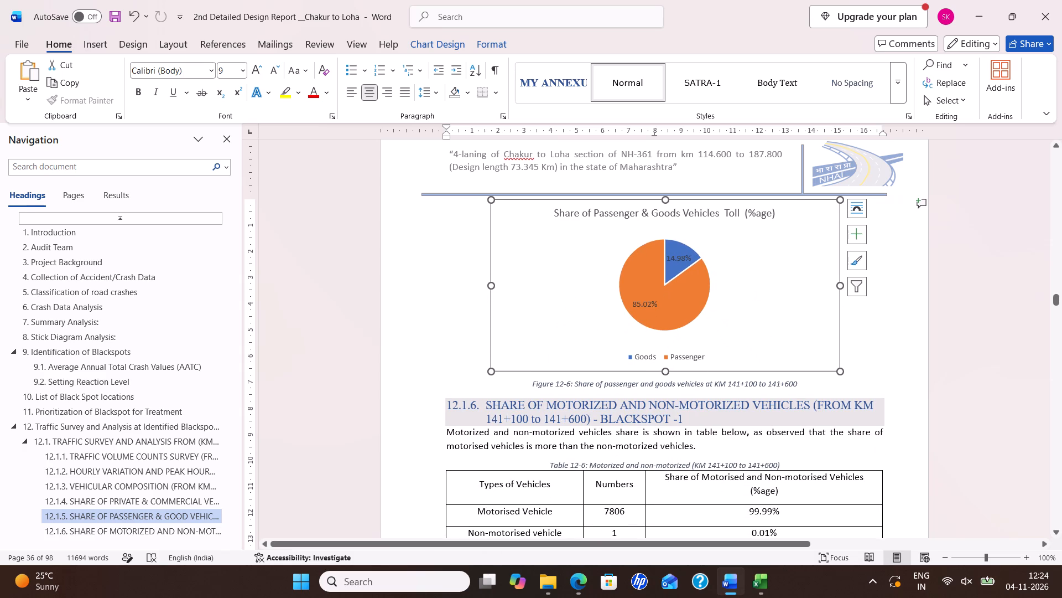
Replace the chainage in the Table 12-5 caption with KM 127+600 to 128+100 copied from the Figure 12-5 caption.
{"action": "scroll", "coordinate": [730, 303], "scroll_direction": "up", "scroll_amount": 15}
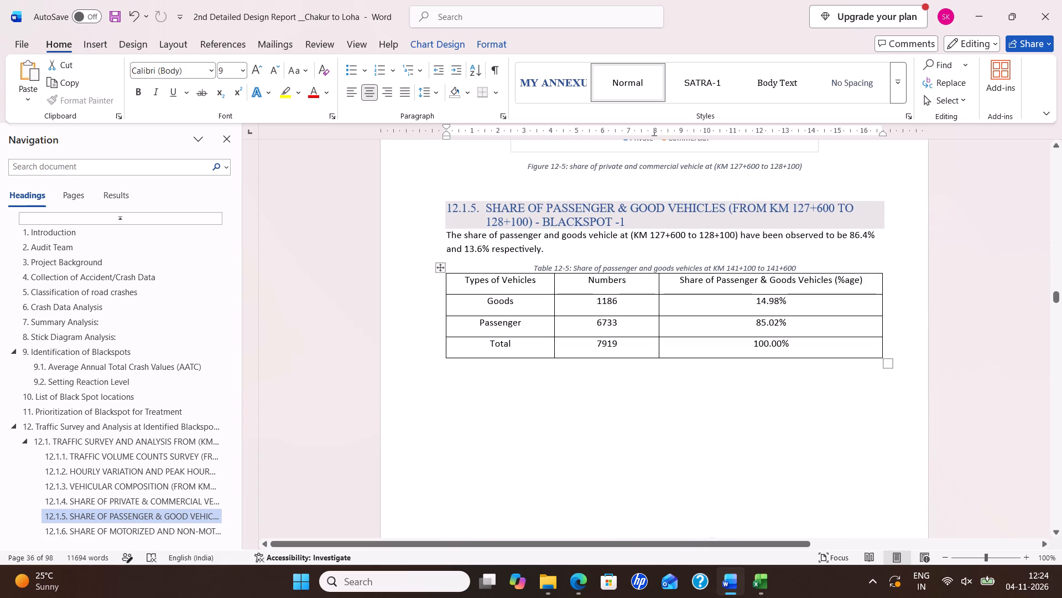
{"action": "scroll", "coordinate": [749, 260], "scroll_direction": "up", "scroll_amount": 4}
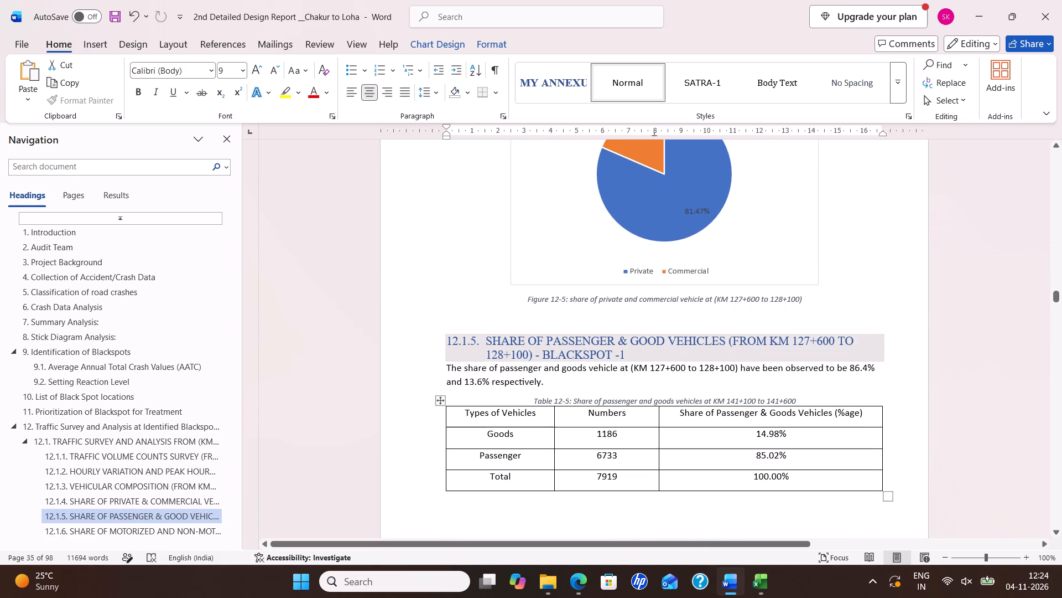
{"action": "left_click_drag", "start_coordinate": [719, 298], "coordinate": [794, 300]}
{"action": "key", "text": "ctrl+c"}
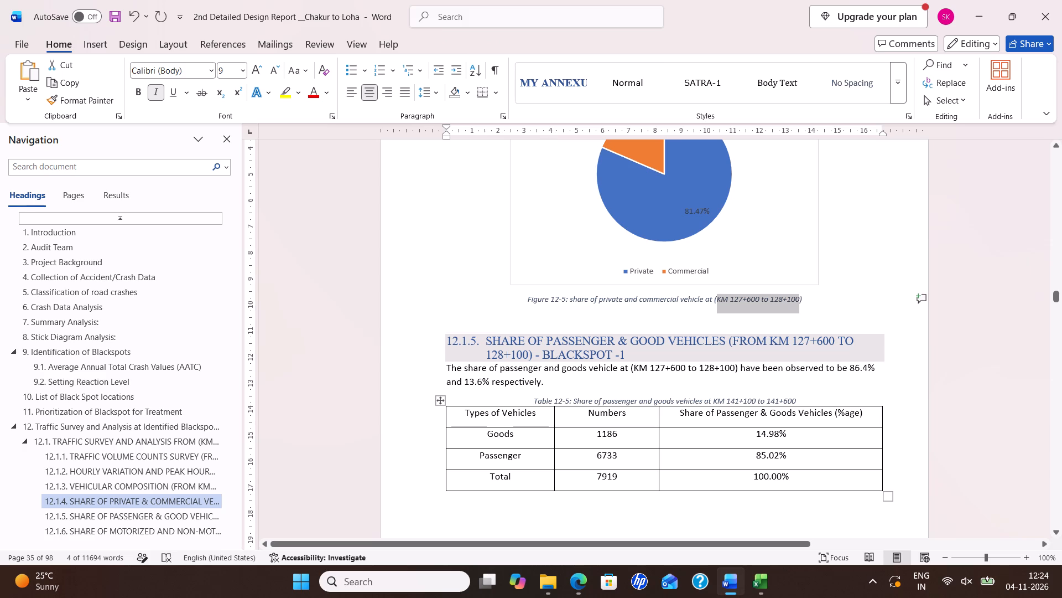
{"action": "left_click_drag", "start_coordinate": [714, 399], "coordinate": [794, 400]}
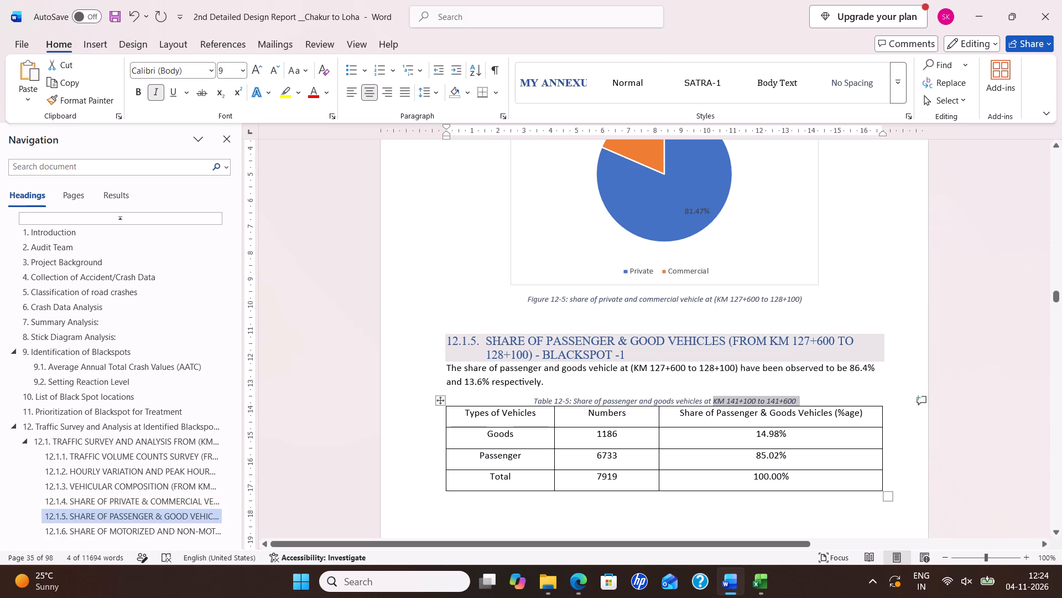
{"action": "key", "text": "ctrl+v"}
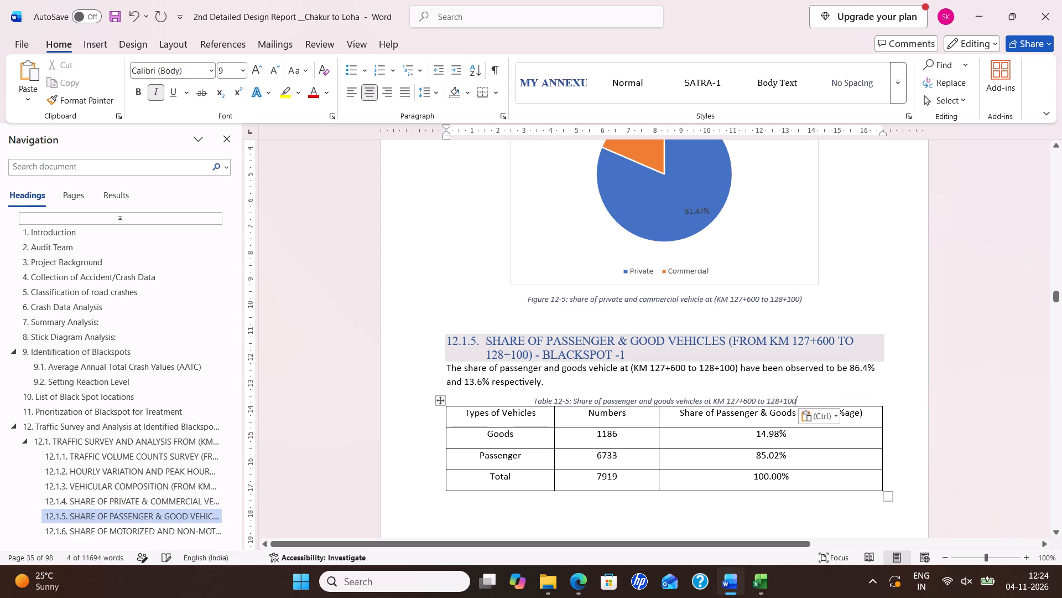
Replace the chainage in the Figure 12-6 caption with the copied KM 127+600 to 128+100, removing the duplicate KM.
{"action": "scroll", "coordinate": [774, 382], "scroll_direction": "down", "scroll_amount": 17}
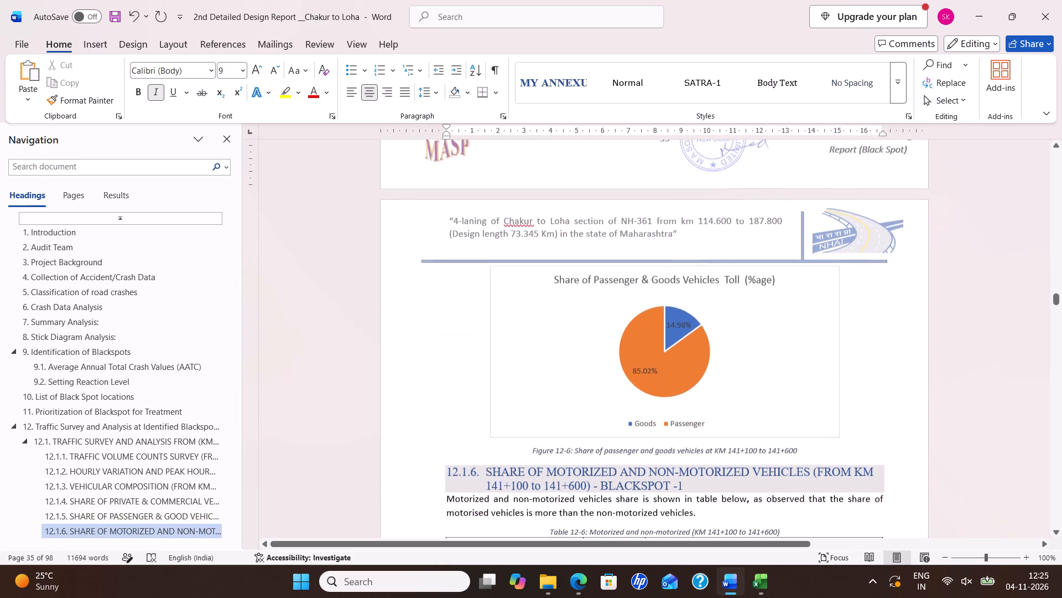
{"action": "left_click_drag", "start_coordinate": [729, 452], "coordinate": [747, 451]}
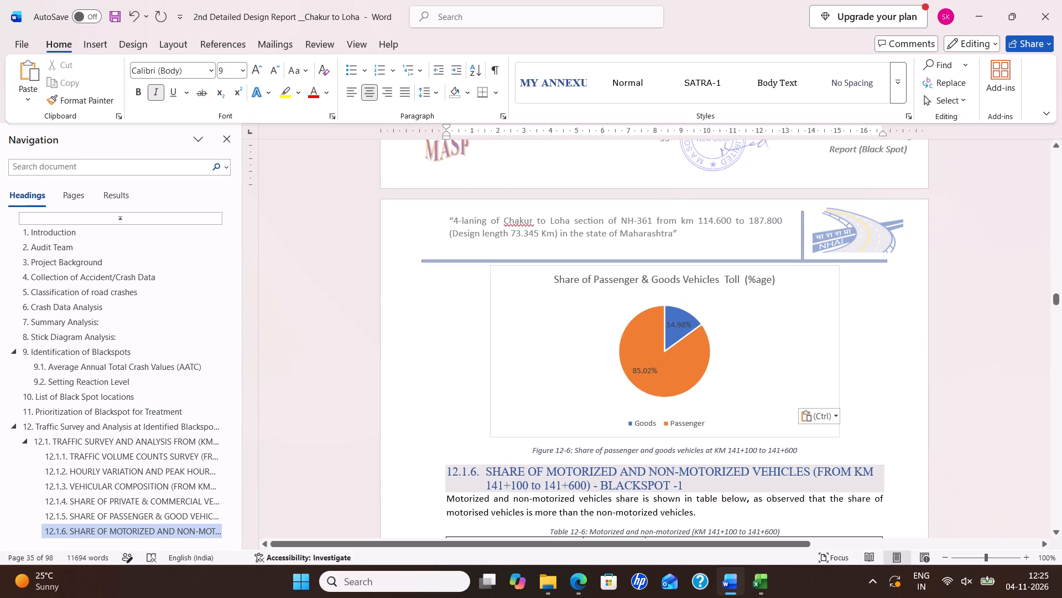
{"action": "left_click_drag", "start_coordinate": [747, 451], "coordinate": [793, 450]}
{"action": "key", "text": "ctrl+v"}
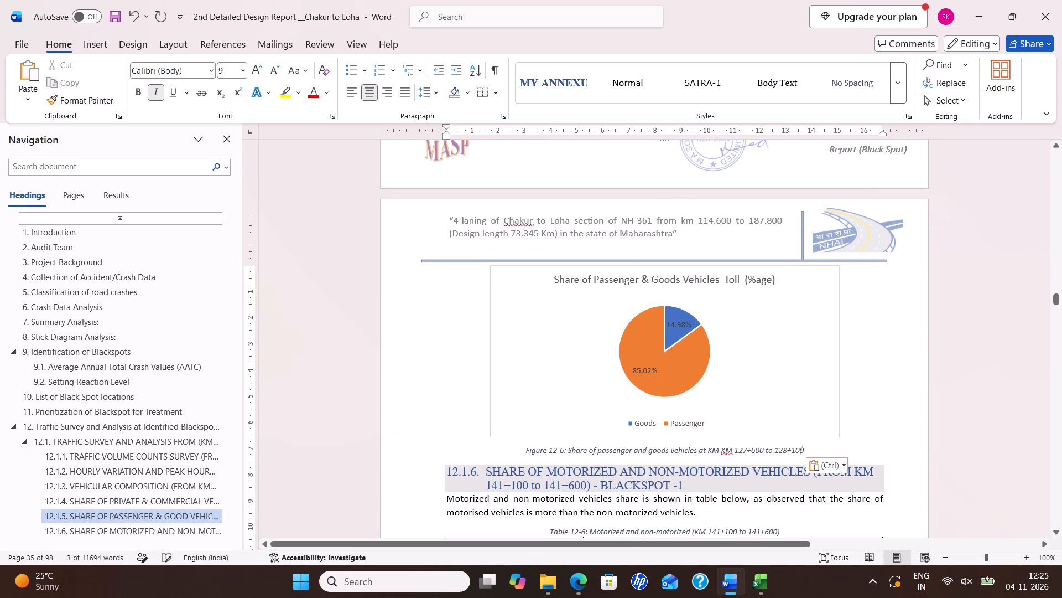
{"action": "left_click", "coordinate": [734, 452]}
{"action": "key", "text": "BackSpace"}
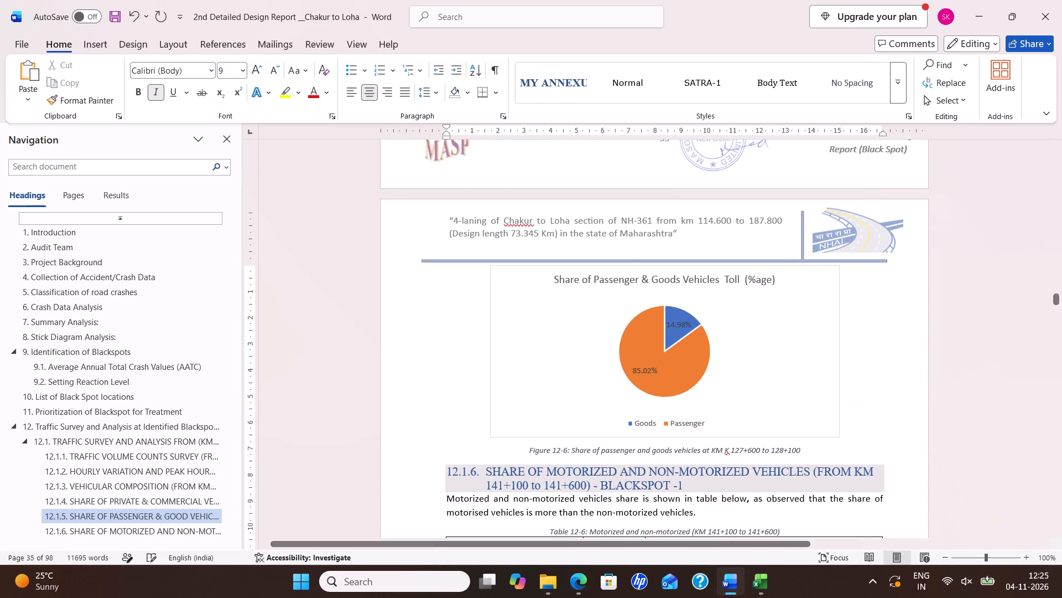
{"action": "key", "text": "BackSpace"}
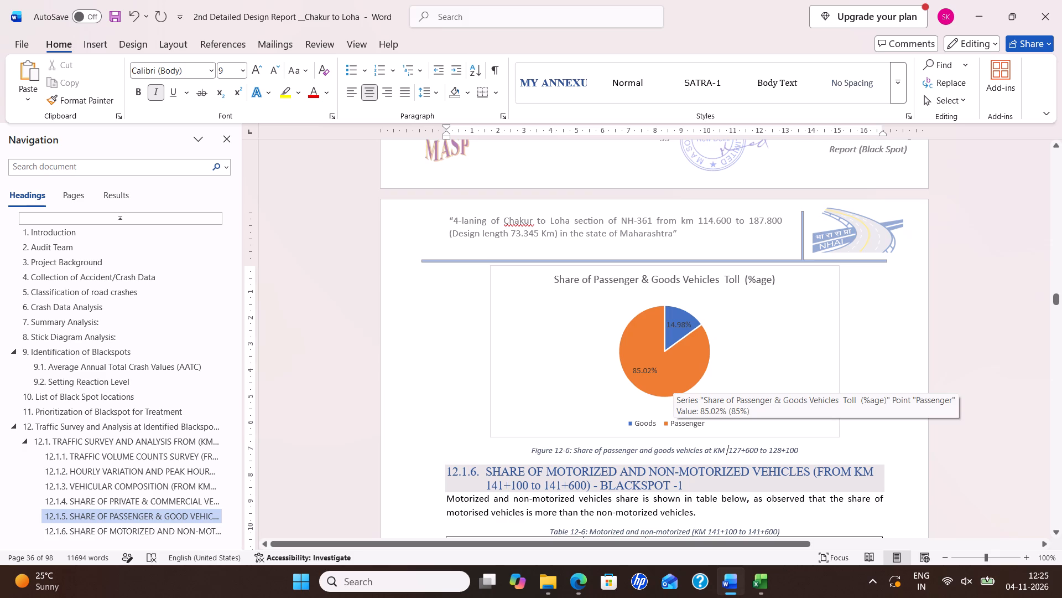
Replace the chainage in heading 12.1.6 with FROM KM 127+600 TO 128+100 copied from heading 12.1.5.
{"action": "scroll", "coordinate": [665, 243], "scroll_direction": "up", "scroll_amount": 9}
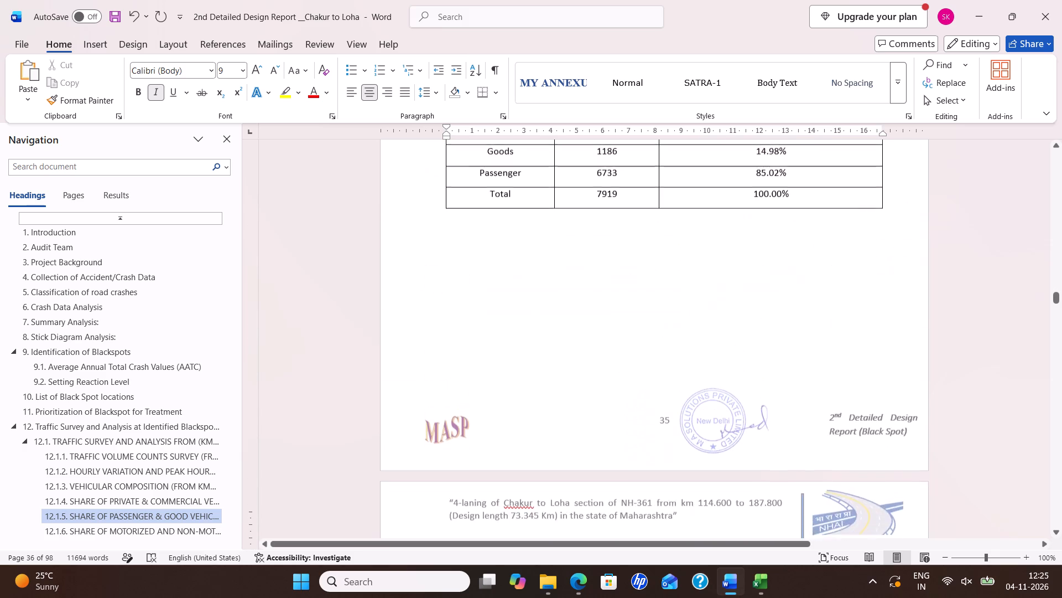
{"action": "scroll", "coordinate": [642, 321], "scroll_direction": "up", "scroll_amount": 1}
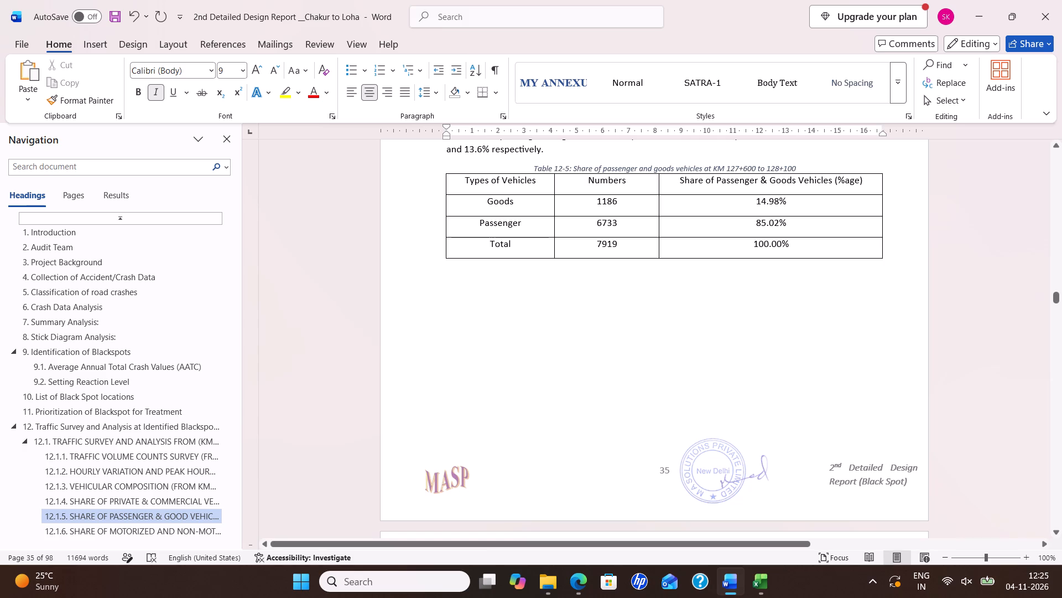
{"action": "scroll", "coordinate": [622, 311], "scroll_direction": "down", "scroll_amount": 12}
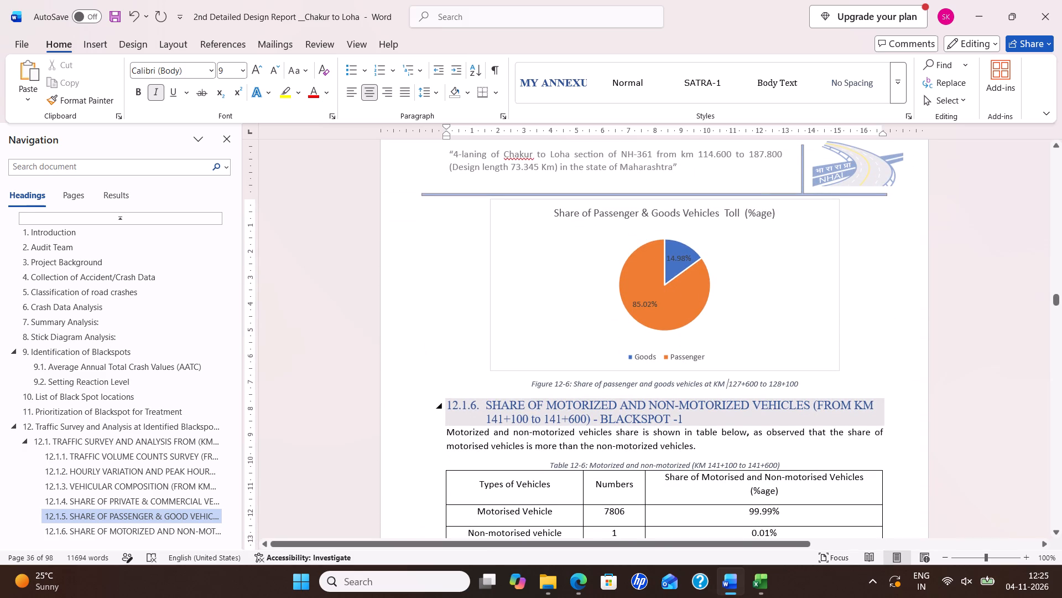
{"action": "scroll", "coordinate": [758, 390], "scroll_direction": "up", "scroll_amount": 8}
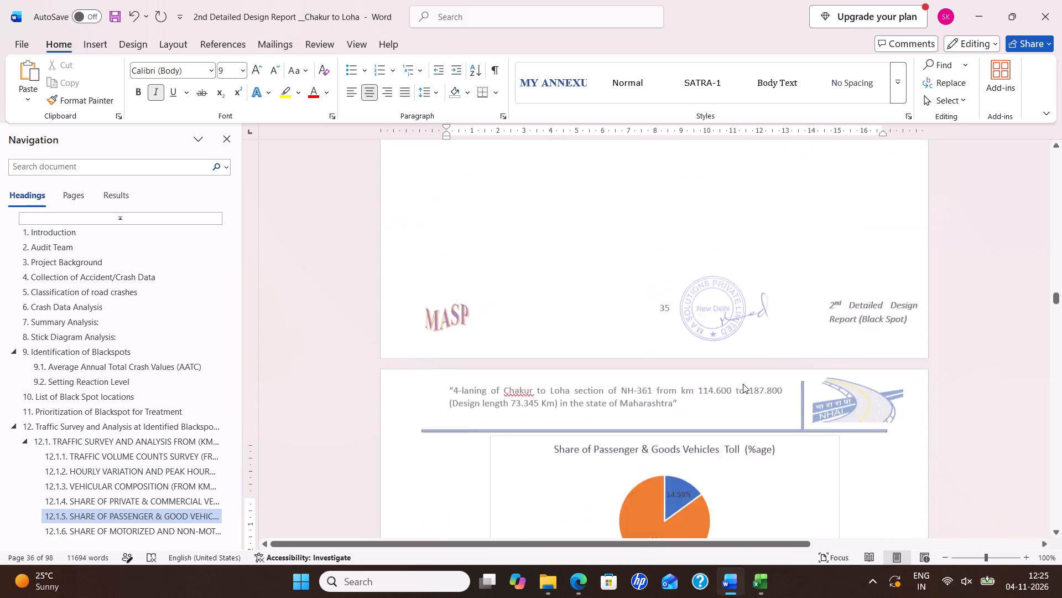
{"action": "scroll", "coordinate": [743, 384], "scroll_direction": "up", "scroll_amount": 3}
{"action": "scroll", "coordinate": [792, 326], "scroll_direction": "up", "scroll_amount": 7}
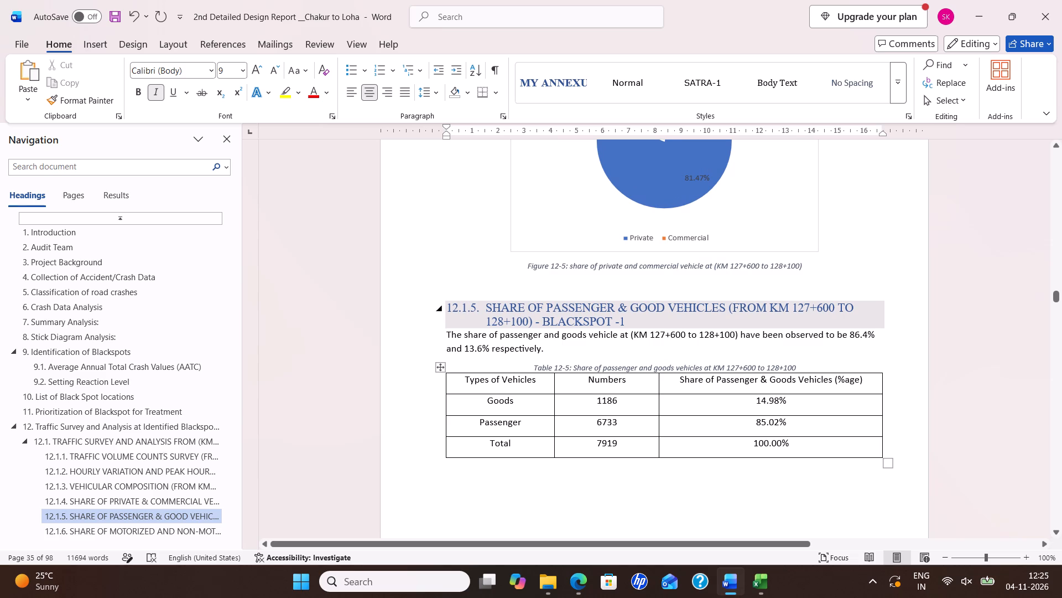
{"action": "left_click_drag", "start_coordinate": [733, 304], "coordinate": [539, 313]}
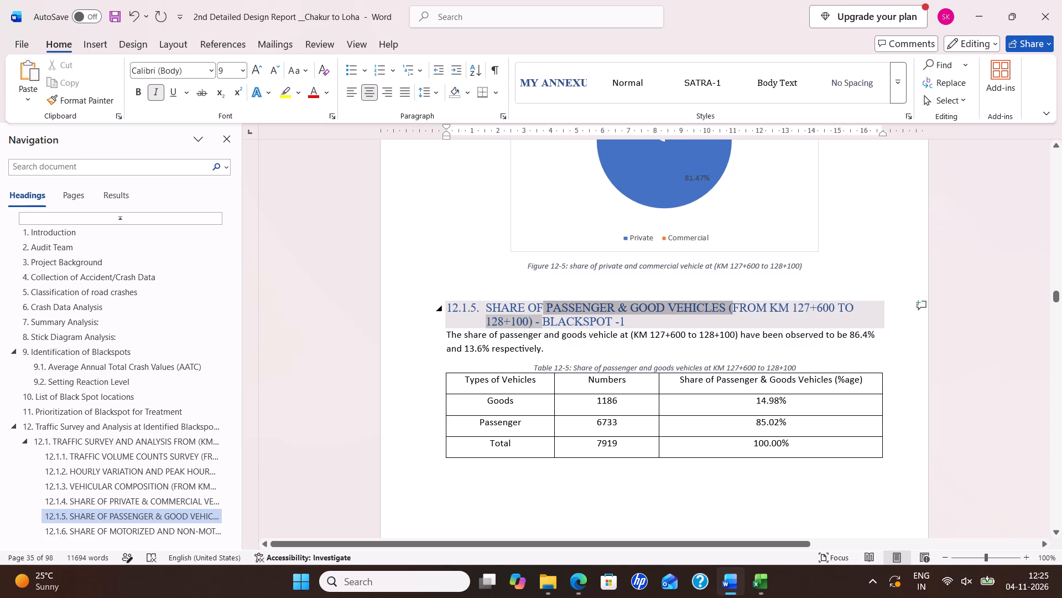
{"action": "left_click_drag", "start_coordinate": [539, 313], "coordinate": [529, 320]}
{"action": "key", "text": "ctrl+c"}
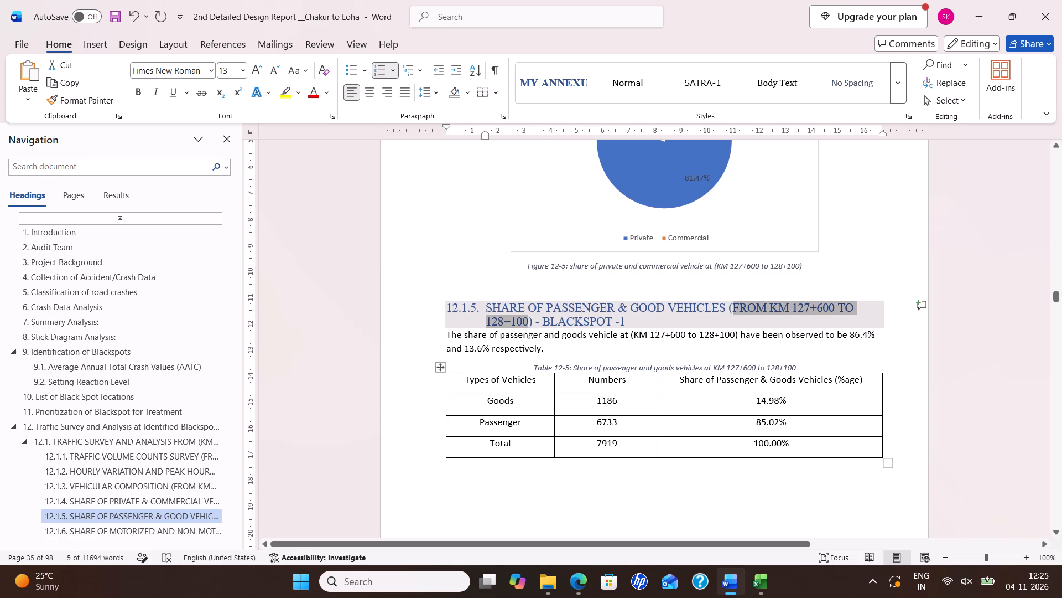
{"action": "scroll", "coordinate": [842, 327], "scroll_direction": "down", "scroll_amount": 20}
{"action": "scroll", "coordinate": [842, 327], "scroll_direction": "down", "scroll_amount": 6}
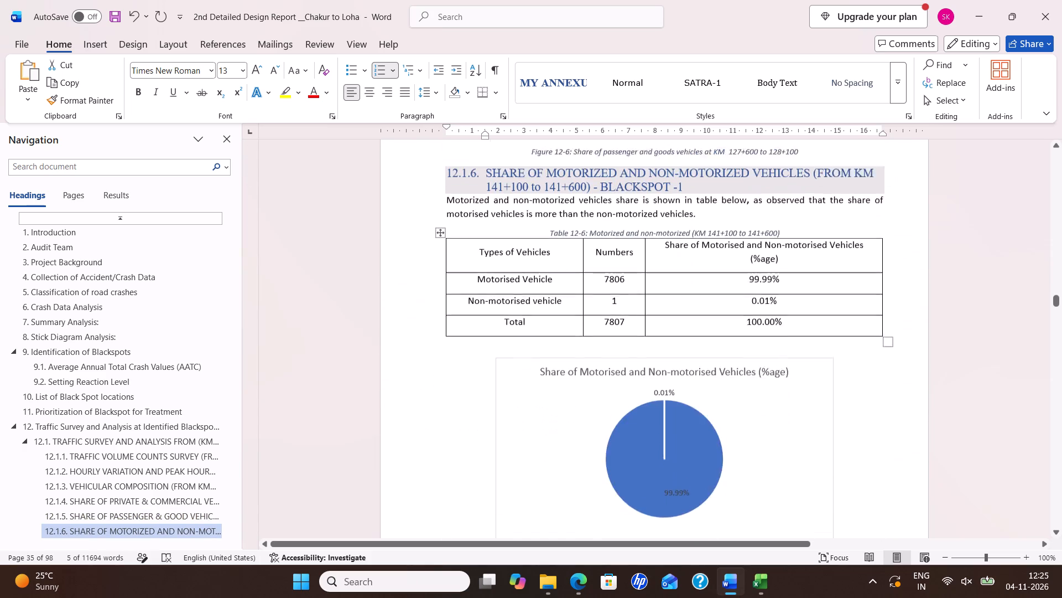
{"action": "scroll", "coordinate": [741, 307], "scroll_direction": "up", "scroll_amount": 3}
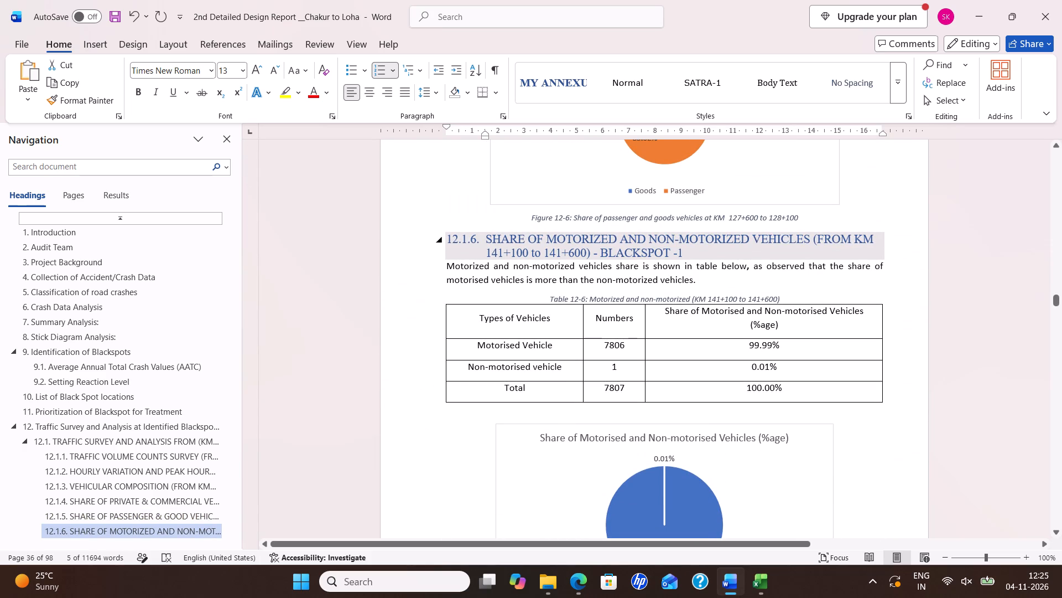
{"action": "left_click_drag", "start_coordinate": [820, 239], "coordinate": [589, 246]}
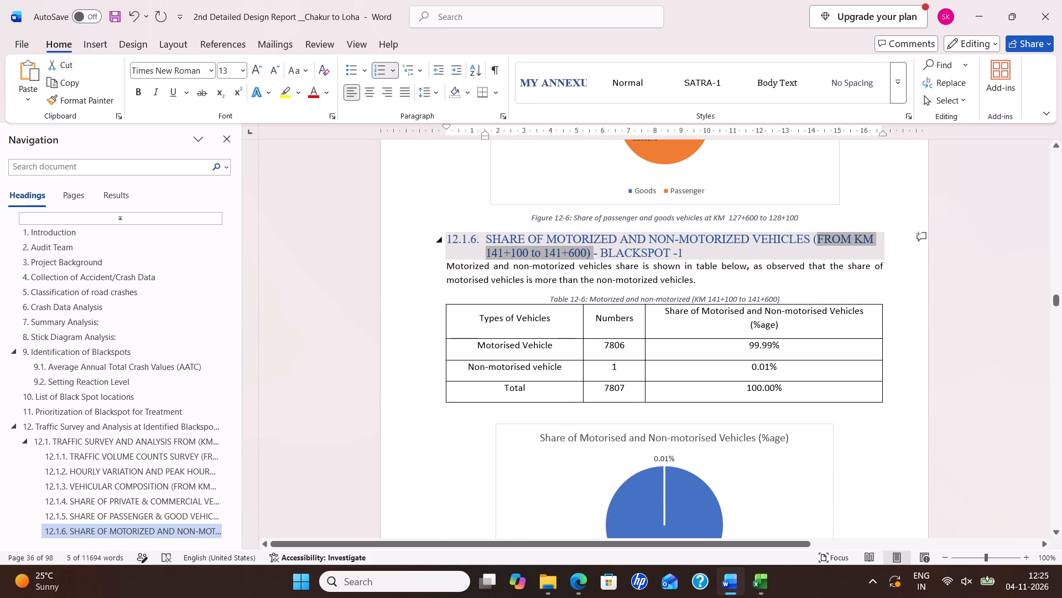
{"action": "left_click_drag", "start_coordinate": [589, 246], "coordinate": [588, 246]}
{"action": "key", "text": "ctrl+v"}
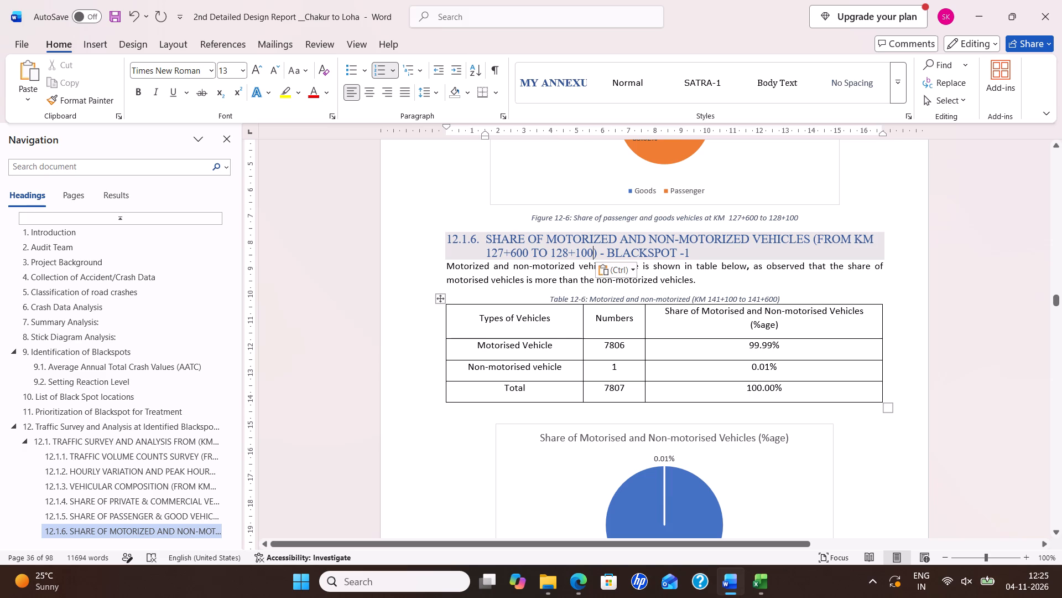
Change the first percentage in the paragraph under heading 12.1.5 to 14.98%.
{"action": "scroll", "coordinate": [696, 303], "scroll_direction": "up", "scroll_amount": 11}
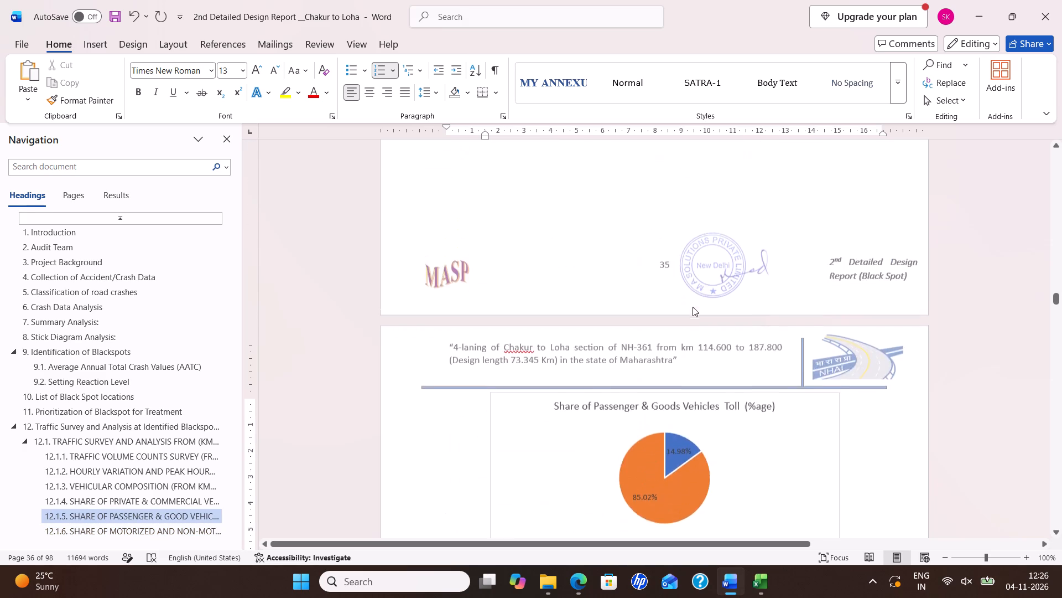
{"action": "scroll", "coordinate": [695, 293], "scroll_direction": "up", "scroll_amount": 10}
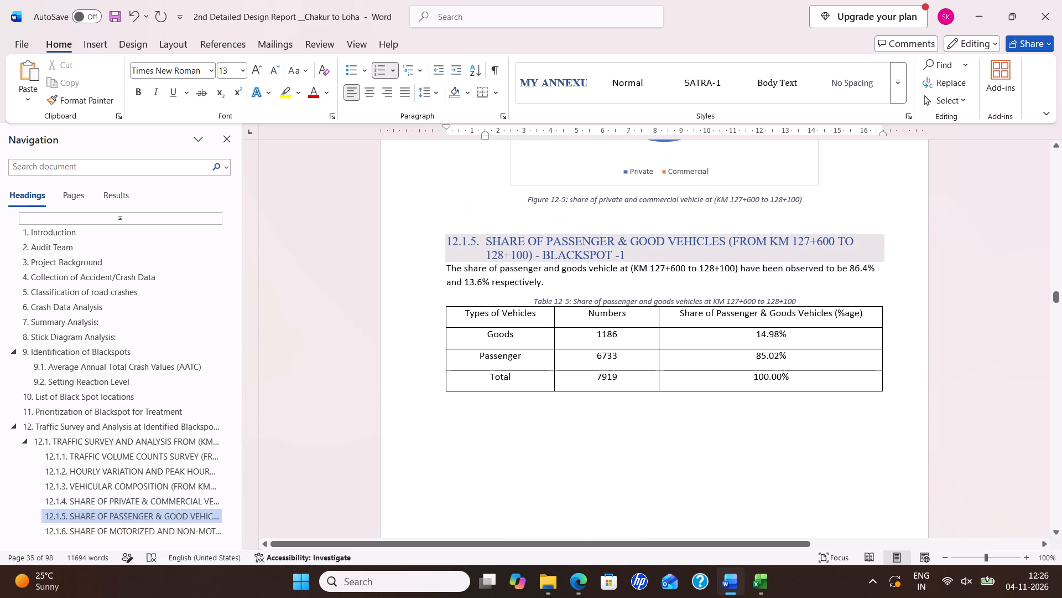
{"action": "left_click", "coordinate": [858, 265]}
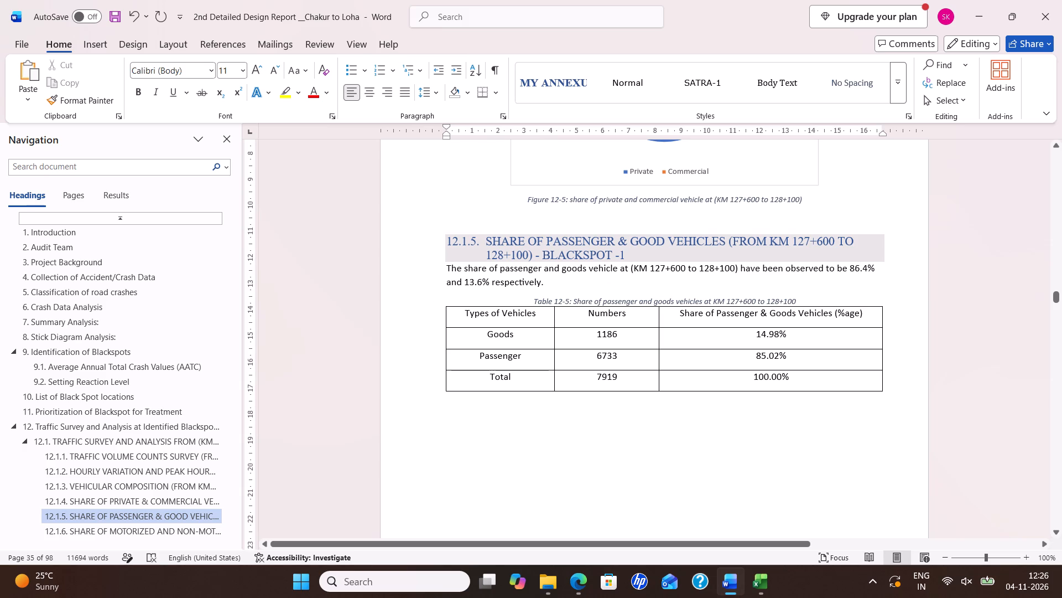
{"action": "key", "text": "BackSpace"}
{"action": "key", "text": "BackSpace"}
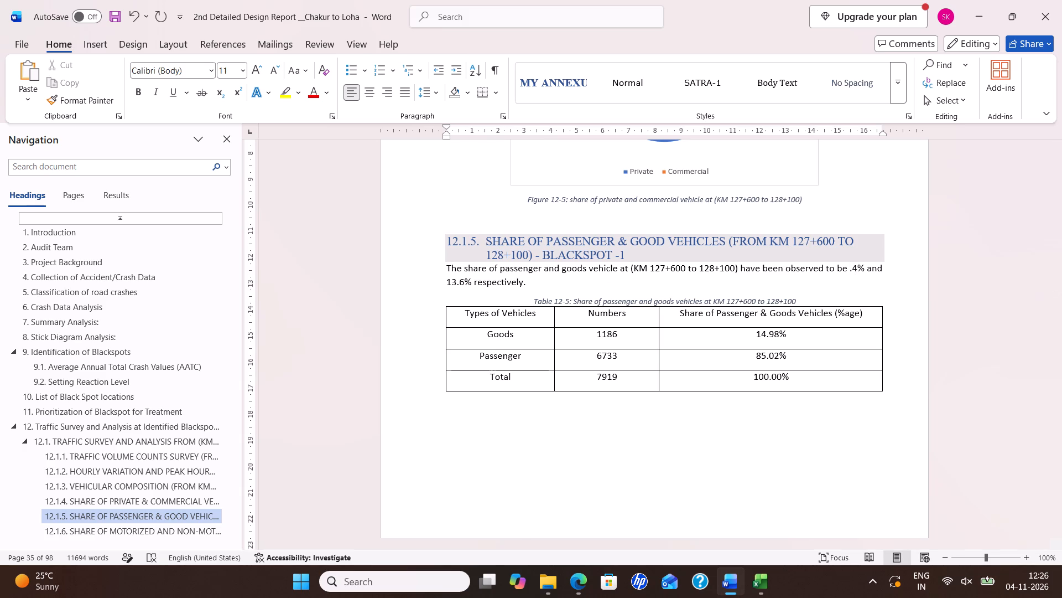
{"action": "type", "text": "14"}
{"action": "key", "text": "Right"}
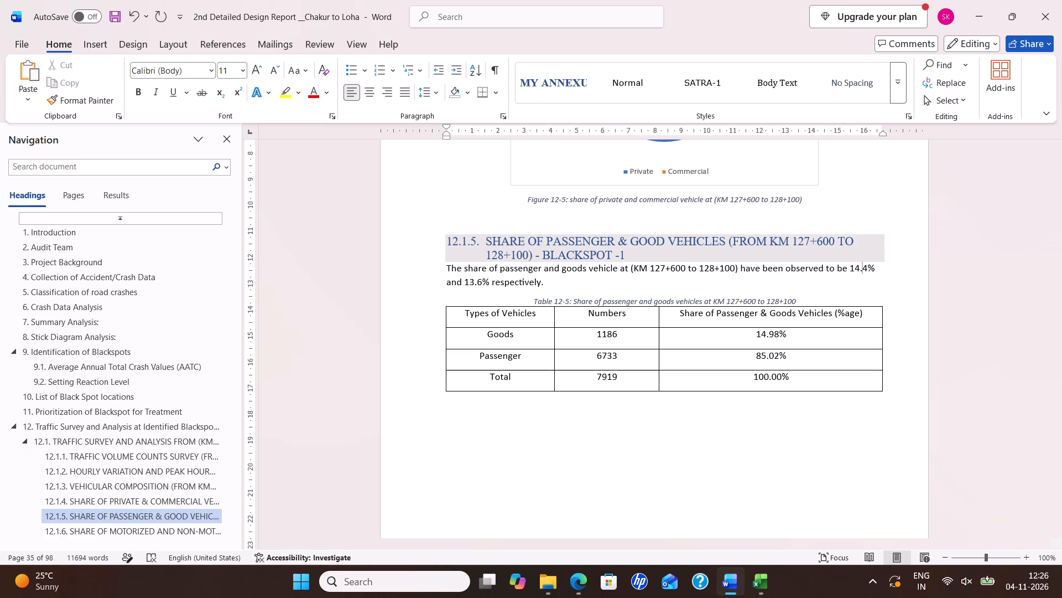
{"action": "key", "text": "Right"}
{"action": "key", "text": "BackSpace"}
{"action": "type", "text": "98"}
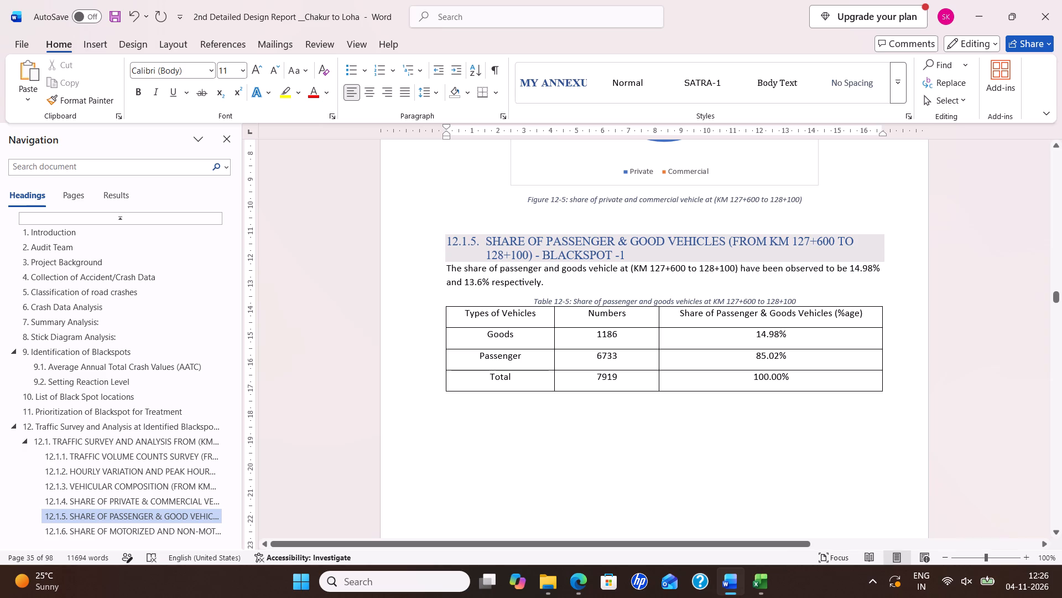
Change the second percentage in the paragraph under heading 12.1.5 to 85.02% and save the document.
{"action": "left_click", "coordinate": [486, 282]}
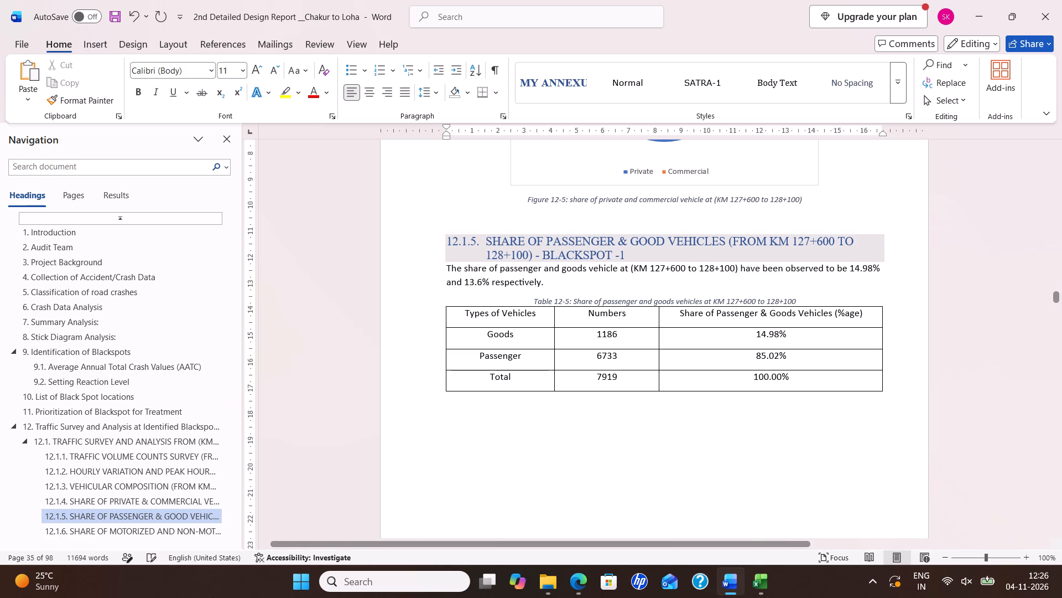
{"action": "key", "text": "BackSpace"}
{"action": "key", "text": "BackSpace"}
{"action": "key", "text": "BackSpace"}
{"action": "key", "text": "BackSpace"}
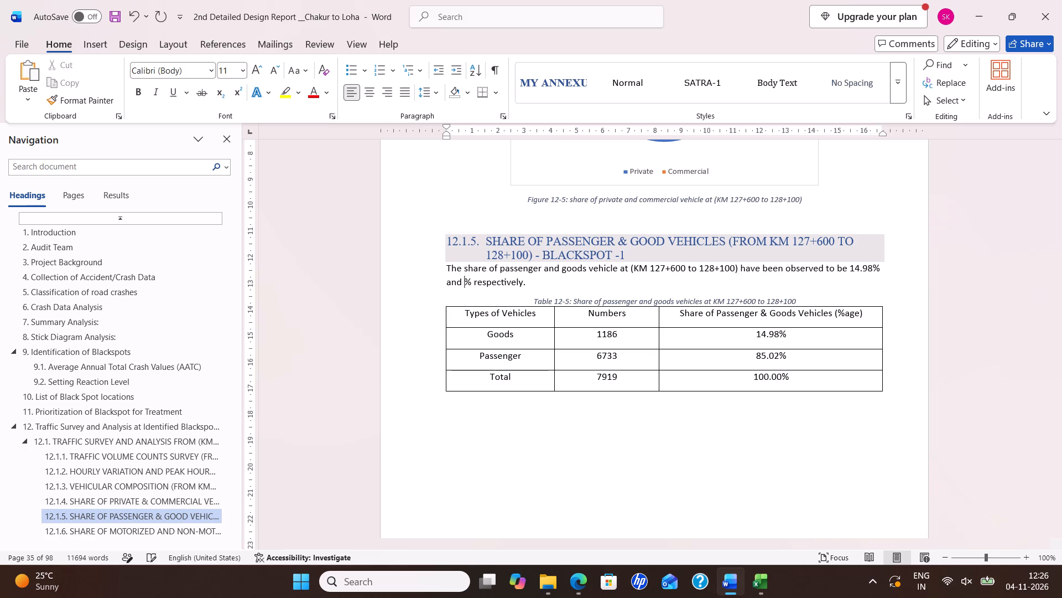
{"action": "type", "text": "85"}
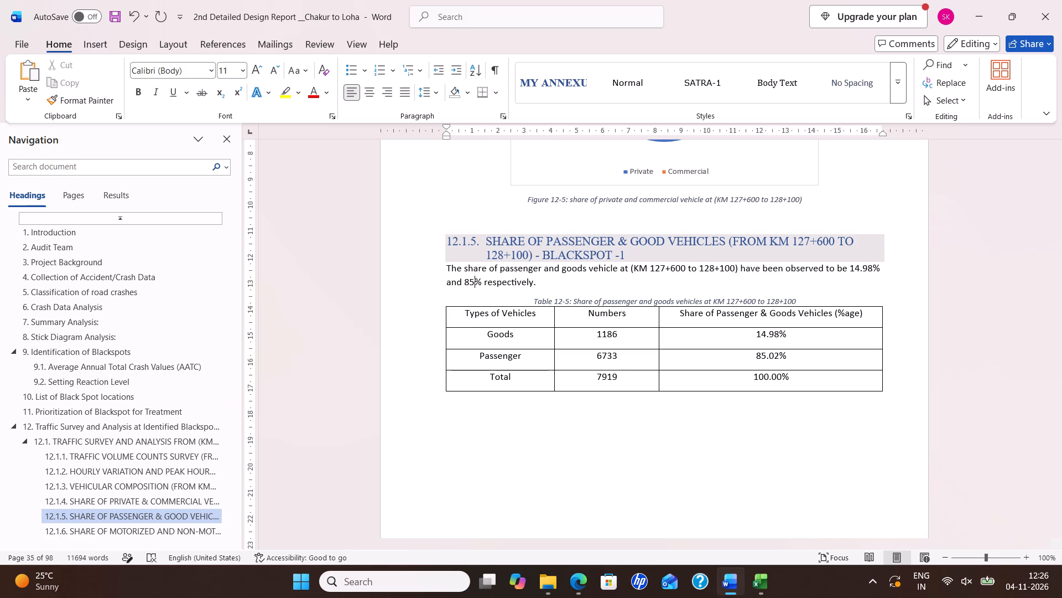
{"action": "type", "text": ".02"}
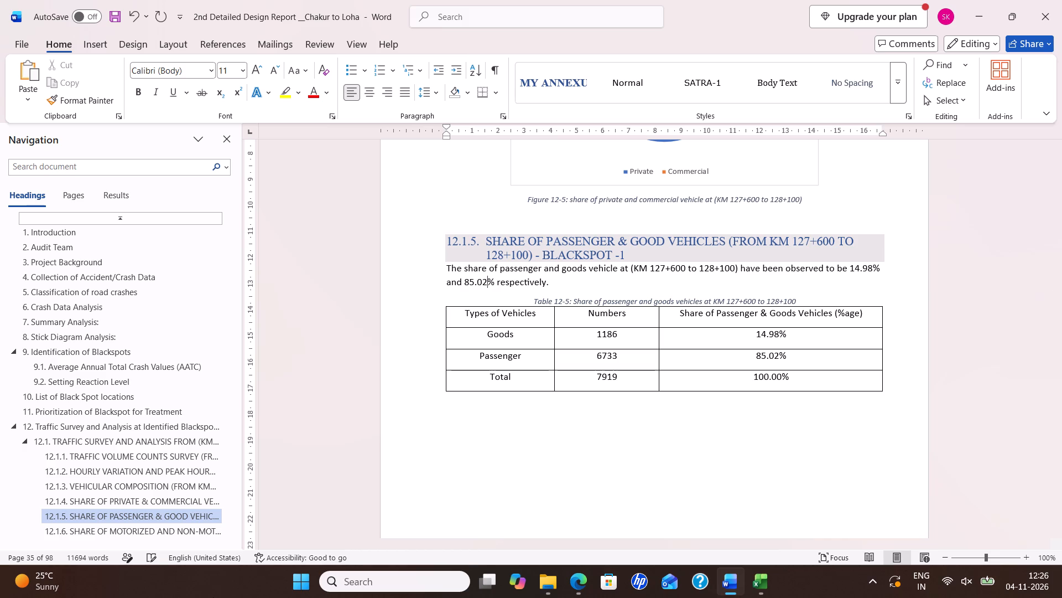
{"action": "key", "text": "ctrl+s"}
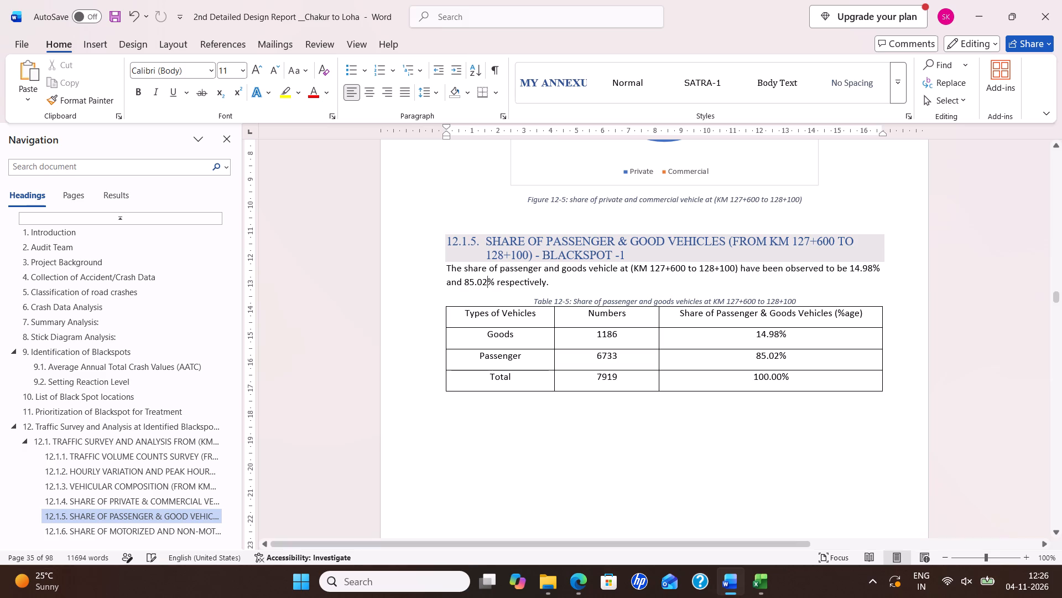
Replace the chainage in the Table 12-6 caption with 127+600 to 128+100 copied from the Figure 12-6 caption, keeping the closing parenthesis.
{"action": "scroll", "coordinate": [743, 323], "scroll_direction": "down", "scroll_amount": 19}
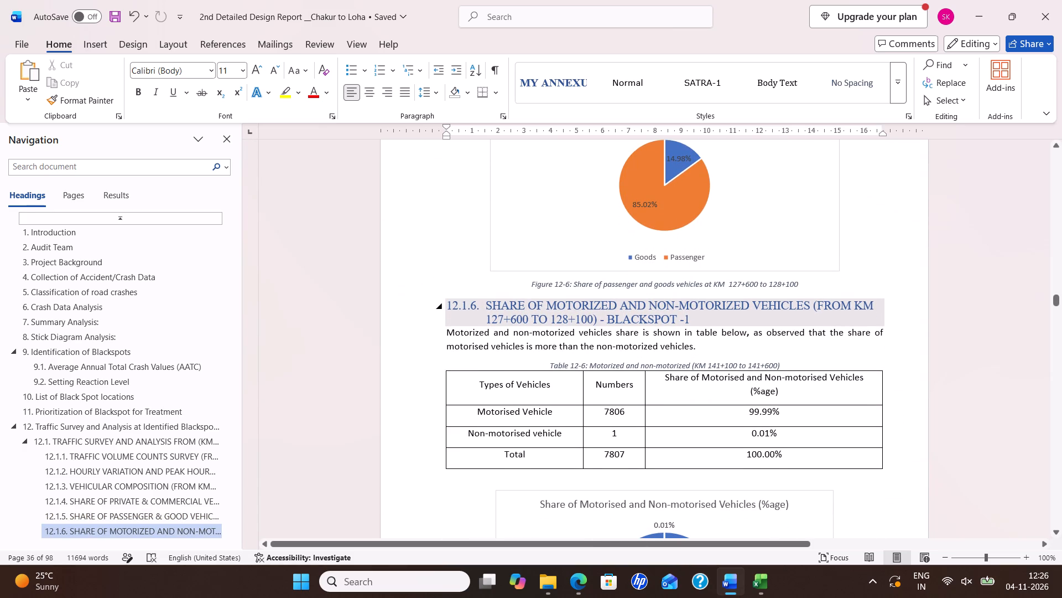
{"action": "left_click_drag", "start_coordinate": [730, 284], "coordinate": [741, 284]}
{"action": "left_click_drag", "start_coordinate": [741, 284], "coordinate": [790, 277]}
{"action": "left_click", "coordinate": [799, 285]}
{"action": "left_click_drag", "start_coordinate": [800, 285], "coordinate": [763, 284]}
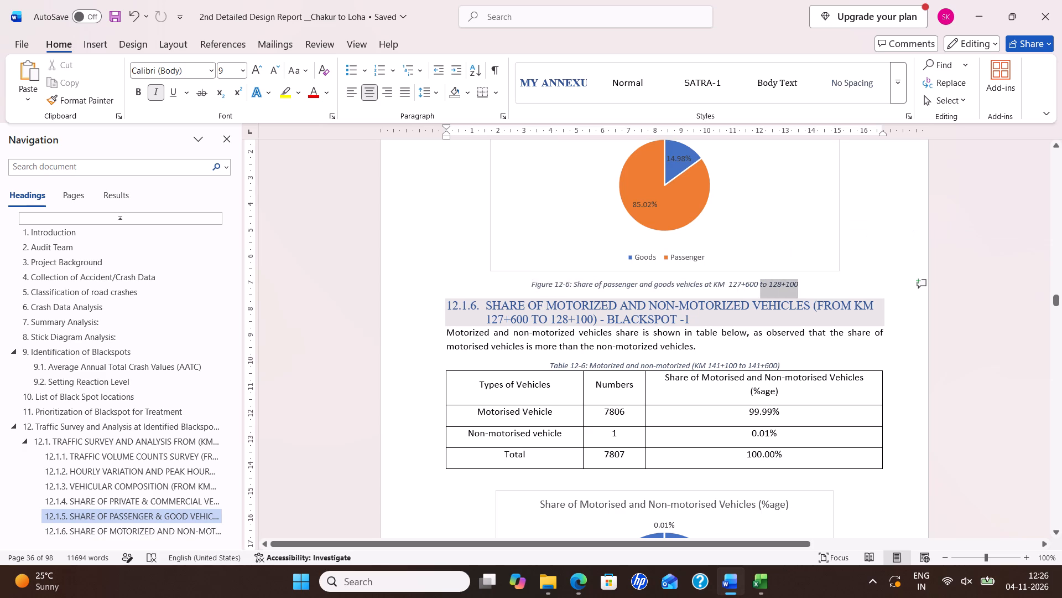
{"action": "left_click_drag", "start_coordinate": [763, 284], "coordinate": [735, 284]}
{"action": "key", "text": "ctrl+c"}
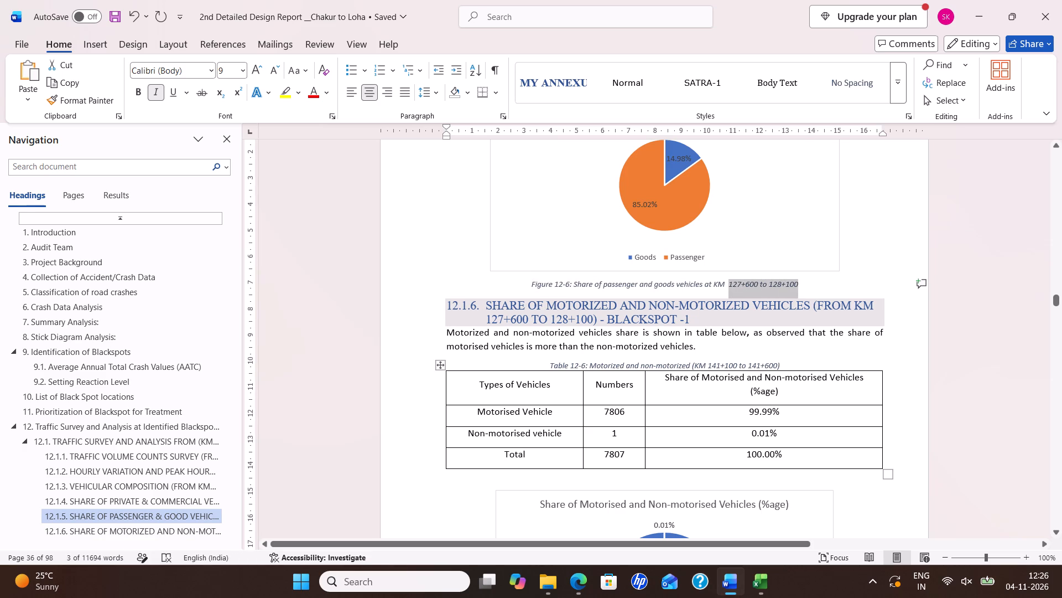
{"action": "left_click_drag", "start_coordinate": [777, 369], "coordinate": [769, 369]}
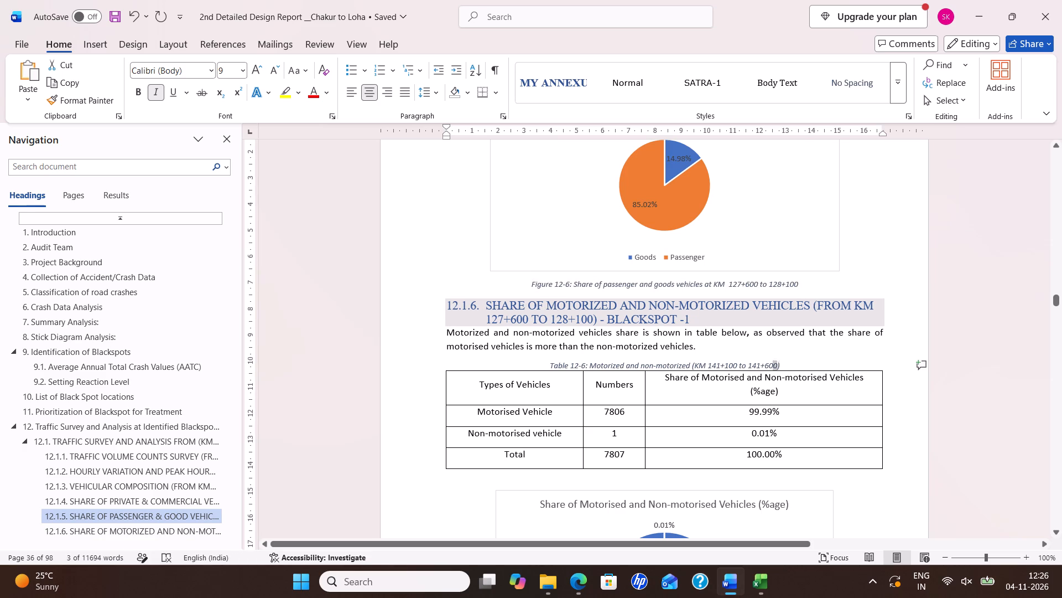
{"action": "left_click_drag", "start_coordinate": [769, 369], "coordinate": [717, 364]}
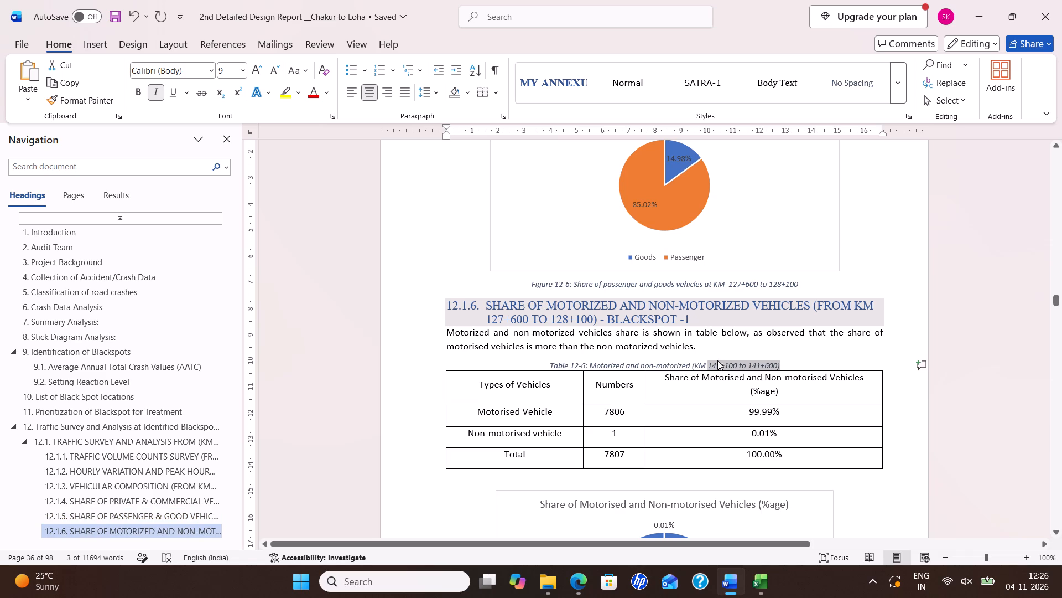
{"action": "key", "text": "ctrl+v"}
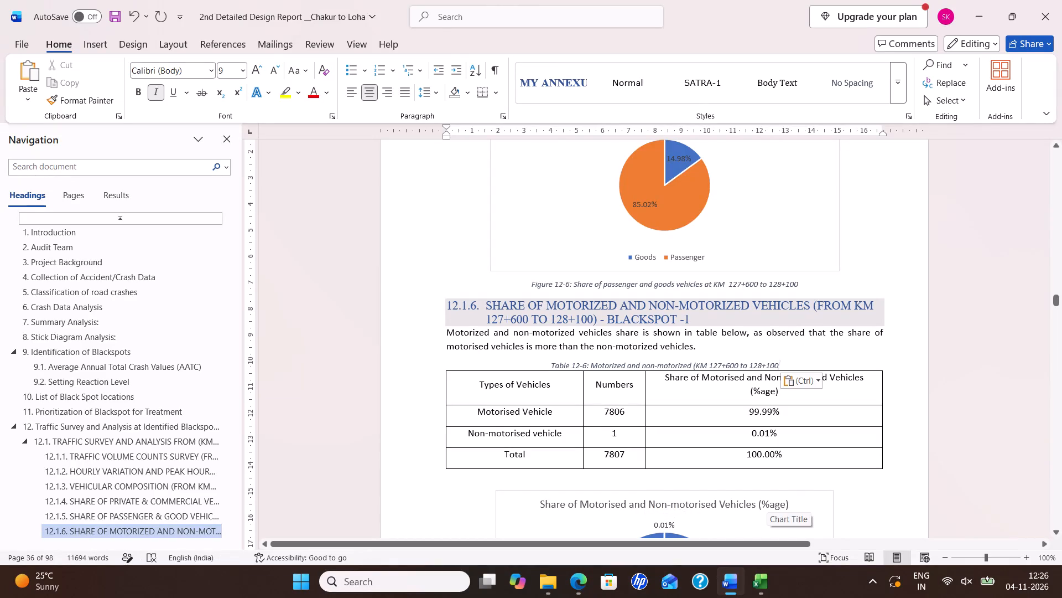
{"action": "key", "text": "shift+parenright"}
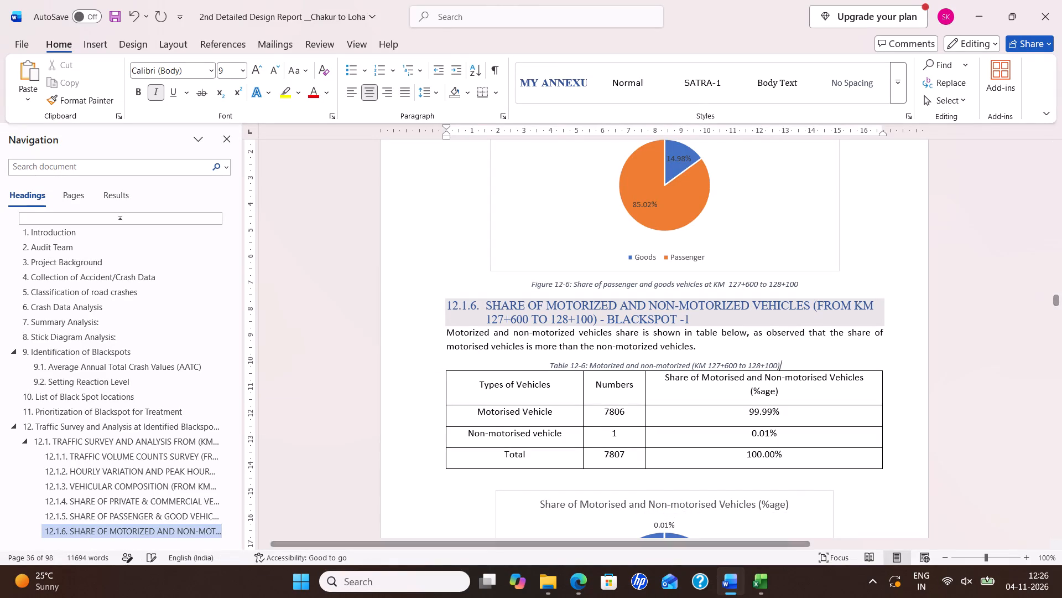
Replace the chainage in the Figure 12-7 caption with 127+600 to 128+100 copied from the Table 12-6 caption.
{"action": "scroll", "coordinate": [740, 425], "scroll_direction": "down", "scroll_amount": 3}
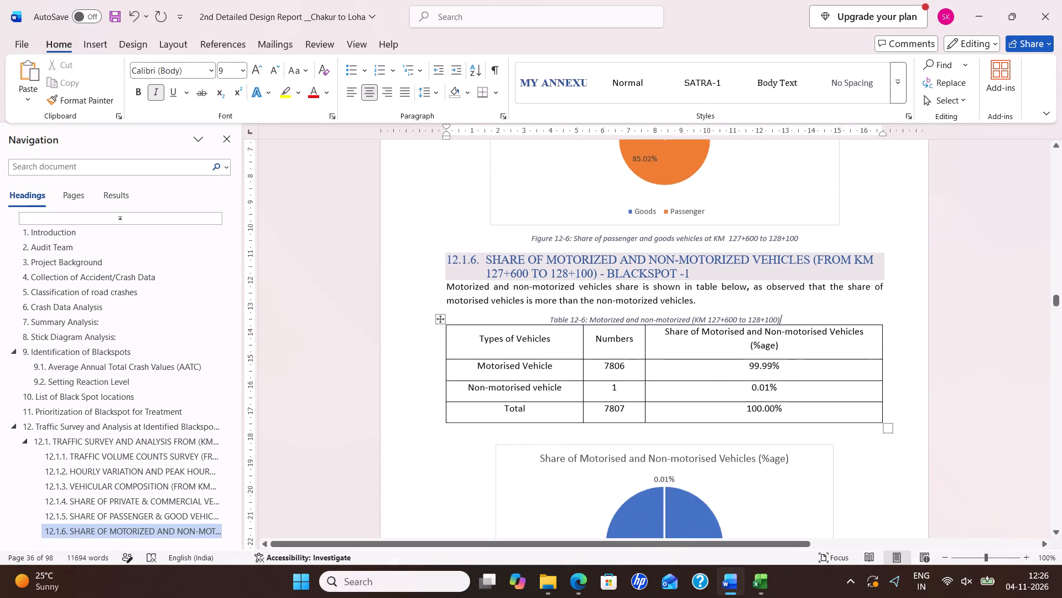
{"action": "scroll", "coordinate": [742, 424], "scroll_direction": "down", "scroll_amount": 9}
{"action": "scroll", "coordinate": [735, 411], "scroll_direction": "up", "scroll_amount": 10}
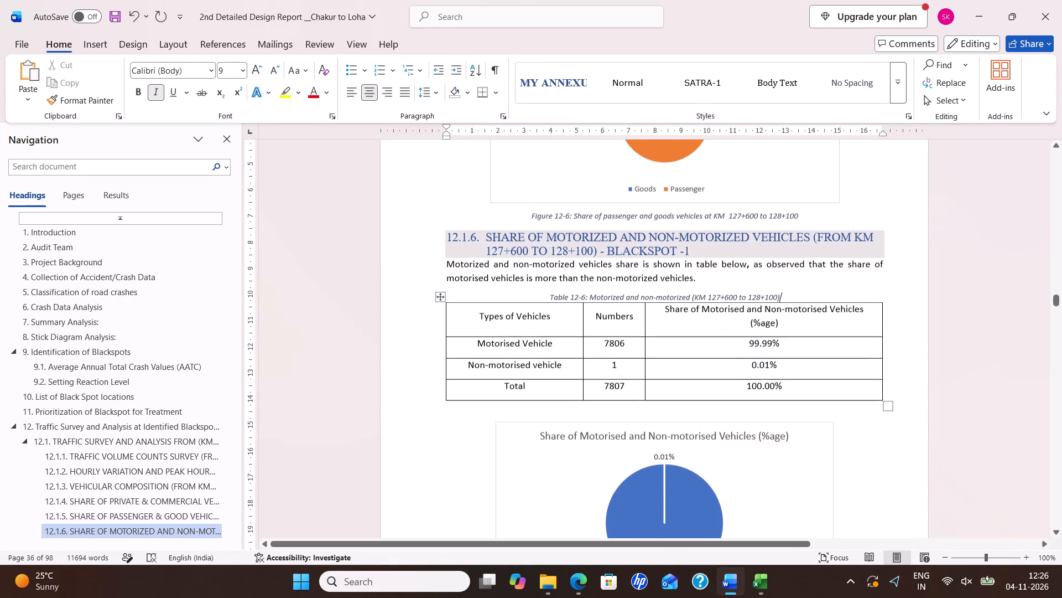
{"action": "left_click_drag", "start_coordinate": [708, 298], "coordinate": [738, 295]}
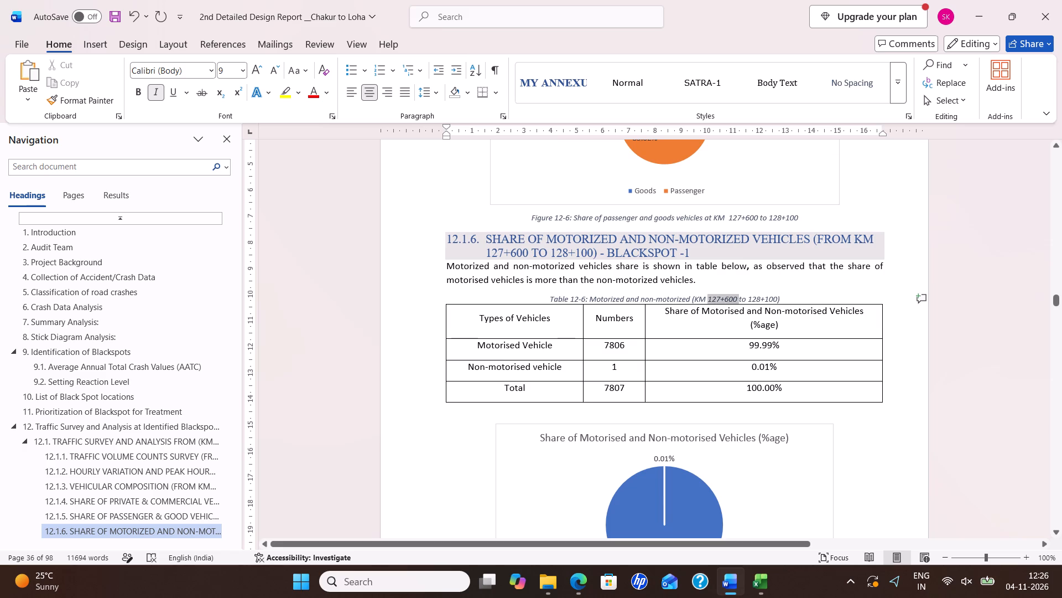
{"action": "left_click_drag", "start_coordinate": [738, 295], "coordinate": [770, 300]}
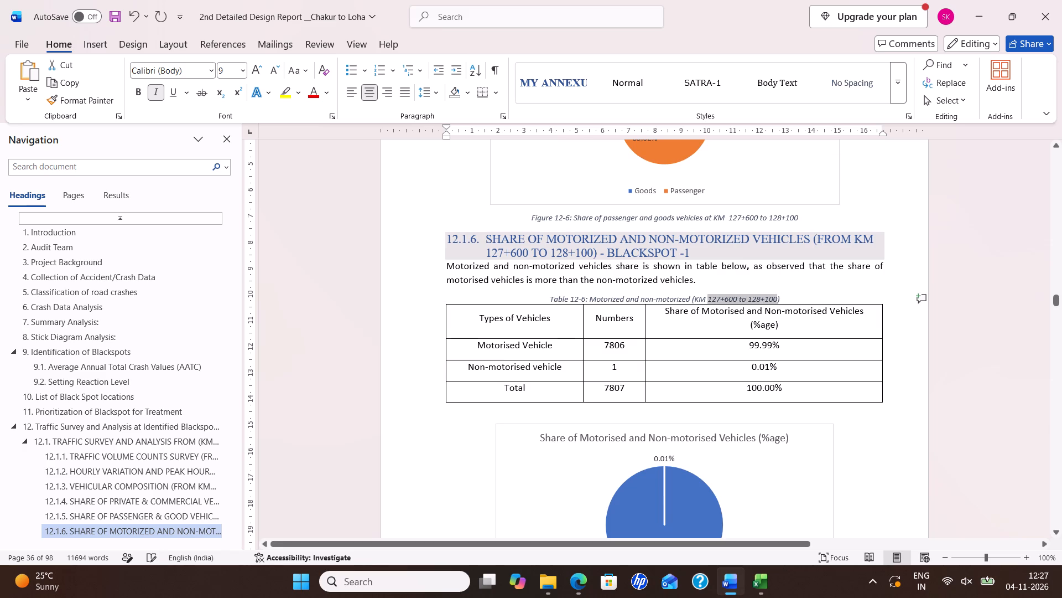
{"action": "key", "text": "ctrl+c"}
{"action": "scroll", "coordinate": [711, 389], "scroll_direction": "down", "scroll_amount": 11}
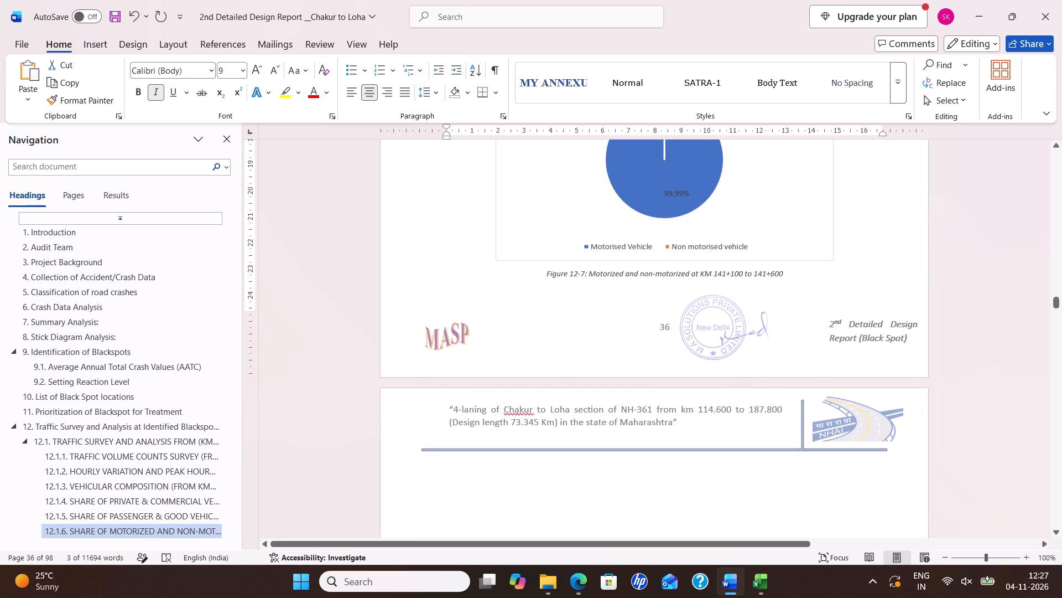
{"action": "left_click_drag", "start_coordinate": [717, 273], "coordinate": [779, 276]}
{"action": "key", "text": "ctrl+v"}
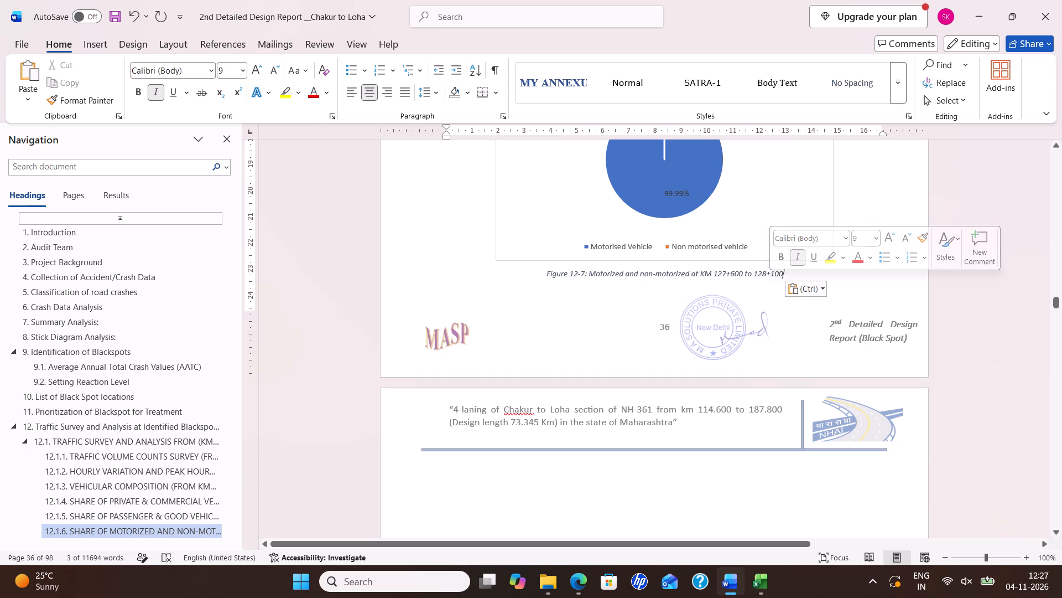
Copy the motorised, non-motorised and total counts 7917, 2 and 7919 from the Excel workbook into Table 12-6's Numbers column as text only.
{"action": "scroll", "coordinate": [740, 288], "scroll_direction": "up", "scroll_amount": 6}
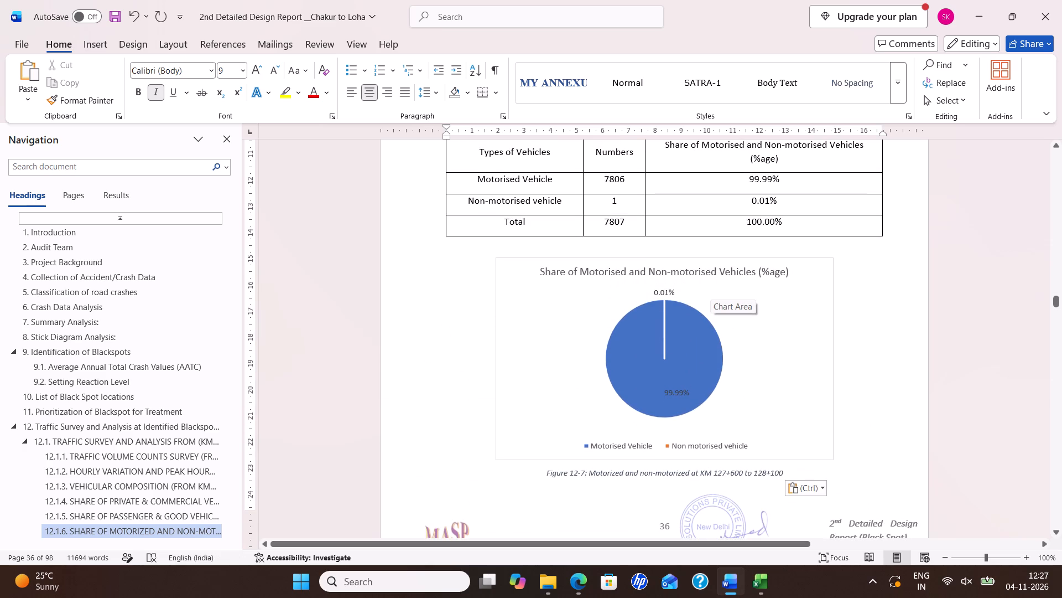
{"action": "key", "text": "alt+Tab"}
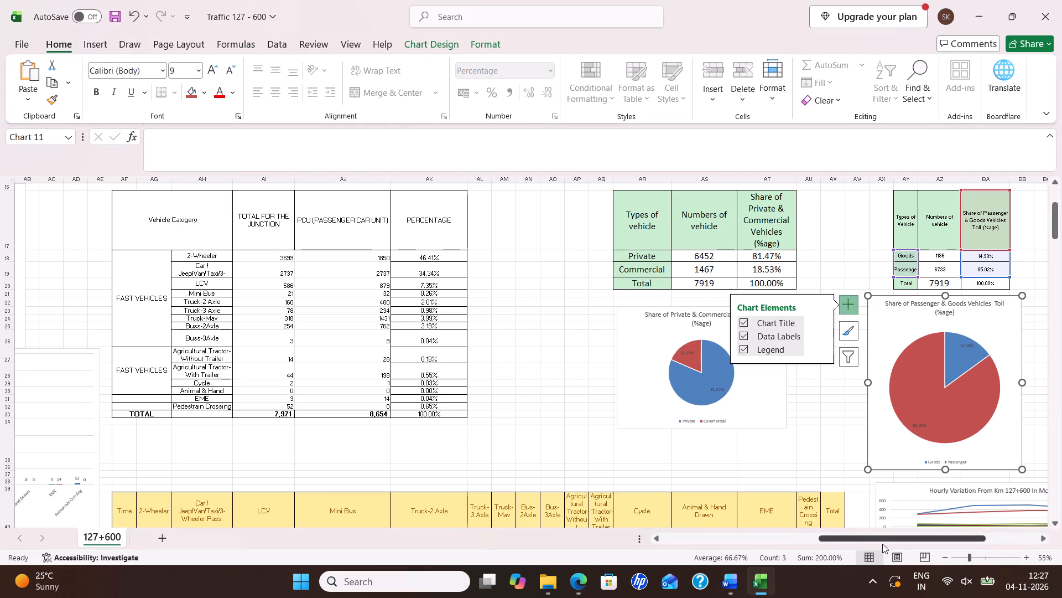
{"action": "left_click_drag", "start_coordinate": [884, 544], "coordinate": [946, 544]}
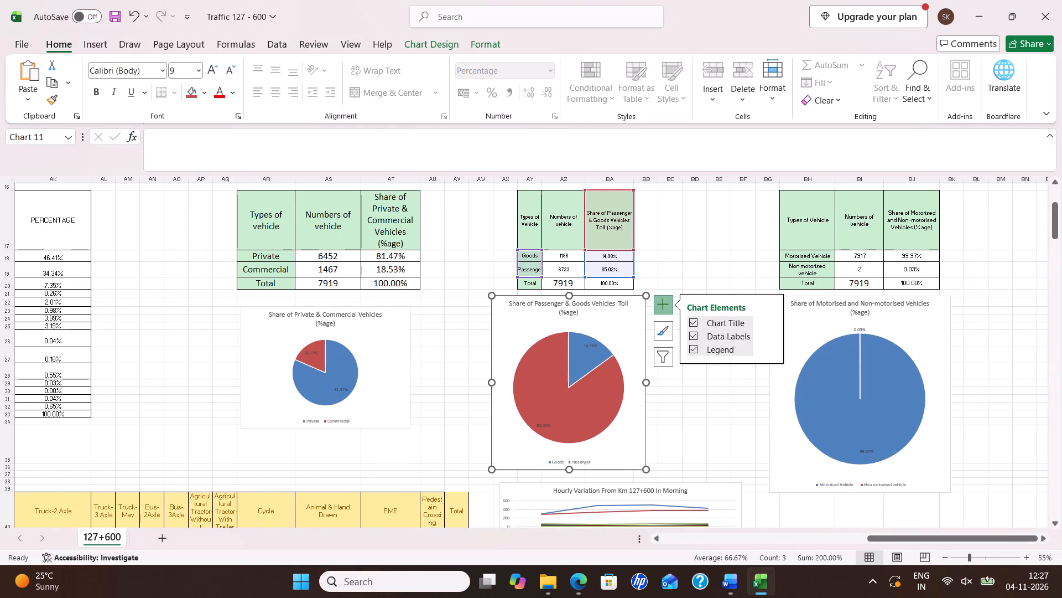
{"action": "left_click_drag", "start_coordinate": [855, 255], "coordinate": [864, 281]}
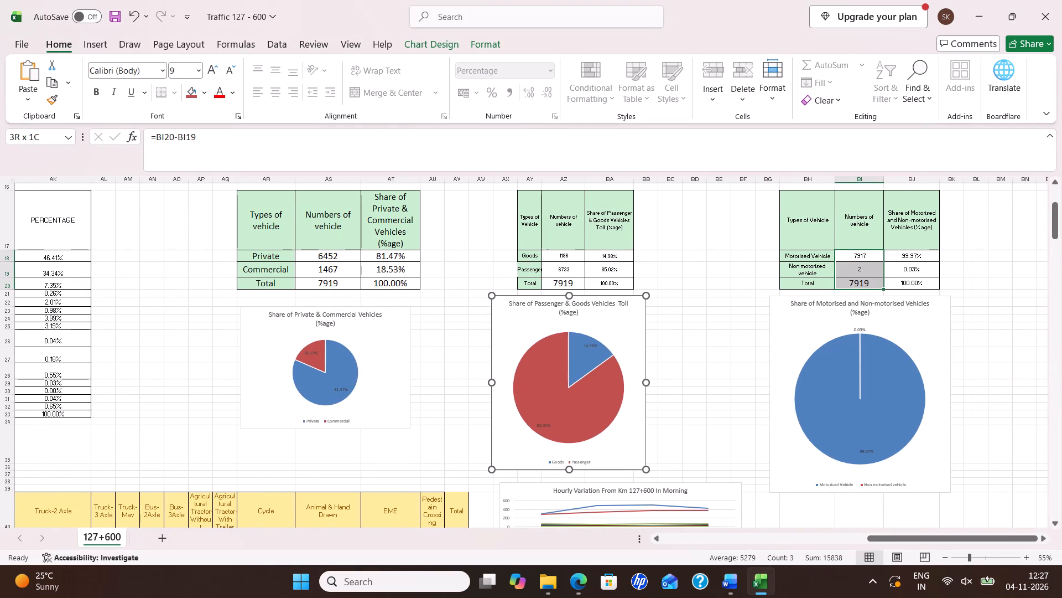
{"action": "left_click_drag", "start_coordinate": [864, 281], "coordinate": [864, 281]}
{"action": "key", "text": "ctrl+c"}
{"action": "key", "text": "alt+Tab"}
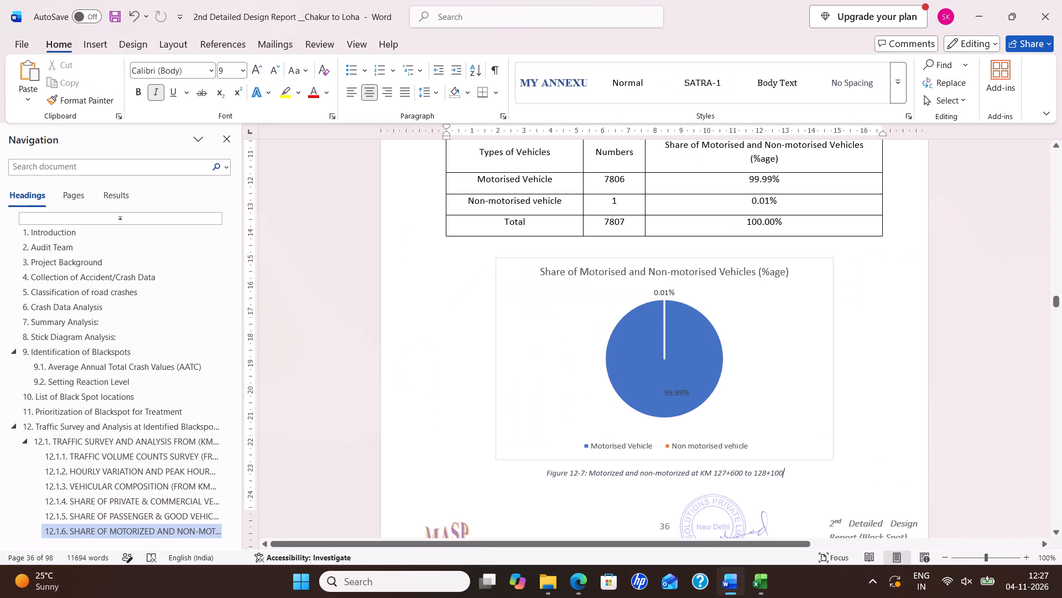
{"action": "scroll", "coordinate": [617, 284], "scroll_direction": "up", "scroll_amount": 3}
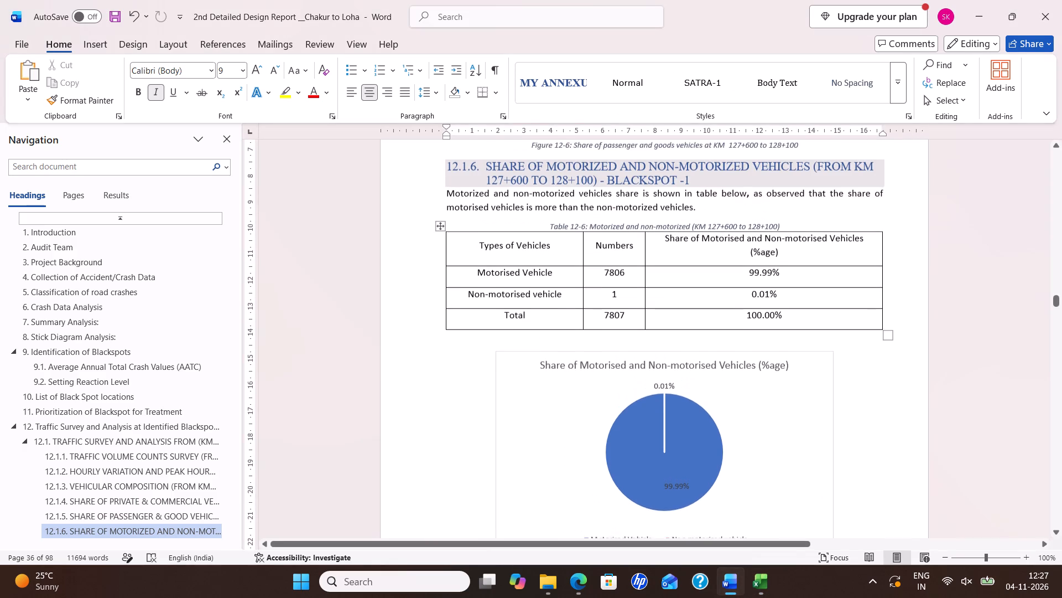
{"action": "left_click_drag", "start_coordinate": [606, 273], "coordinate": [618, 334]}
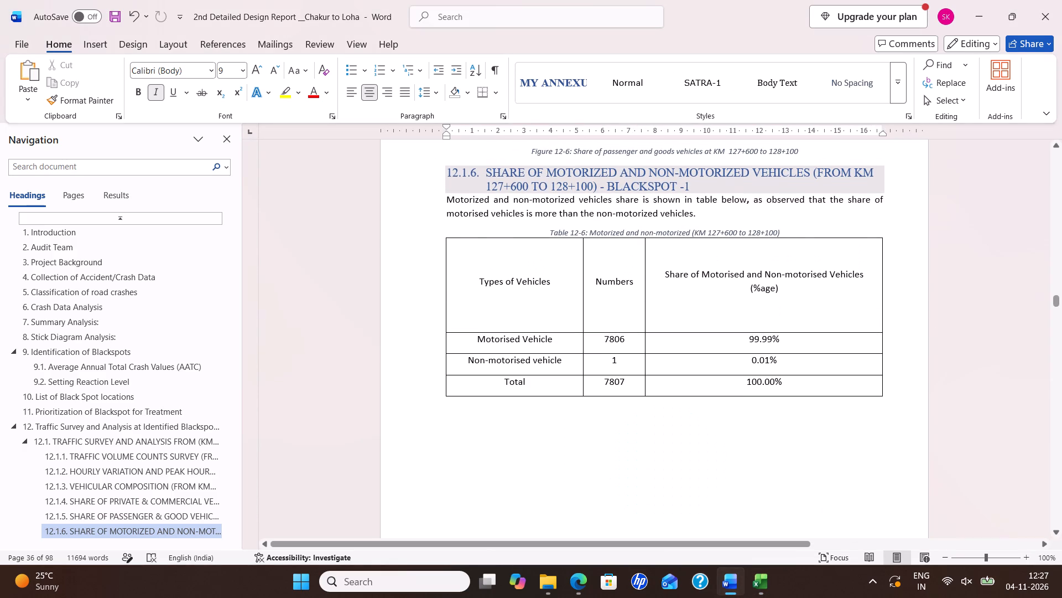
{"action": "key", "text": "ctrl+z"}
{"action": "left_click_drag", "start_coordinate": [607, 220], "coordinate": [621, 283]}
{"action": "right_click", "coordinate": [606, 266]}
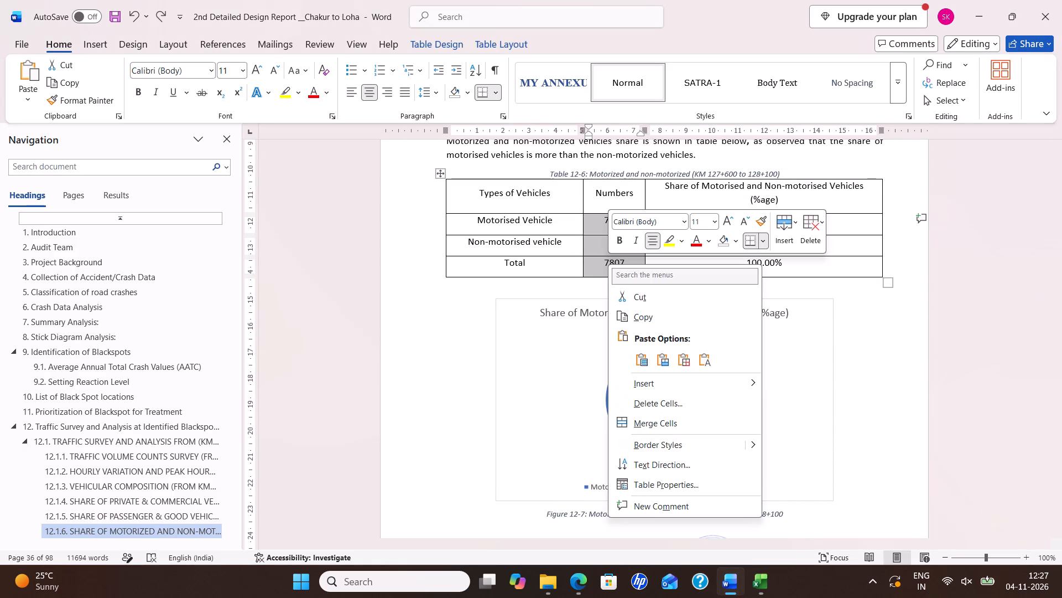
{"action": "left_click", "coordinate": [711, 360]}
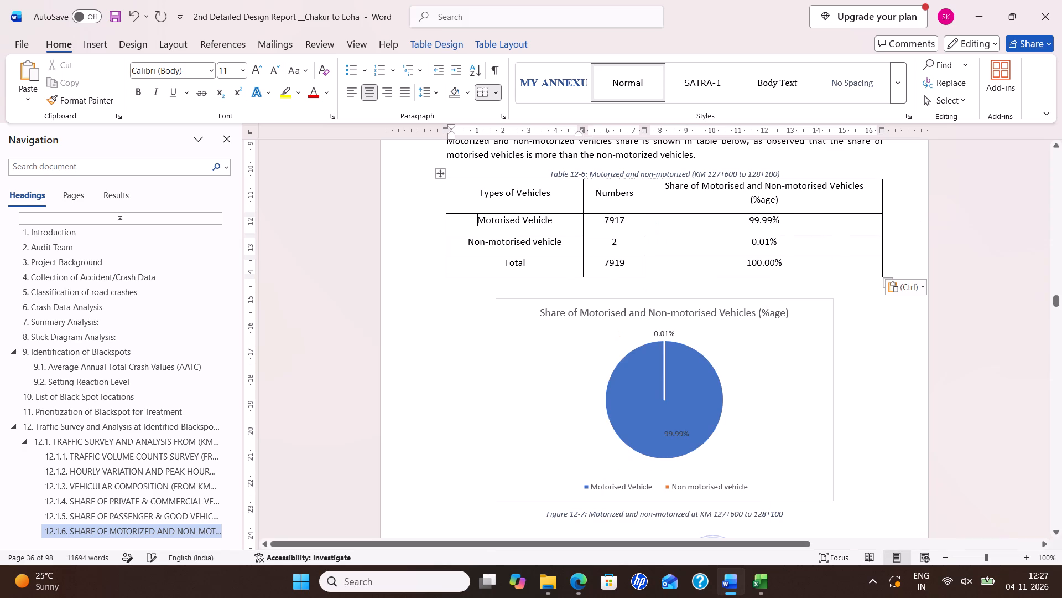
Copy the shares 99.97%, 0.03% and 100.00% from the Excel workbook into Table 12-6's percentage column as text only.
{"action": "key", "text": "alt+Tab"}
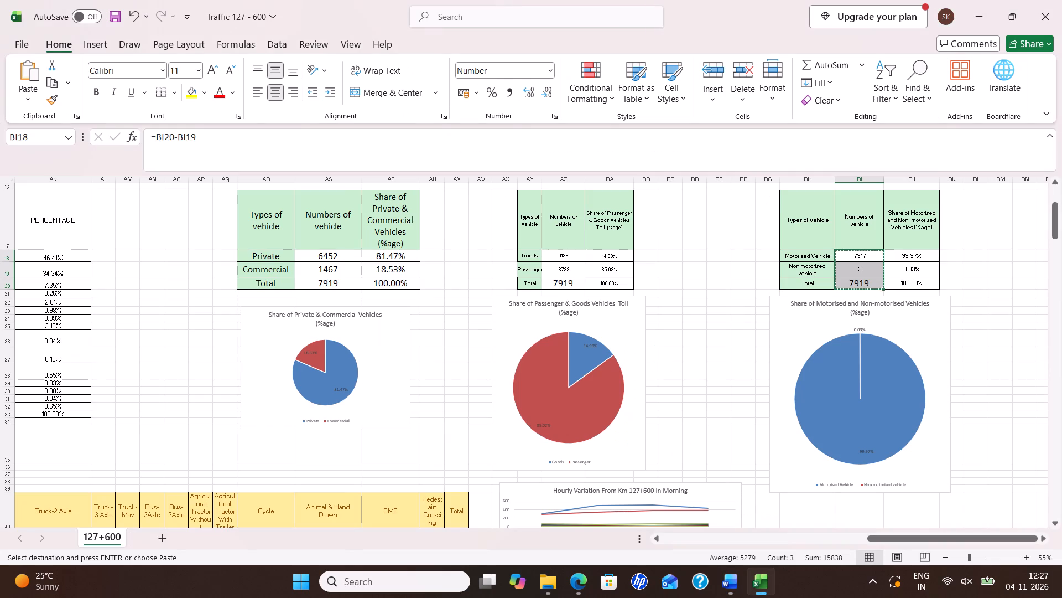
{"action": "left_click", "coordinate": [898, 251]}
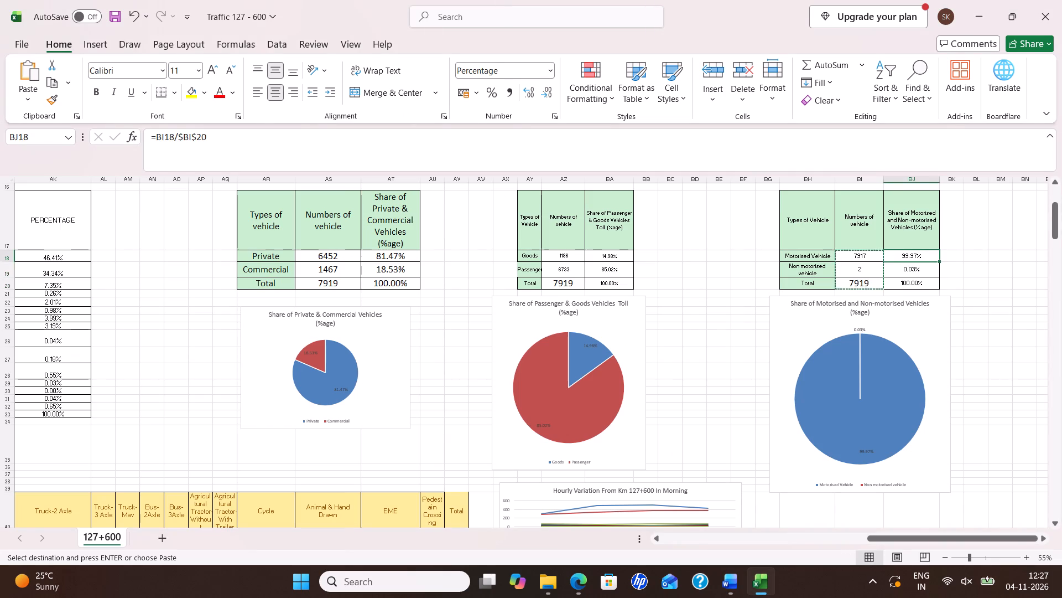
{"action": "left_click_drag", "start_coordinate": [899, 256], "coordinate": [904, 284]}
{"action": "right_click", "coordinate": [904, 284]}
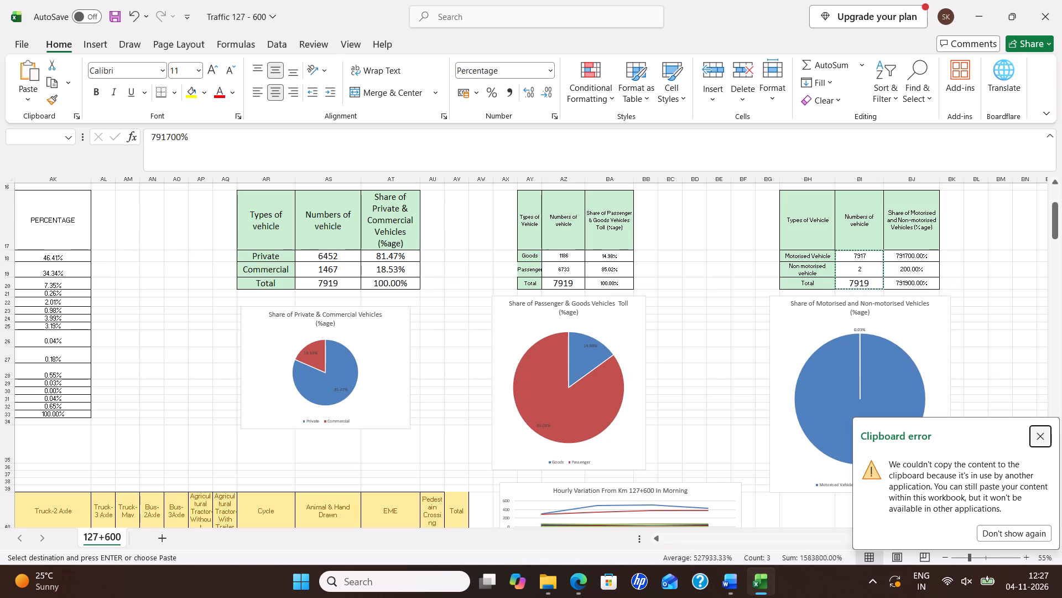
{"action": "left_click", "coordinate": [1042, 431]}
{"action": "left_click_drag", "start_coordinate": [910, 257], "coordinate": [912, 280]}
{"action": "key", "text": "ctrl+c"}
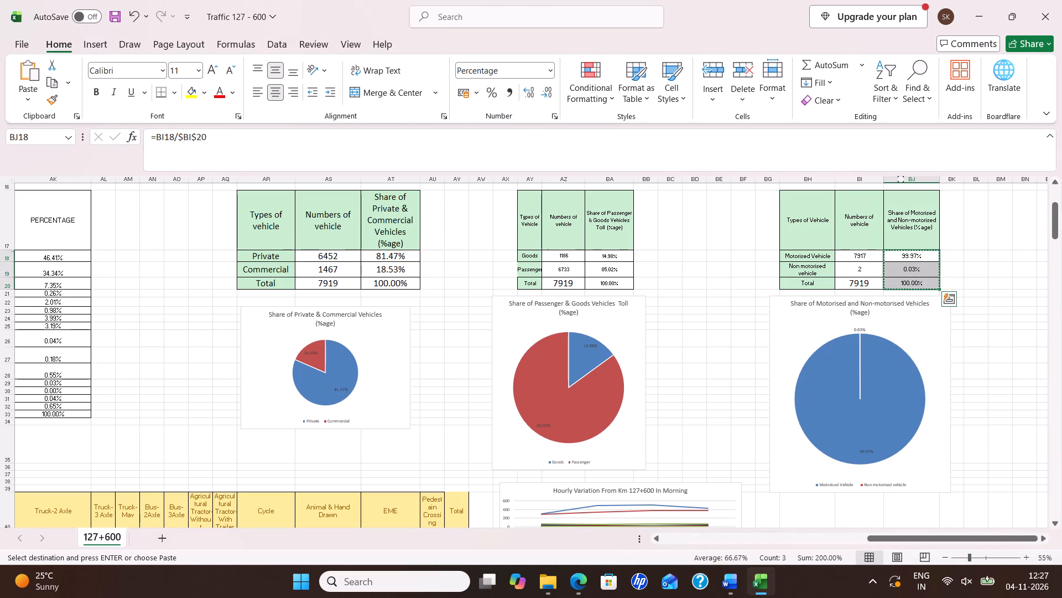
{"action": "key", "text": "alt+Tab"}
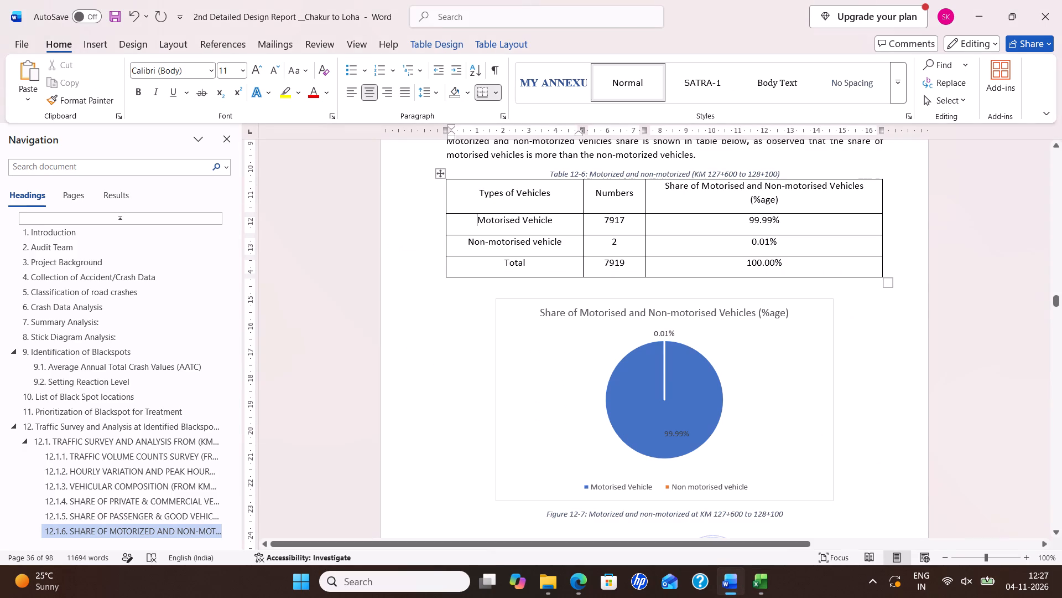
{"action": "left_click_drag", "start_coordinate": [748, 219], "coordinate": [761, 267]}
{"action": "right_click", "coordinate": [761, 267]}
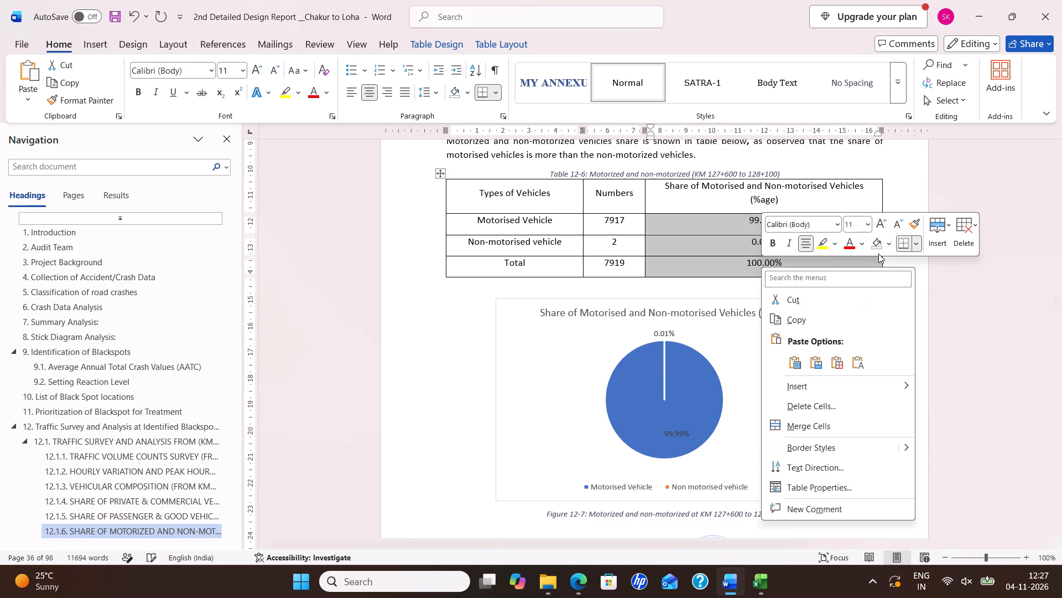
{"action": "left_click", "coordinate": [858, 359]}
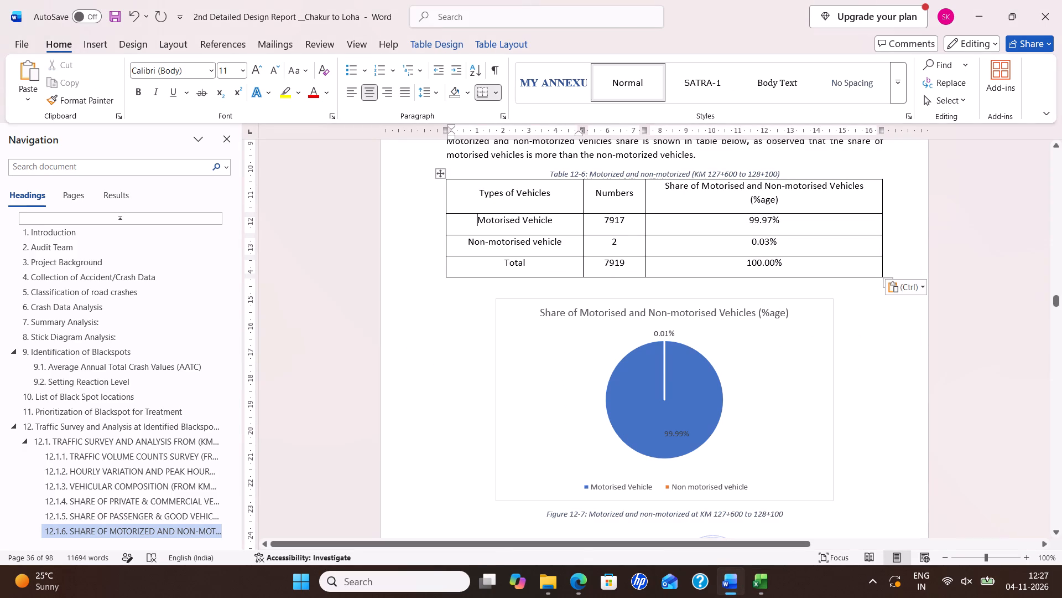
Delete the blank paragraphs between the Figure 12-7 caption and heading 12.1.7.
{"action": "scroll", "coordinate": [718, 302], "scroll_direction": "down", "scroll_amount": 9}
{"action": "scroll", "coordinate": [754, 333], "scroll_direction": "down", "scroll_amount": 4}
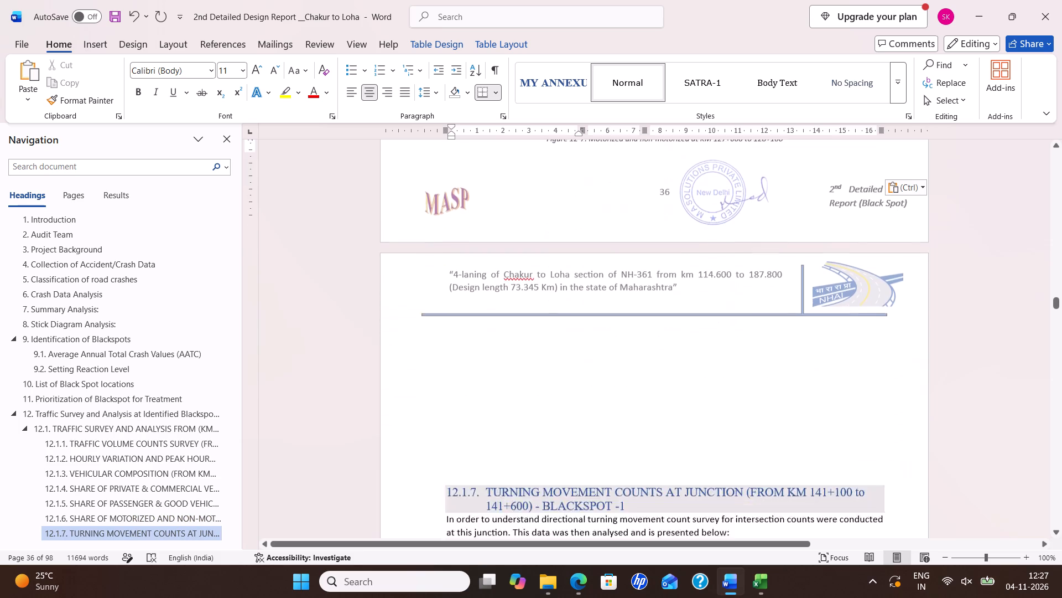
{"action": "scroll", "coordinate": [754, 333], "scroll_direction": "down", "scroll_amount": 4}
{"action": "left_click", "coordinate": [565, 257]}
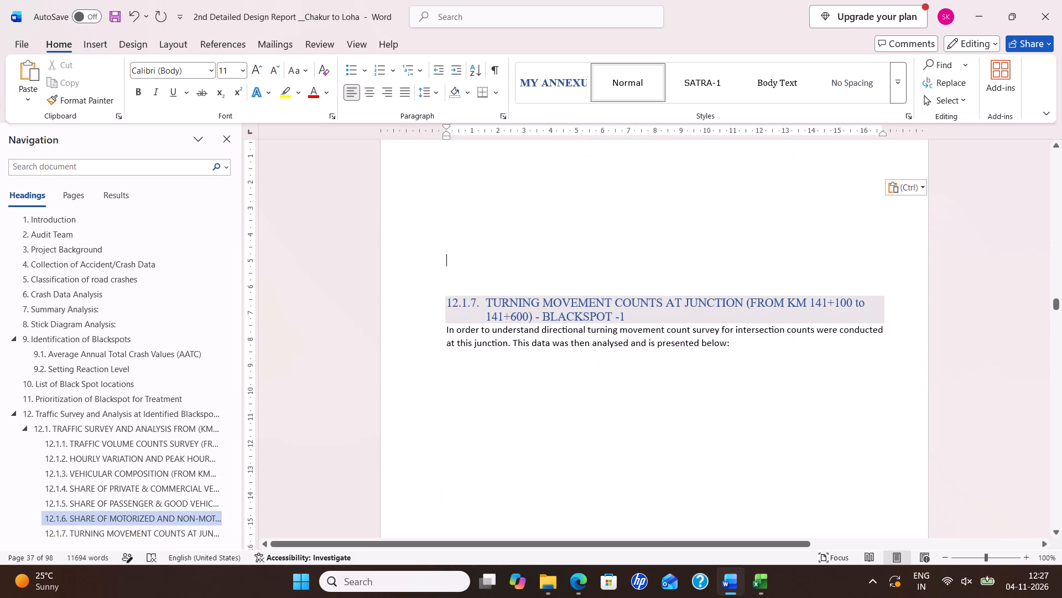
{"action": "key", "text": "BackSpace"}
{"action": "key", "text": "BackSpace"}
{"action": "key", "text": "BackSpace"}
{"action": "key", "text": "BackSpace"}
{"action": "key", "text": "BackSpace"}
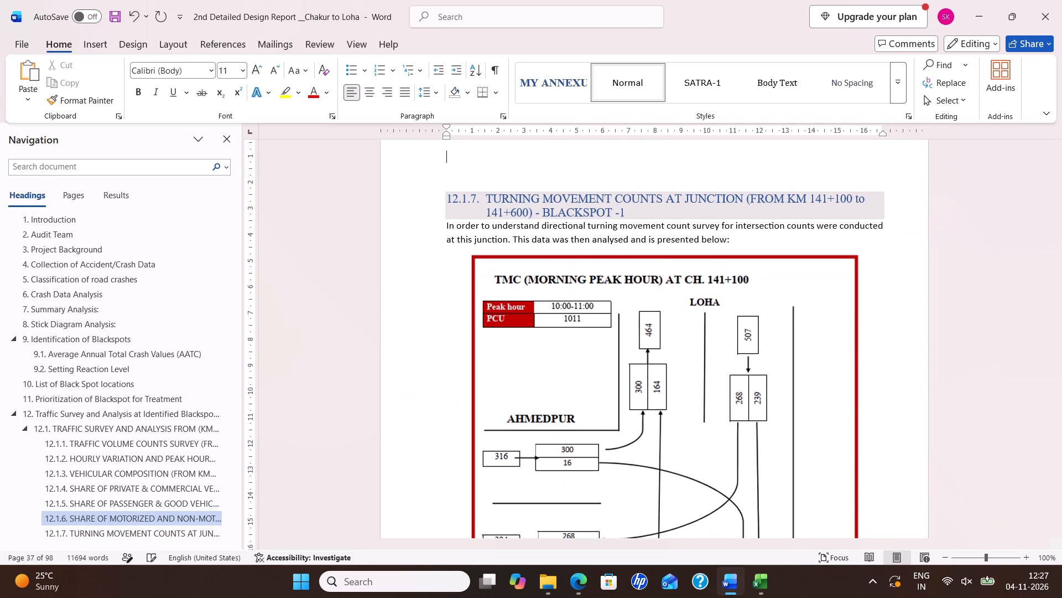
{"action": "key", "text": "BackSpace"}
{"action": "key", "text": "BackSpace"}
{"action": "key", "text": "BackSpace"}
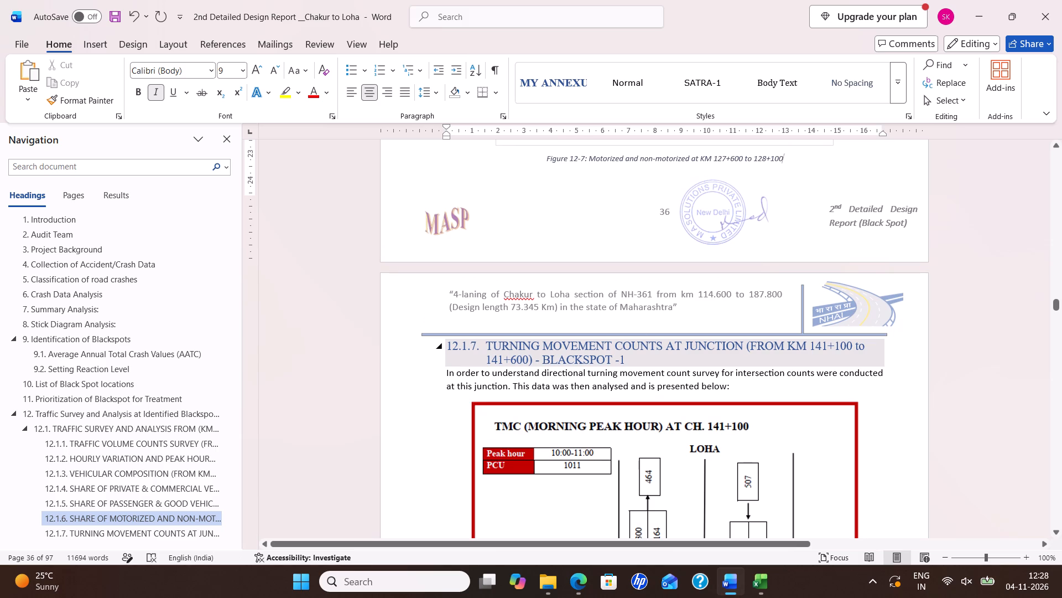
Change the chainage in heading 12.1.7, Turning Movement Counts at Junction, to KM 127+600 to 127+100.
{"action": "left_click", "coordinate": [827, 349]}
{"action": "key", "text": "BackSpace"}
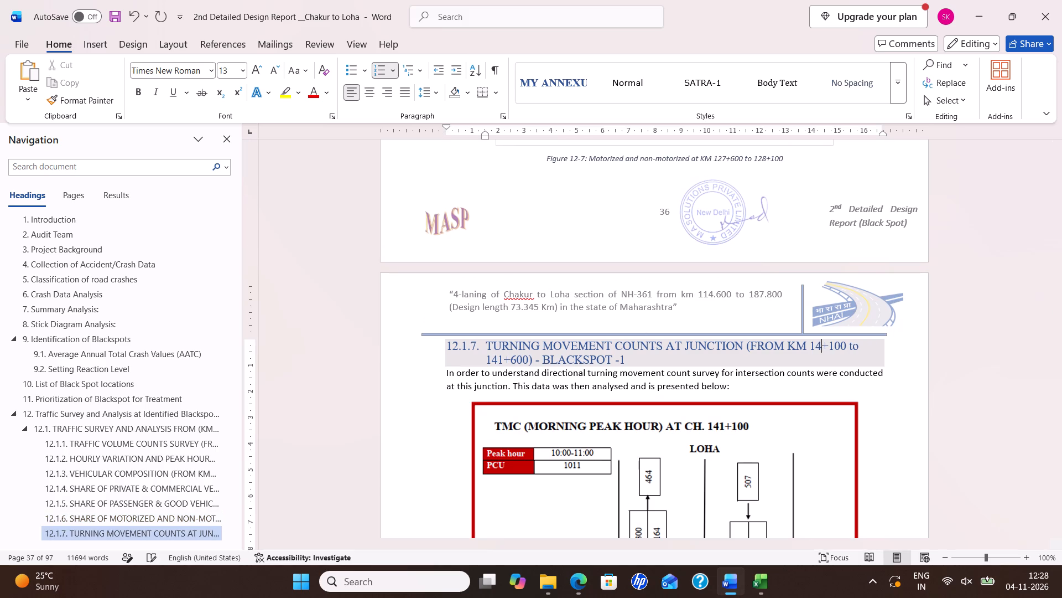
{"action": "key", "text": "BackSpace"}
{"action": "type", "text": "27"}
{"action": "key", "text": "Right"}
{"action": "key", "text": "Right"}
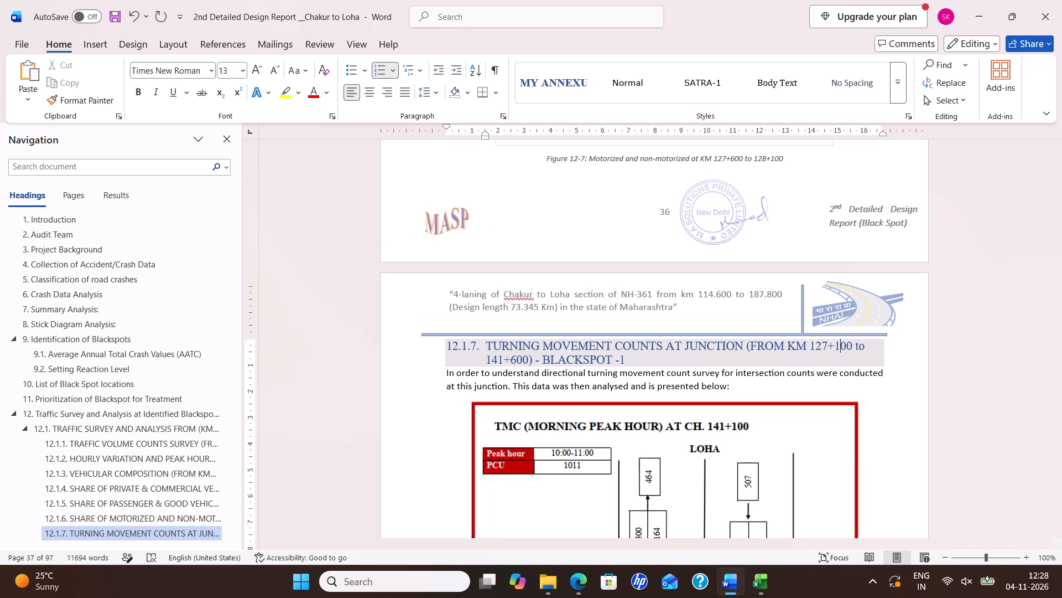
{"action": "key", "text": "BackSpace"}
{"action": "key", "text": "6"}
{"action": "left_click", "coordinate": [501, 362]}
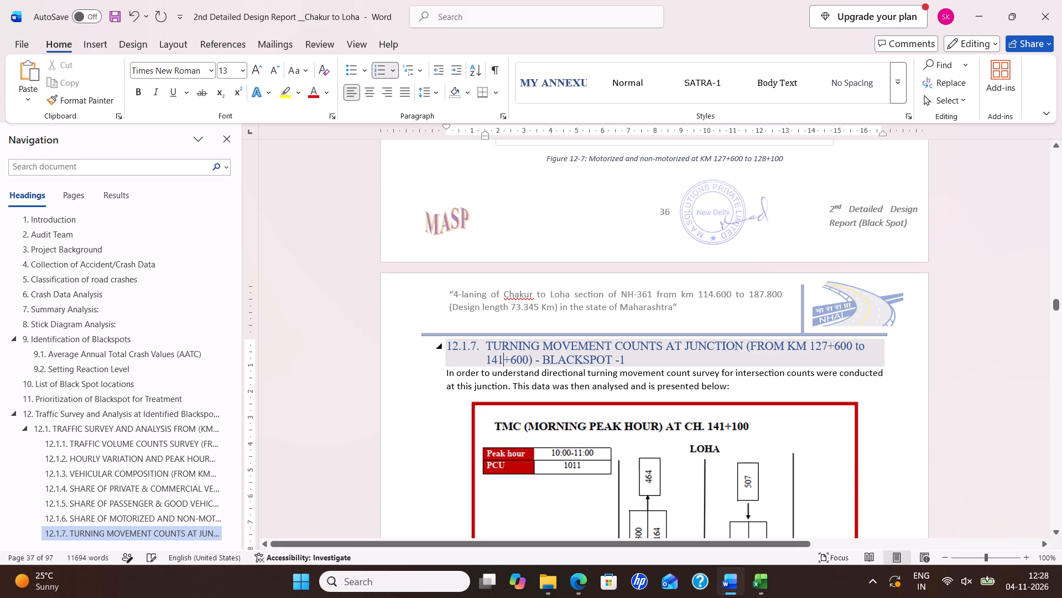
{"action": "key", "text": "BackSpace"}
{"action": "key", "text": "BackSpace"}
{"action": "type", "text": "27"}
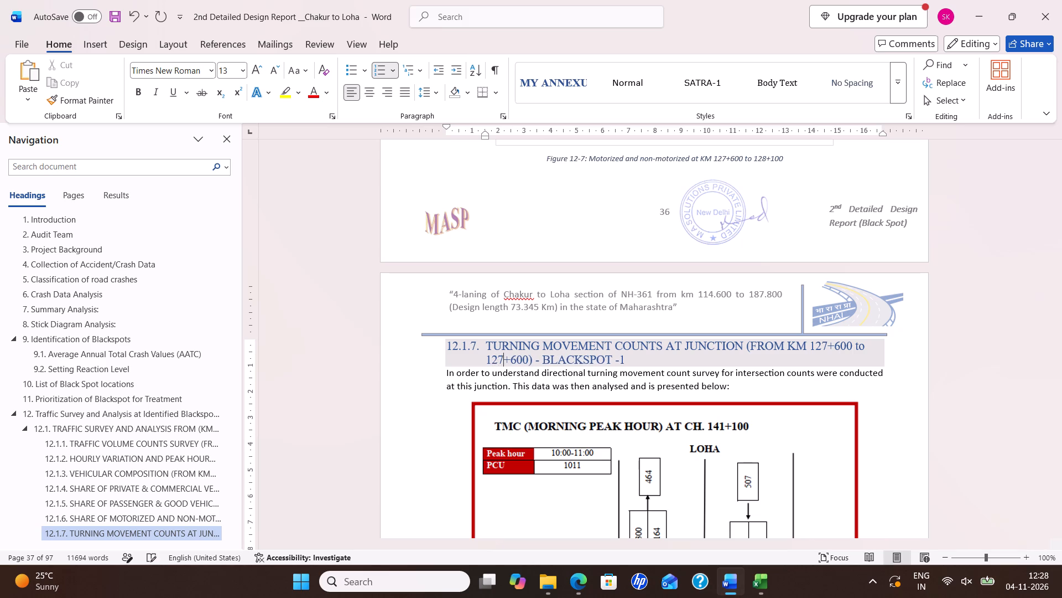
{"action": "key", "text": "Right"}
{"action": "key", "text": "Right"}
{"action": "key", "text": "BackSpace"}
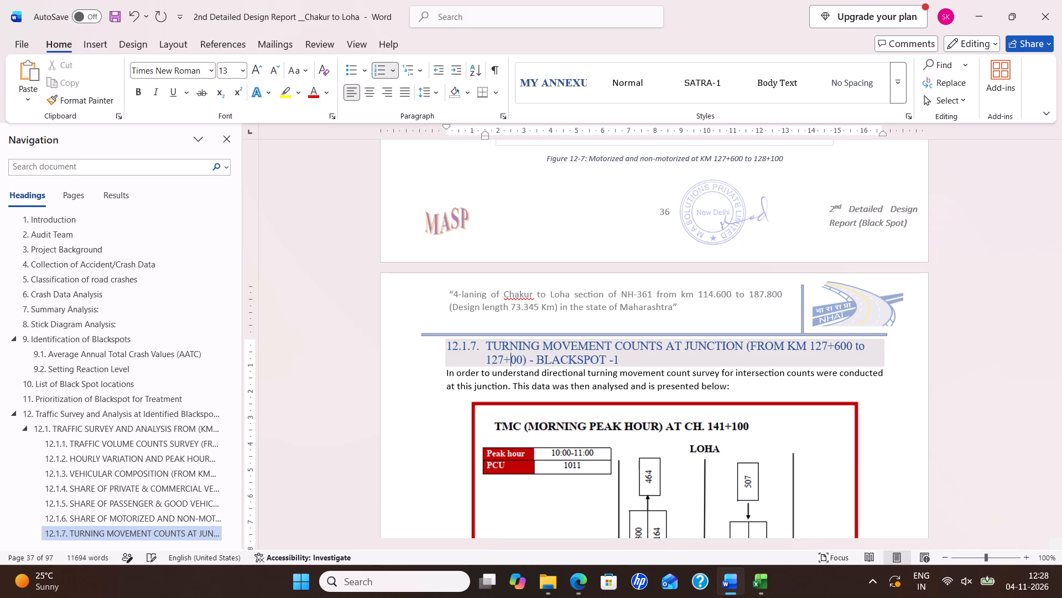
{"action": "key", "text": "1"}
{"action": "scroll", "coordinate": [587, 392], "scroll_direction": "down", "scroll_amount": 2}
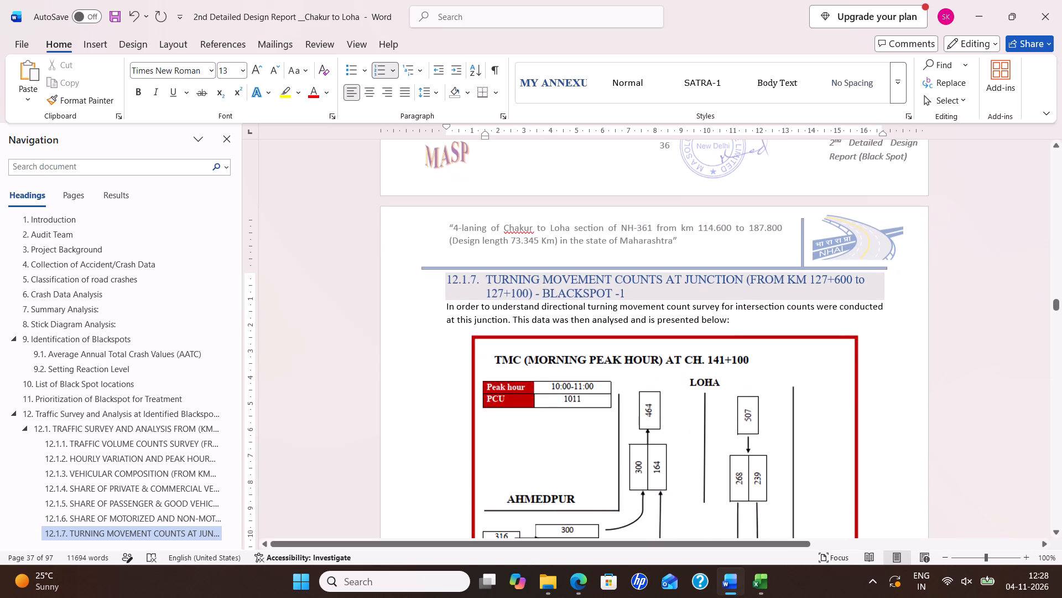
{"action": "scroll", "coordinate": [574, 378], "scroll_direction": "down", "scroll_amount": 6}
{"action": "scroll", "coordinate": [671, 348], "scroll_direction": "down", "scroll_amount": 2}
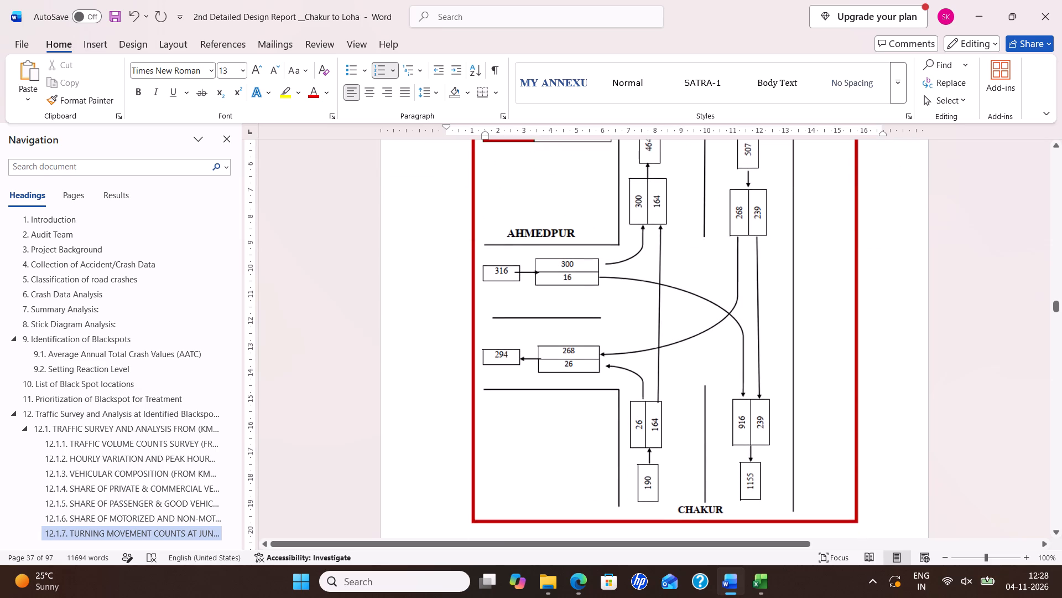
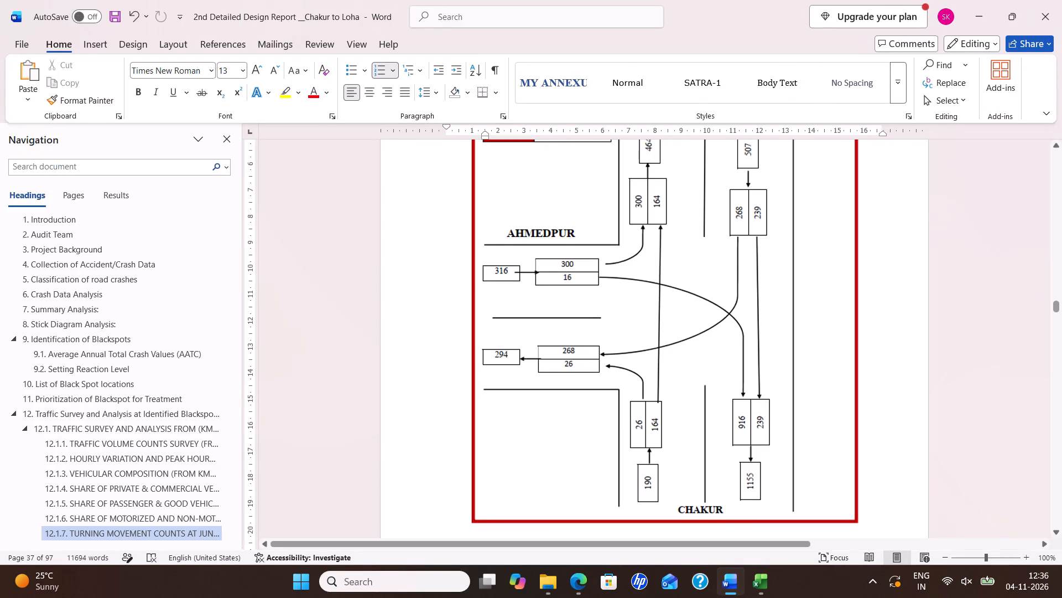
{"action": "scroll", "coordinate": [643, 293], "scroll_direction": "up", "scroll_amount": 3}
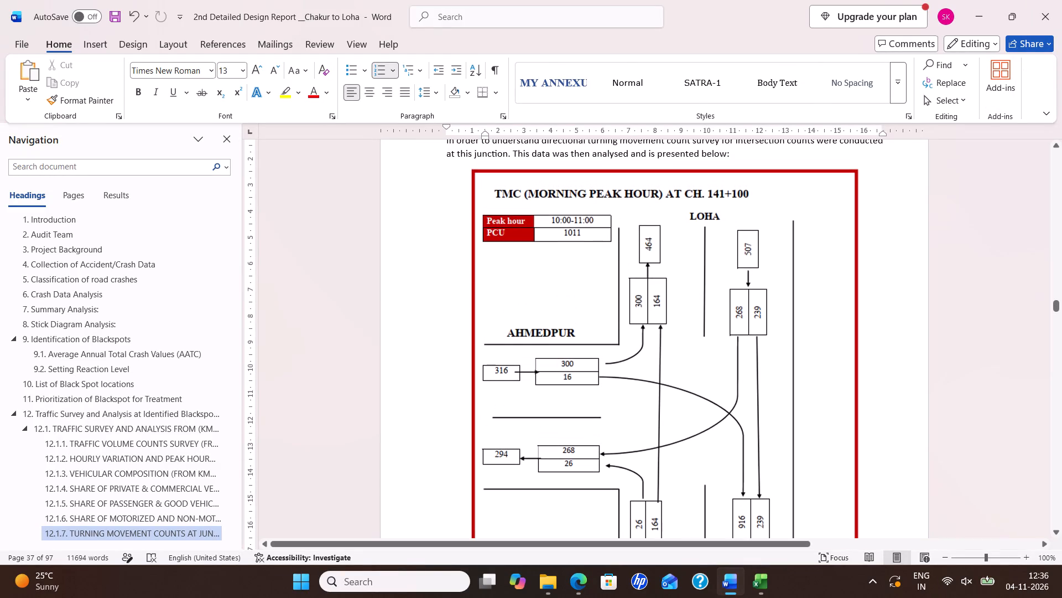